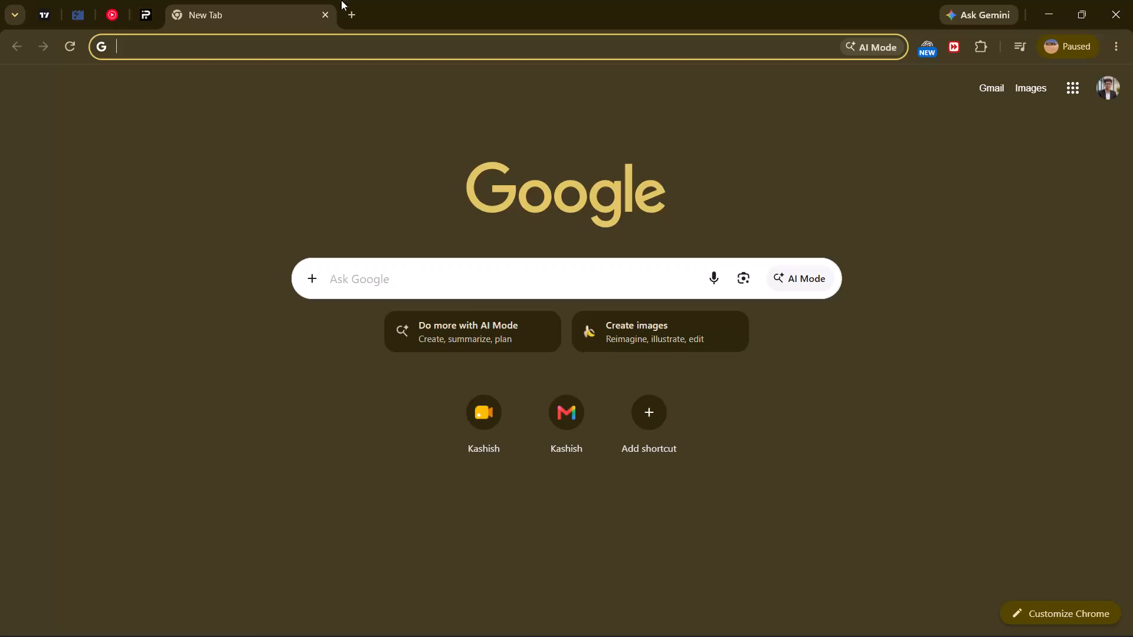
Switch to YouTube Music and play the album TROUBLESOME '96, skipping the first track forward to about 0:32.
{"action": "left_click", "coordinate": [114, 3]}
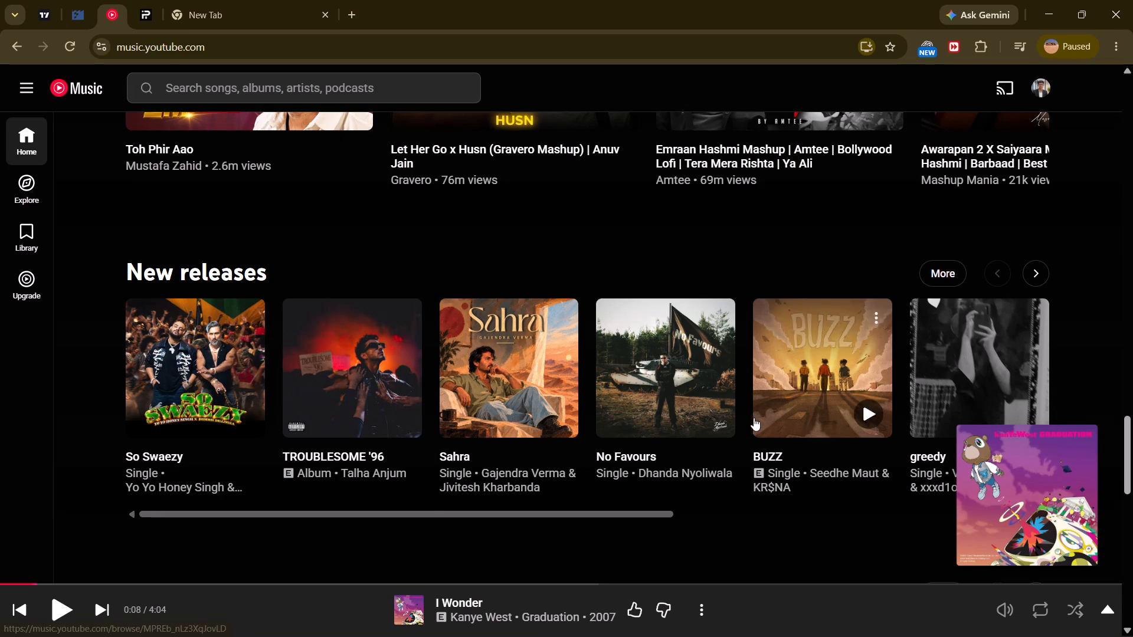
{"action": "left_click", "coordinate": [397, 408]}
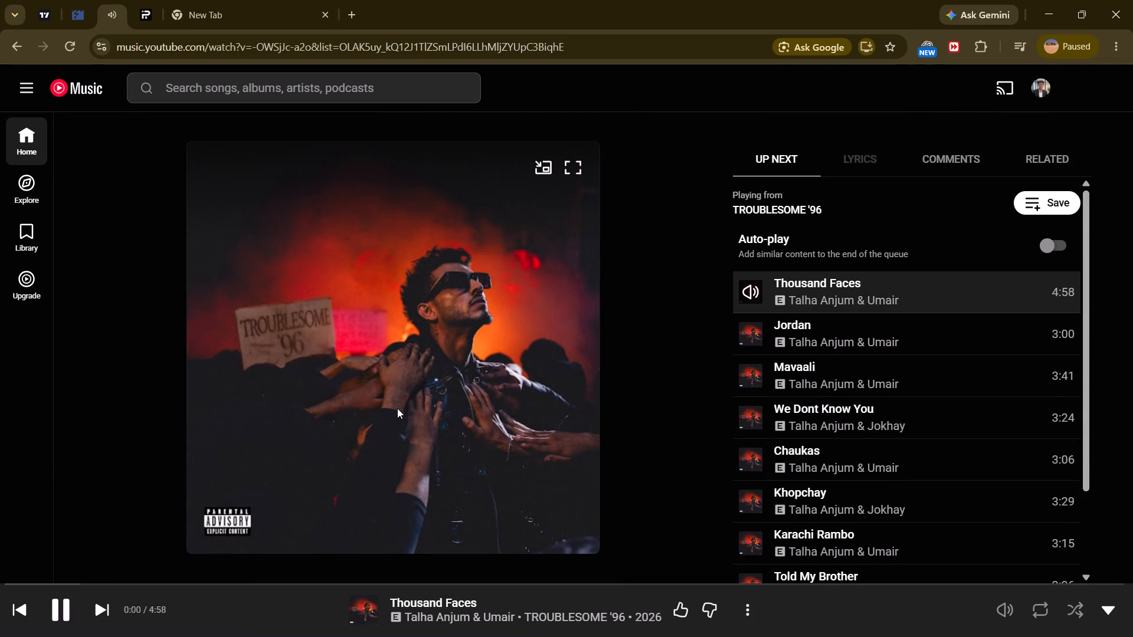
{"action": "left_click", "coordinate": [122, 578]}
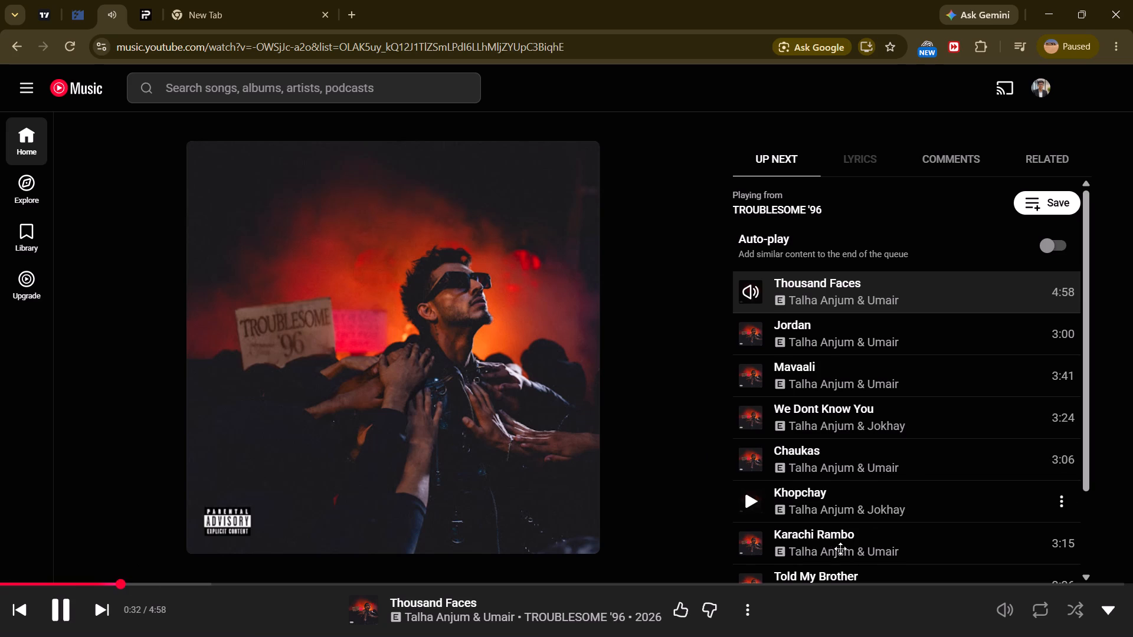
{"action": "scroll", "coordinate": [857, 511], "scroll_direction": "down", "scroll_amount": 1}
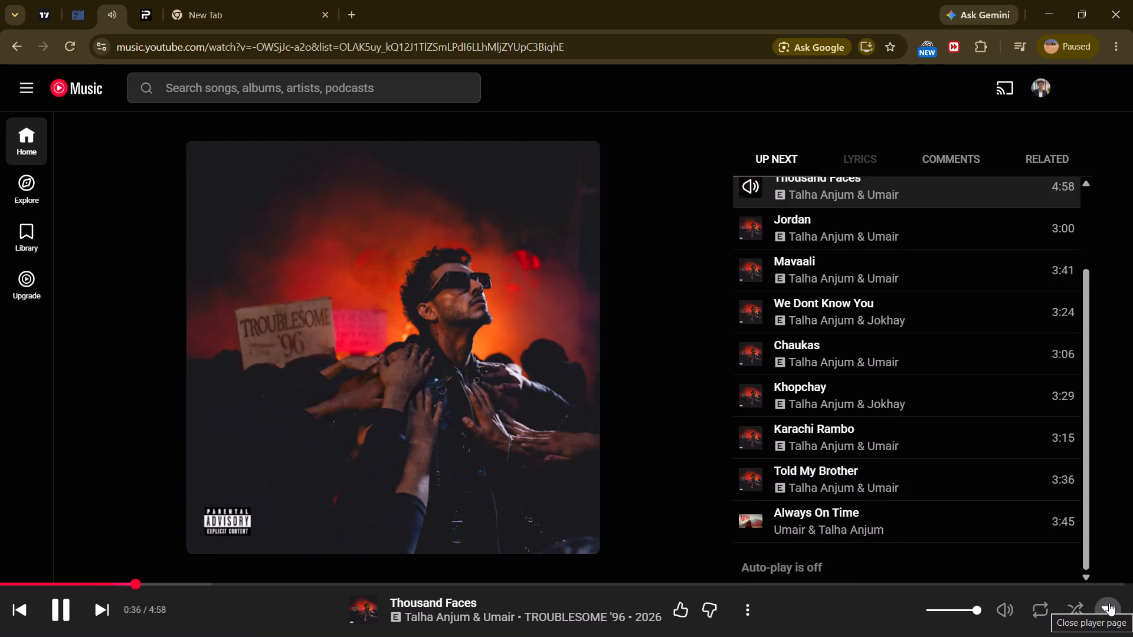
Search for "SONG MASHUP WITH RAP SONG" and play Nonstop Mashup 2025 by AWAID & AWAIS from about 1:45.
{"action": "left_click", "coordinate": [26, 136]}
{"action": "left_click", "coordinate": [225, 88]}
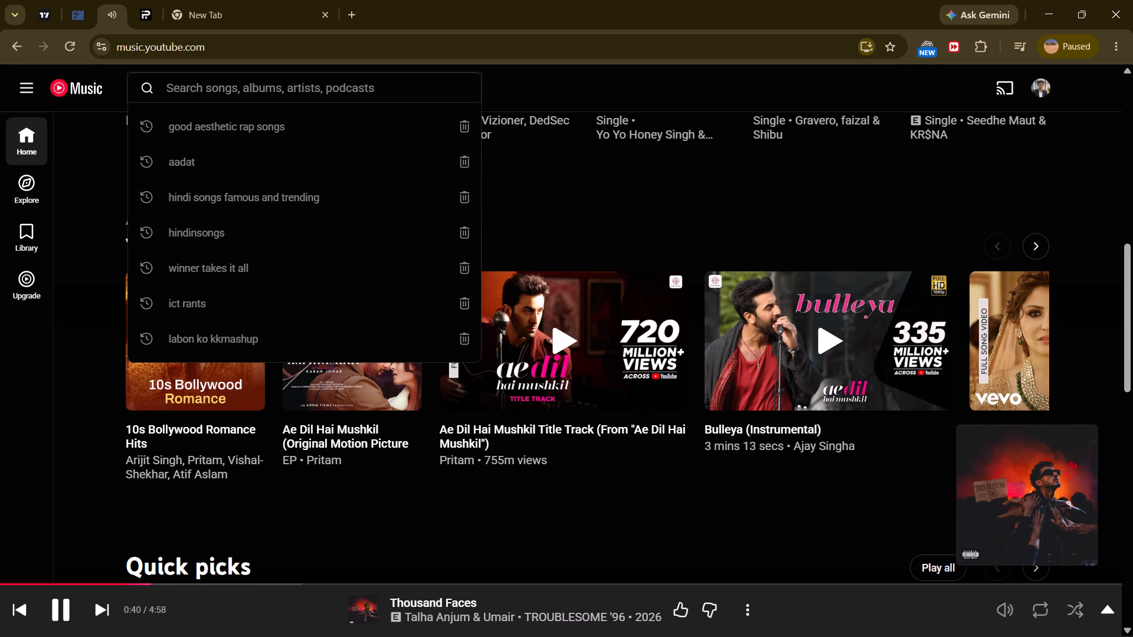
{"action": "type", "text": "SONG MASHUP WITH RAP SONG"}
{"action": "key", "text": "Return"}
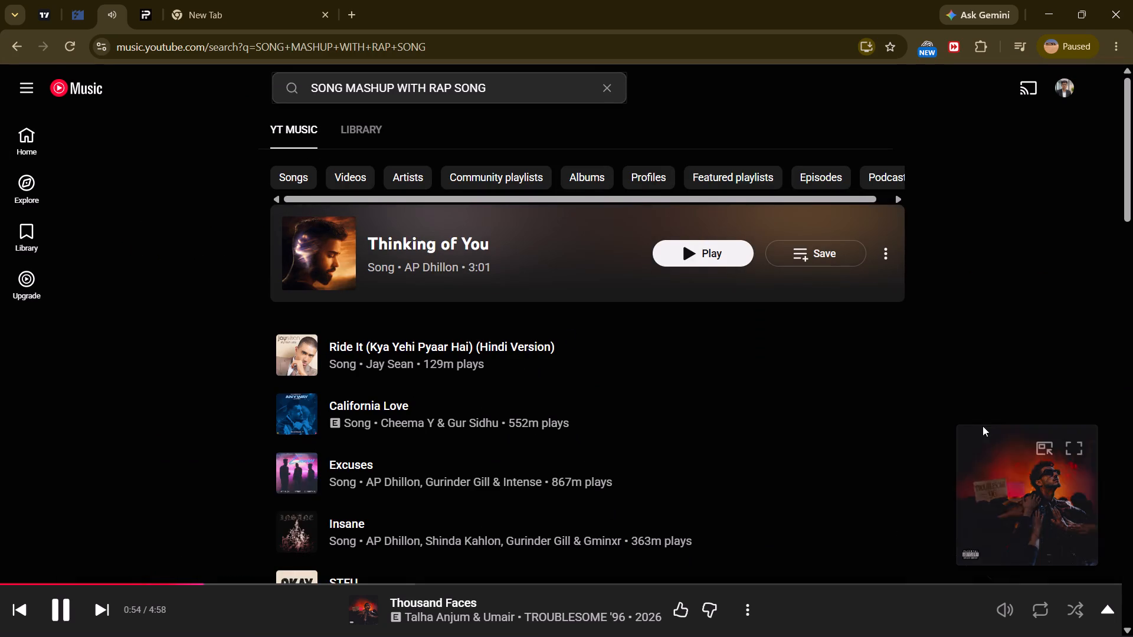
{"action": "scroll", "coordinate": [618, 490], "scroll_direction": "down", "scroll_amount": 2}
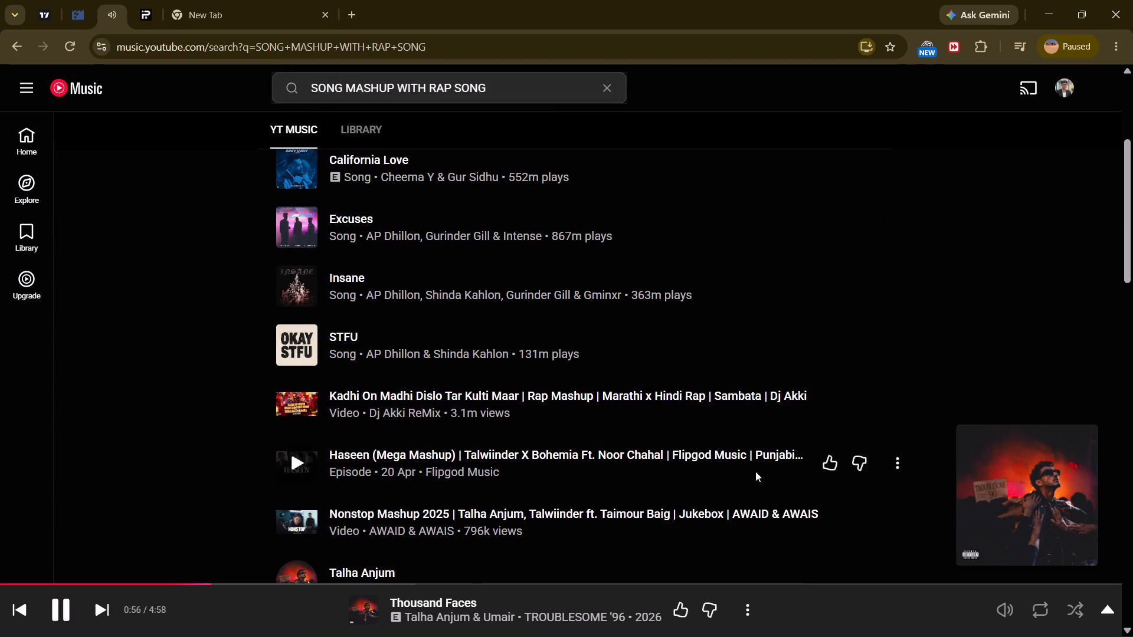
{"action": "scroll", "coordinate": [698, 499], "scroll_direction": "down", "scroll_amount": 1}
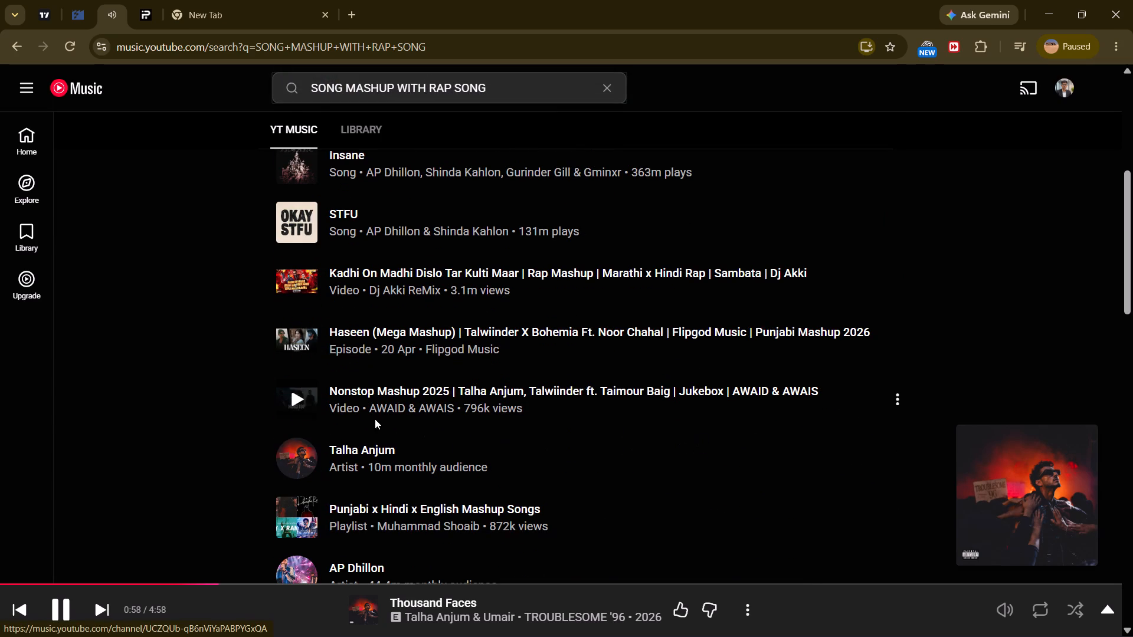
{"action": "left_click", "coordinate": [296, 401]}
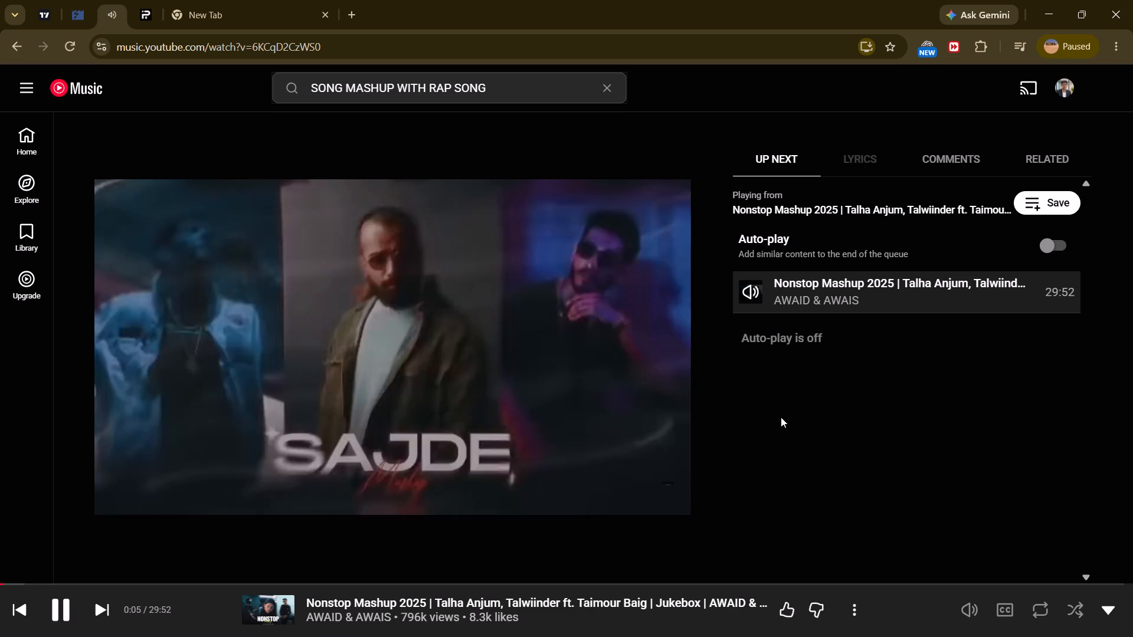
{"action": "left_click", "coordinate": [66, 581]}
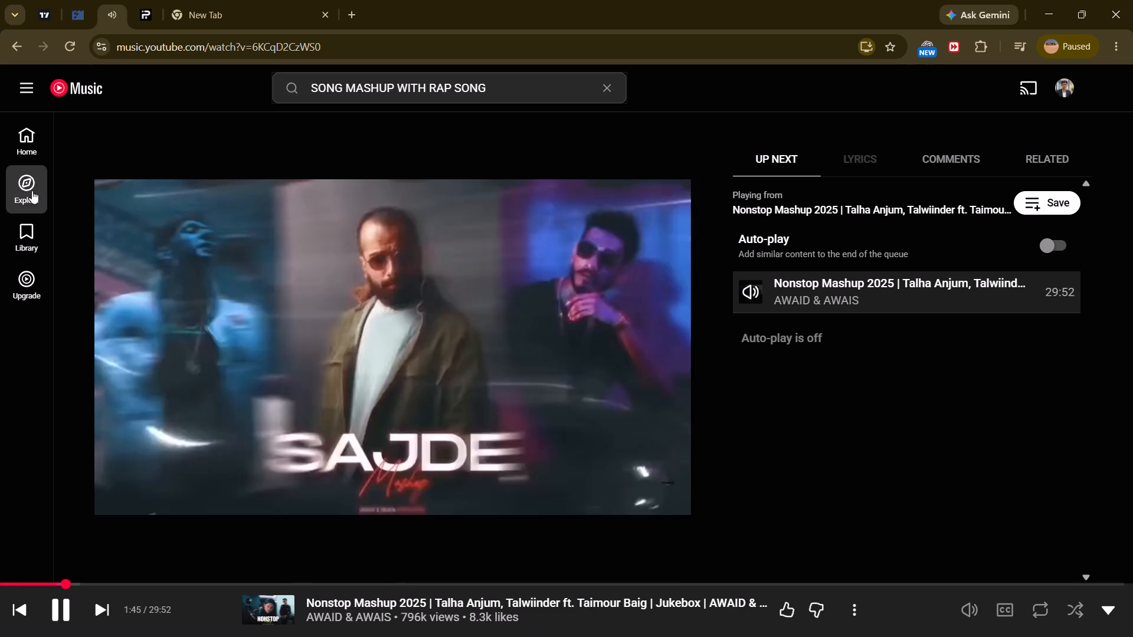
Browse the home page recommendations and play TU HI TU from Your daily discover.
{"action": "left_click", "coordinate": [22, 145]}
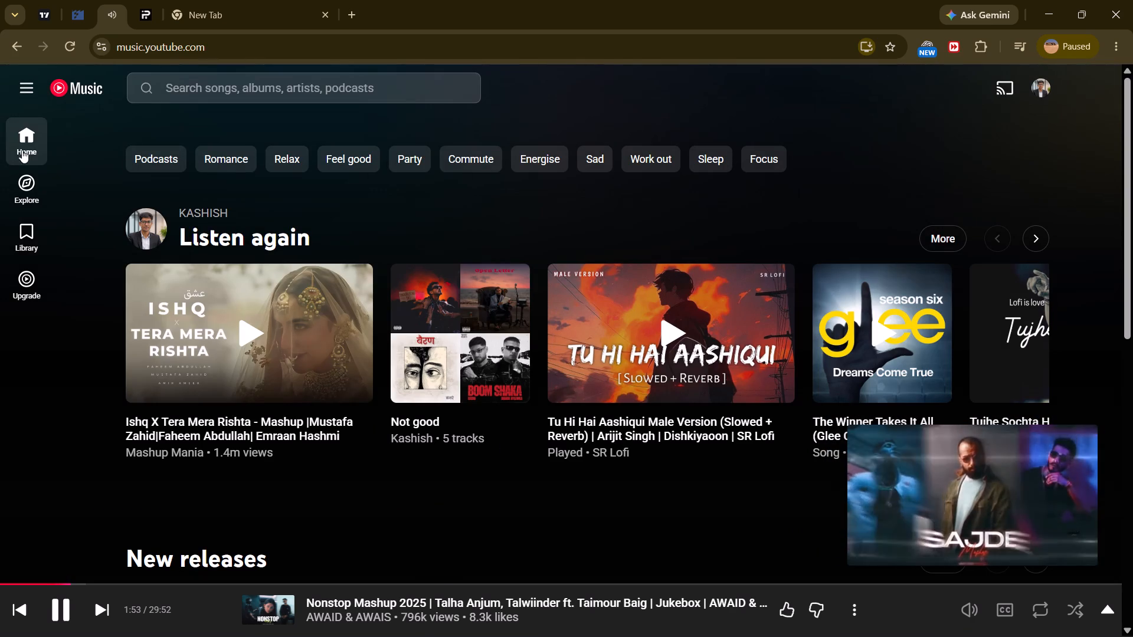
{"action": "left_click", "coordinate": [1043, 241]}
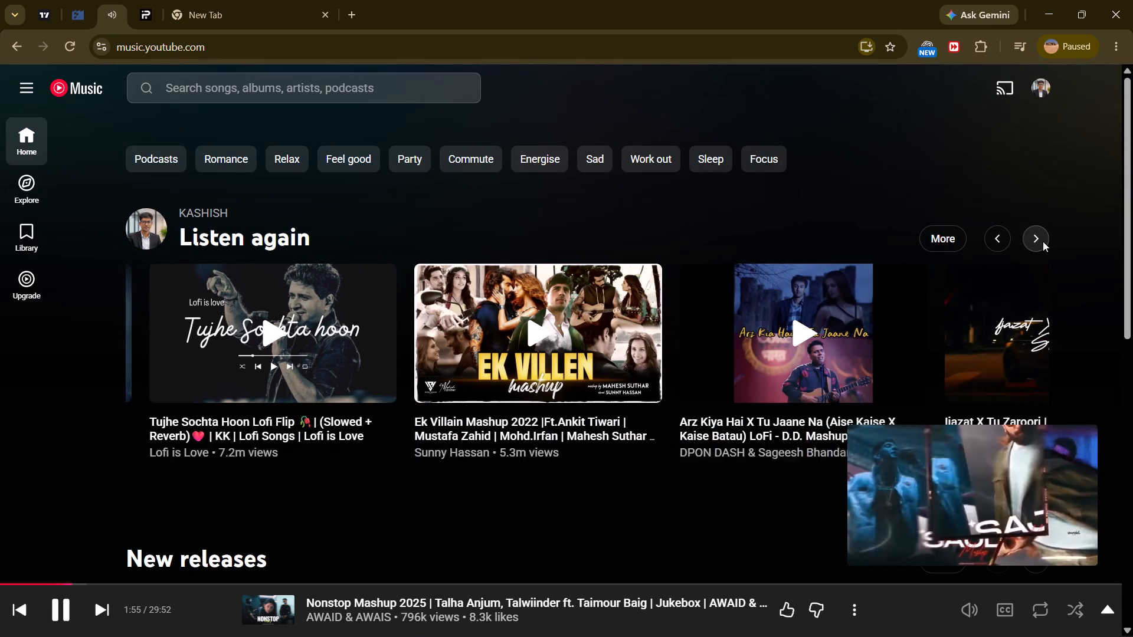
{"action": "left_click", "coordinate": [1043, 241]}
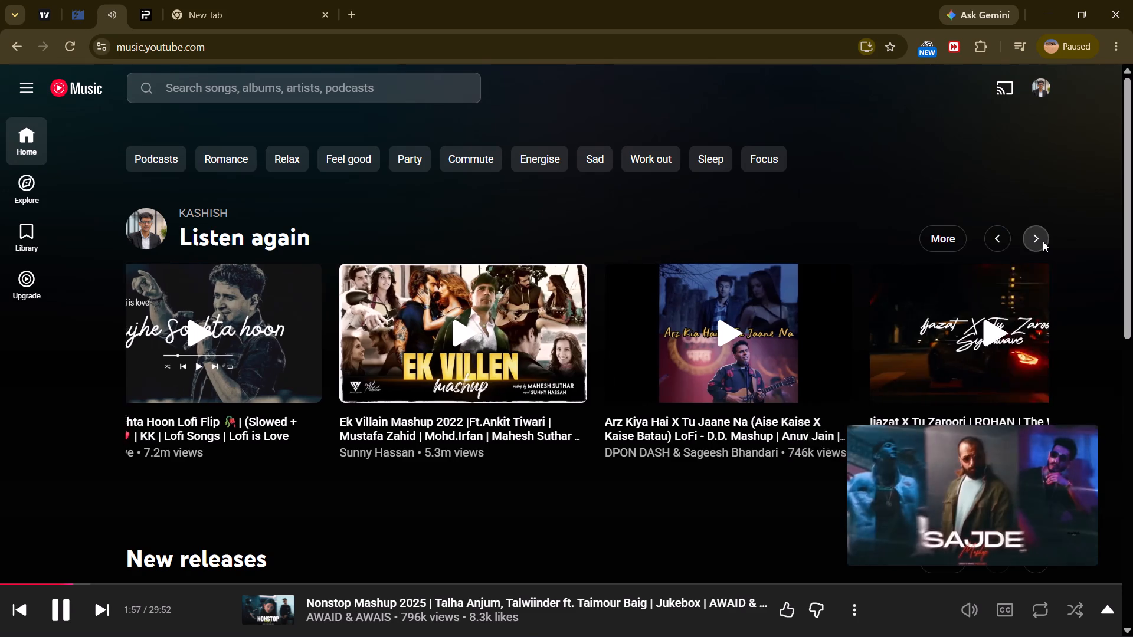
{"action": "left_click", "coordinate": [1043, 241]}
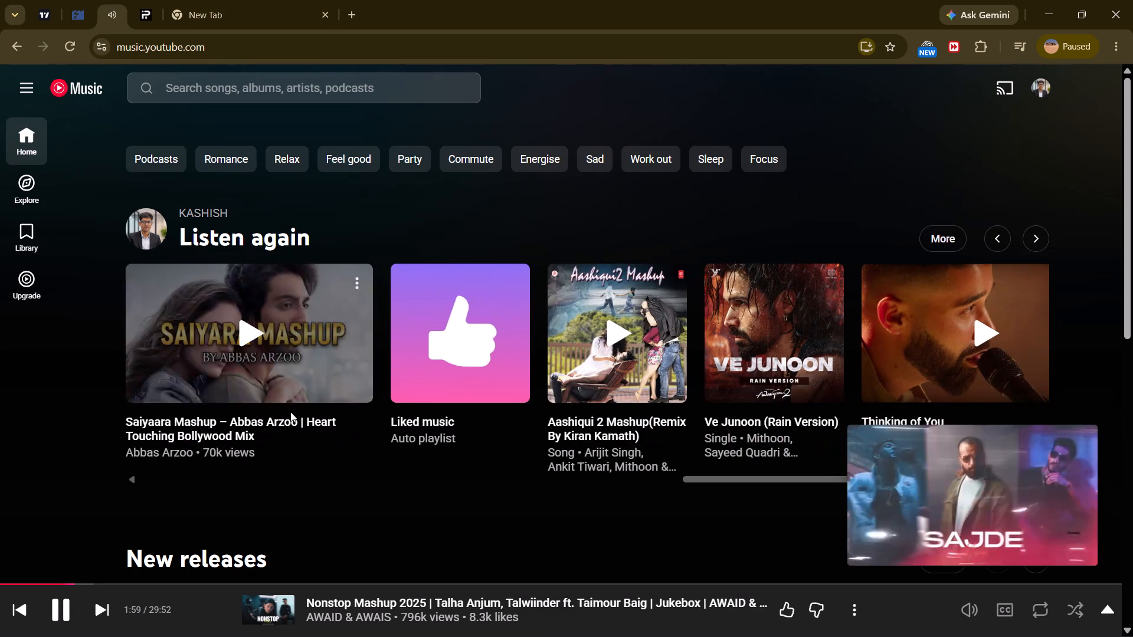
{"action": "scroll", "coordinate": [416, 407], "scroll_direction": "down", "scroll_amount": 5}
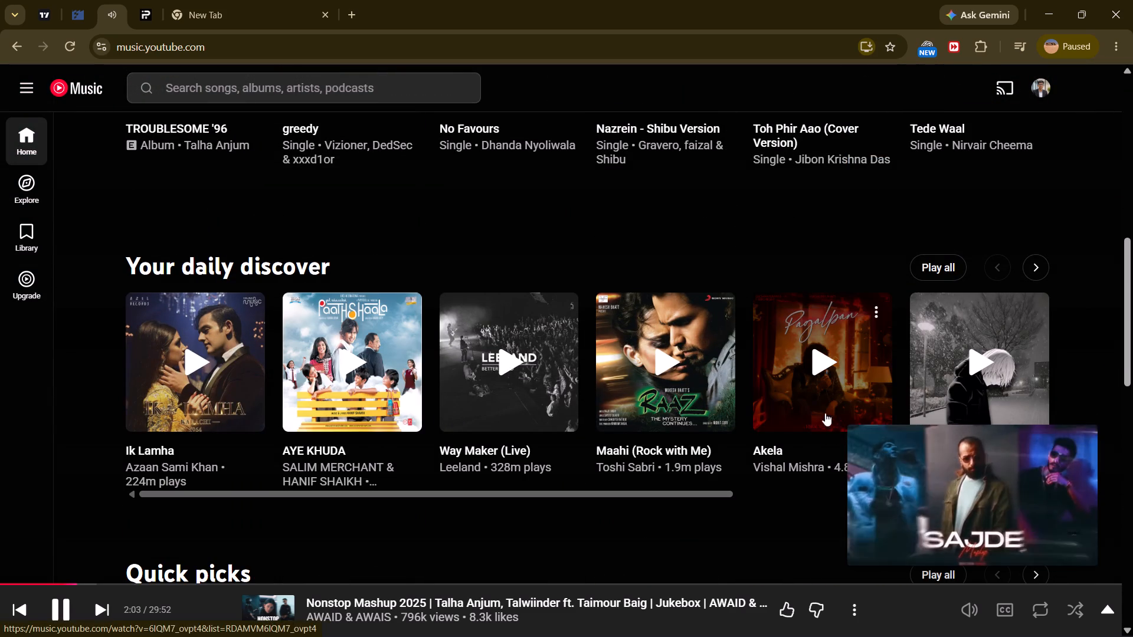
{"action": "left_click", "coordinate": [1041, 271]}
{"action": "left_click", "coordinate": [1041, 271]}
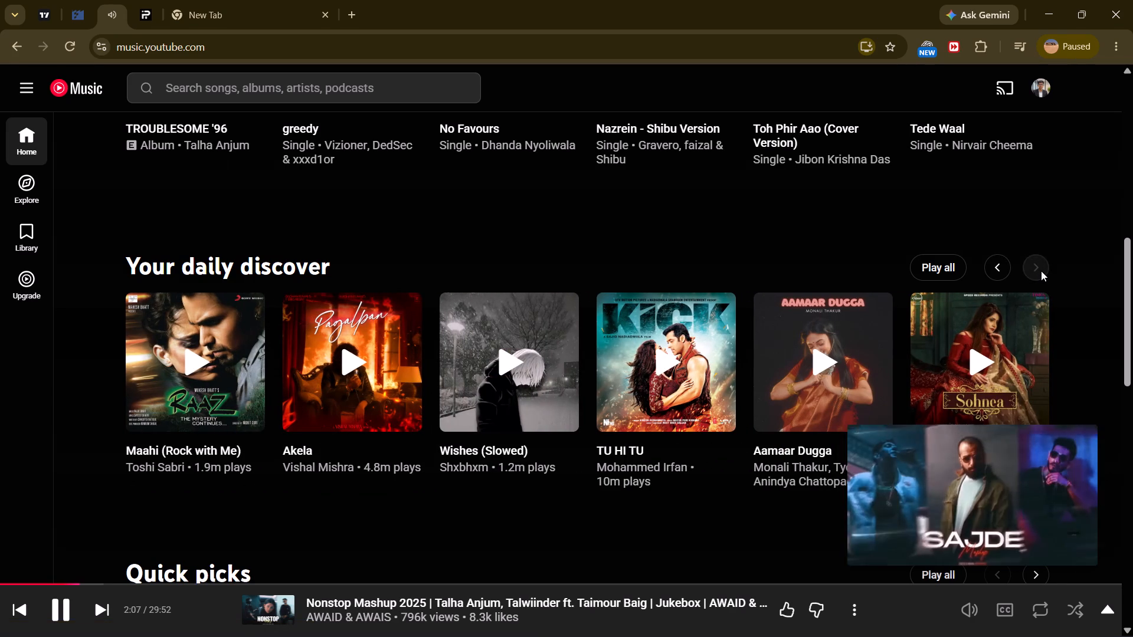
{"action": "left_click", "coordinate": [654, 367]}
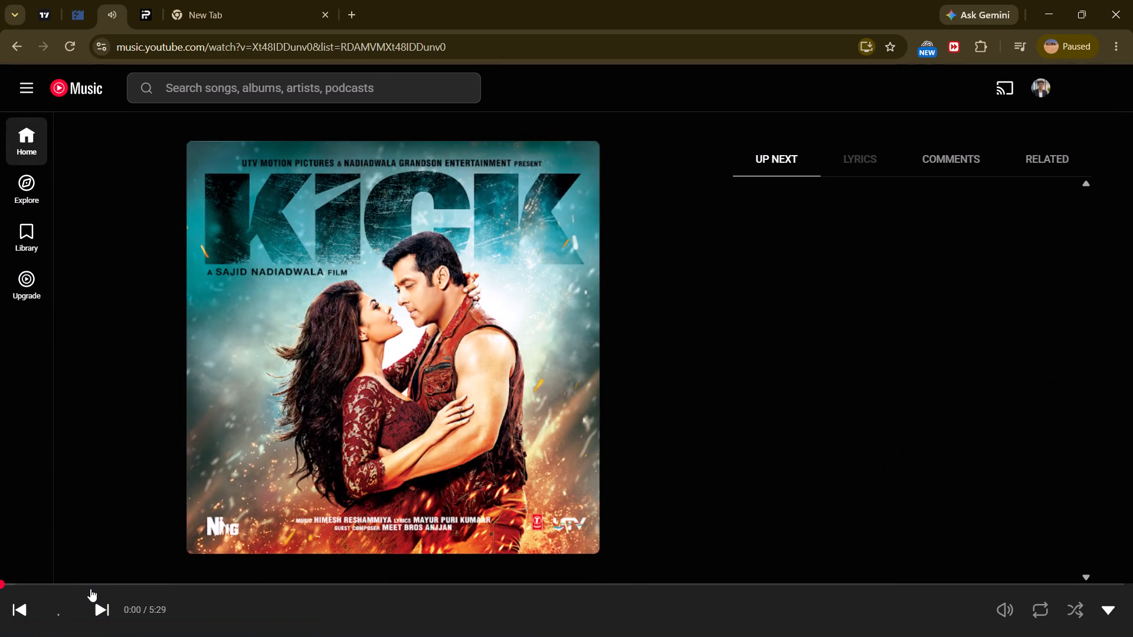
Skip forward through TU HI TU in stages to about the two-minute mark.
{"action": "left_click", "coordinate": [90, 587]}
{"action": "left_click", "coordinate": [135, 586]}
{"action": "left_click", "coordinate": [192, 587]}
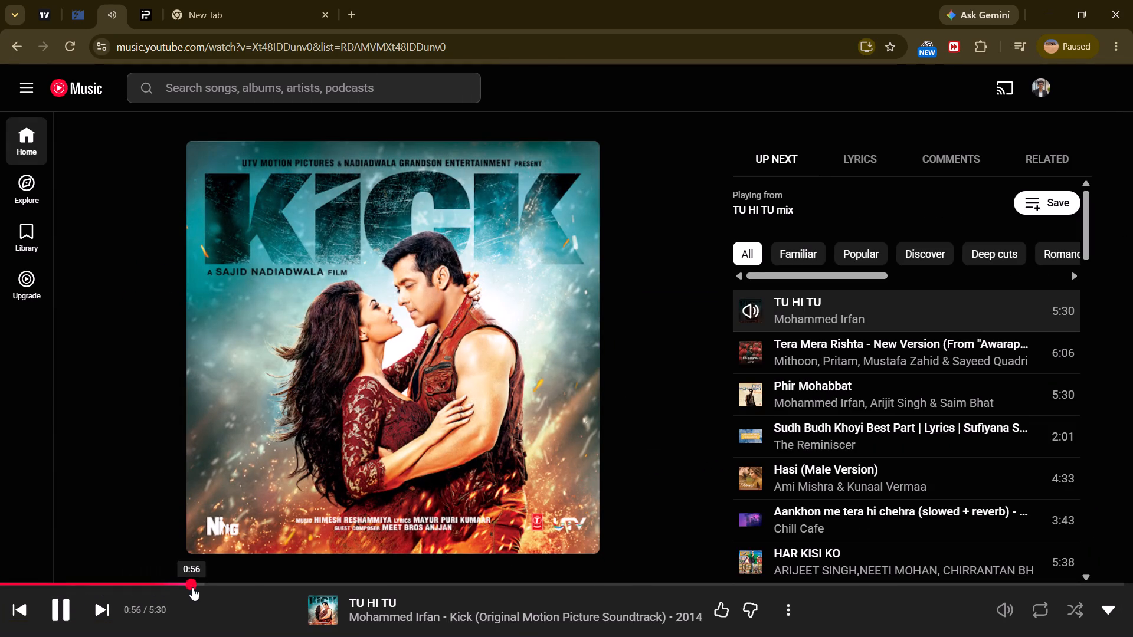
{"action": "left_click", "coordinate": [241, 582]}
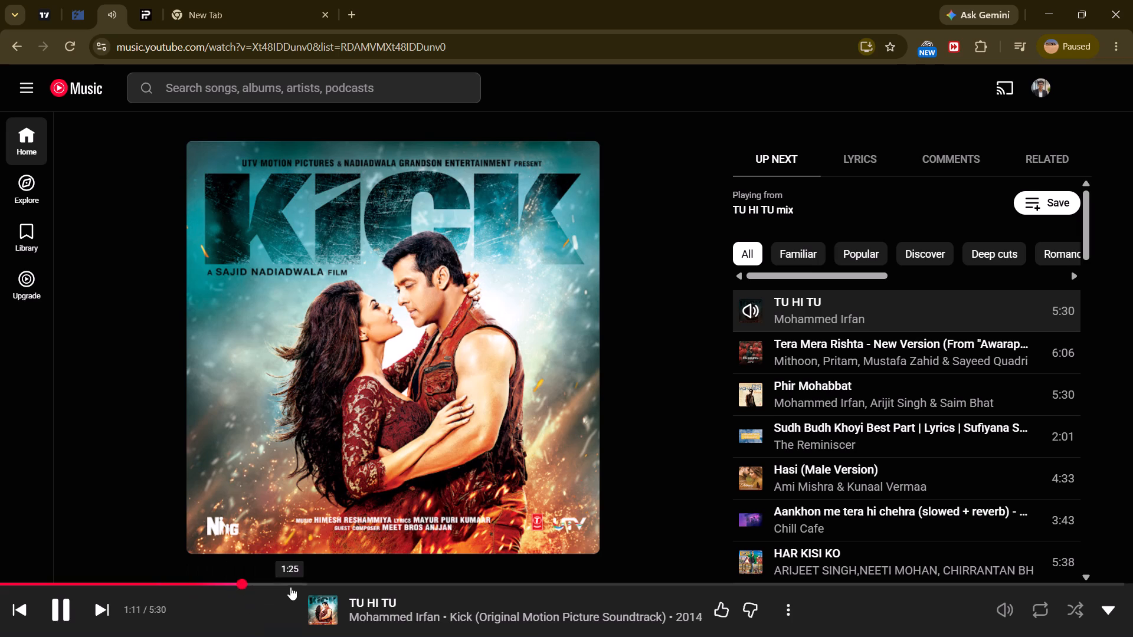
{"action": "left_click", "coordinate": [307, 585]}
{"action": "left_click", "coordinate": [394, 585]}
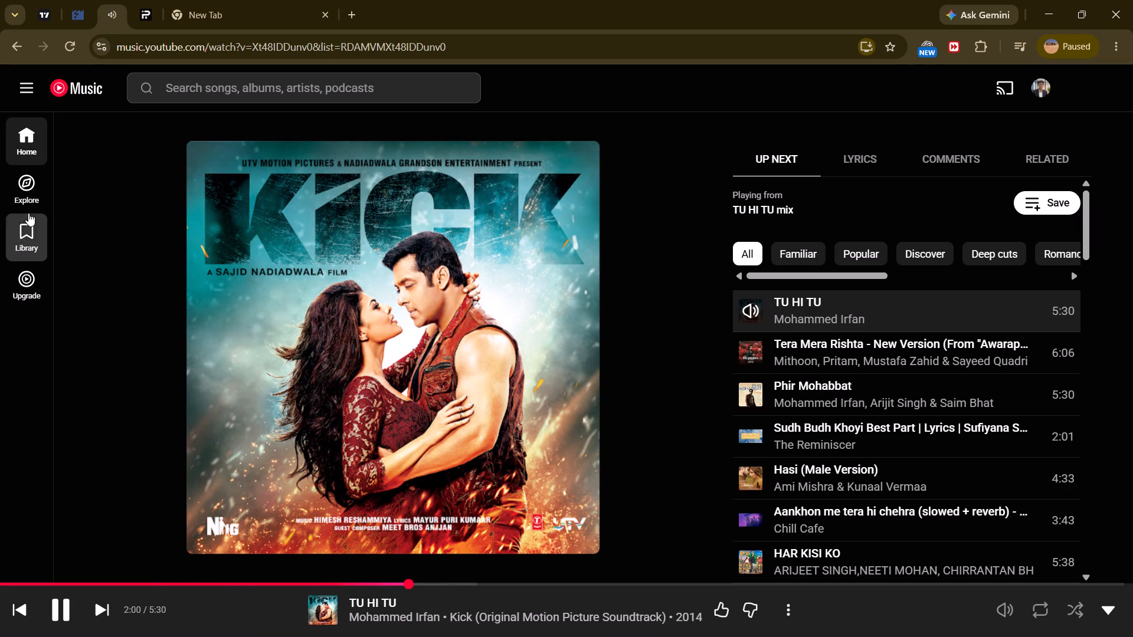
Open the listening history from the library and play Hindi Mashup 2025 by Hasan S. Iqbal.
{"action": "left_click", "coordinate": [32, 141]}
{"action": "scroll", "coordinate": [918, 513], "scroll_direction": "down", "scroll_amount": 3}
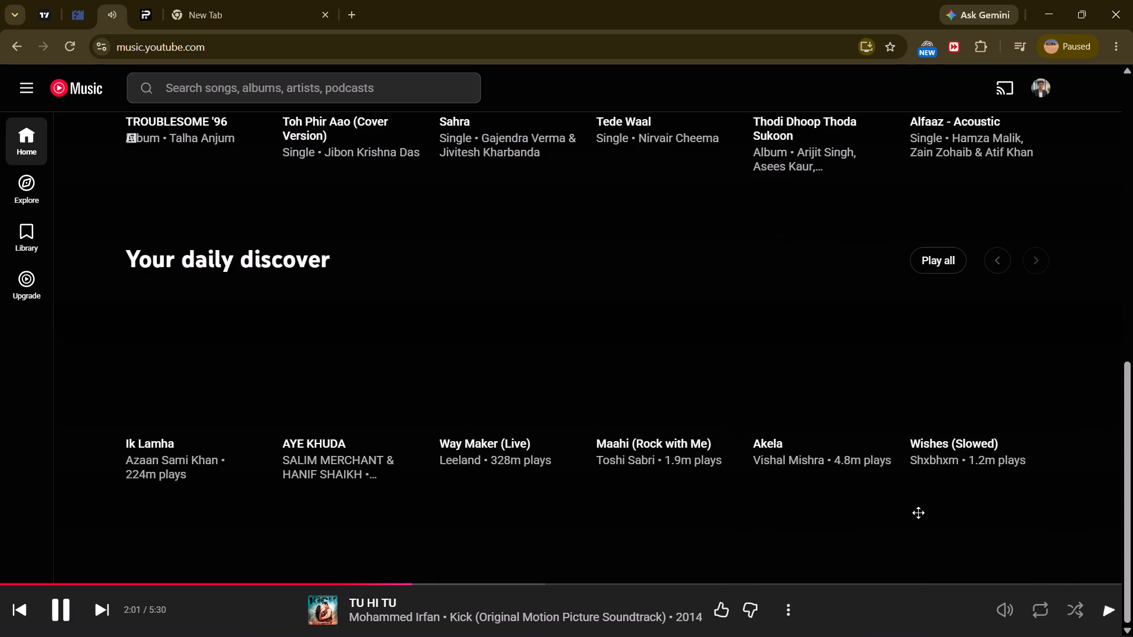
{"action": "left_click", "coordinate": [29, 220]}
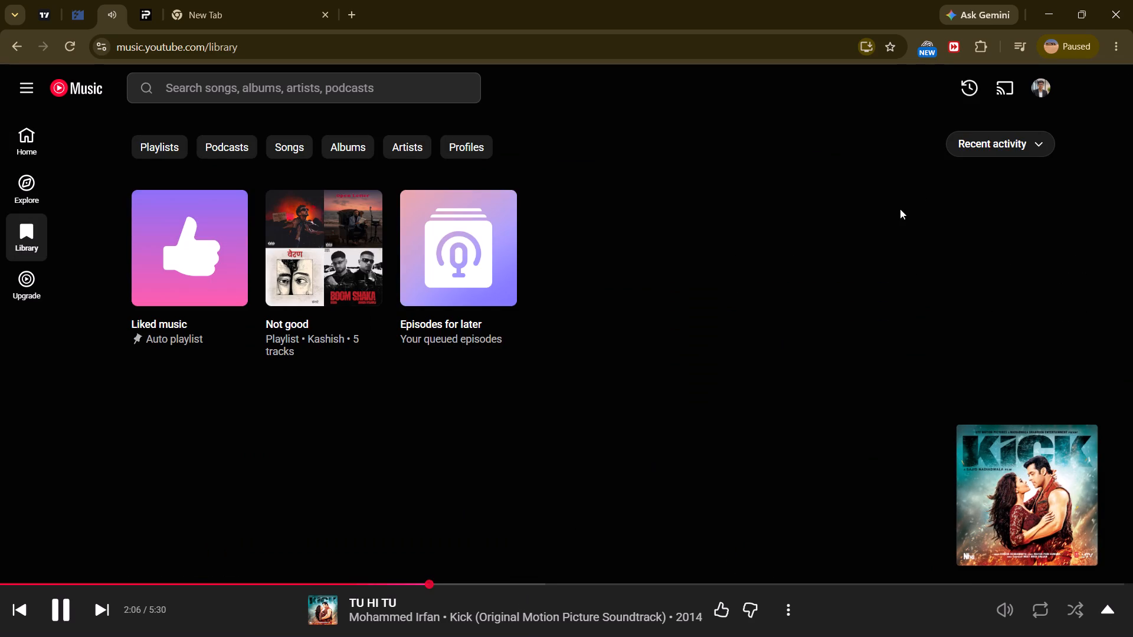
{"action": "left_click", "coordinate": [964, 86]}
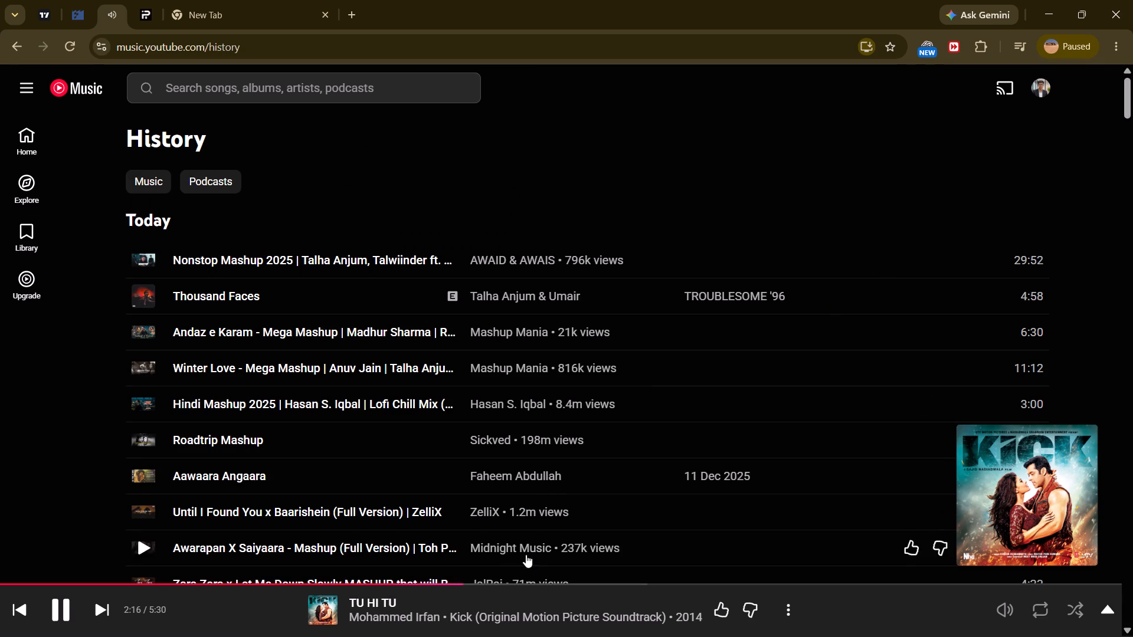
{"action": "left_click", "coordinate": [483, 584]}
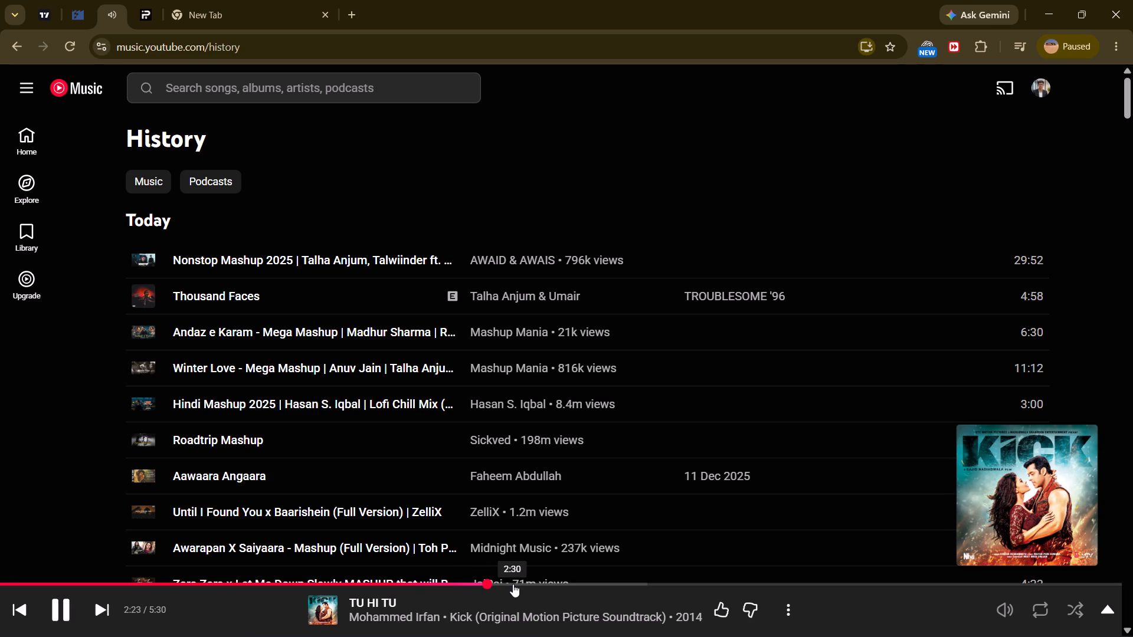
{"action": "left_click", "coordinate": [142, 413]}
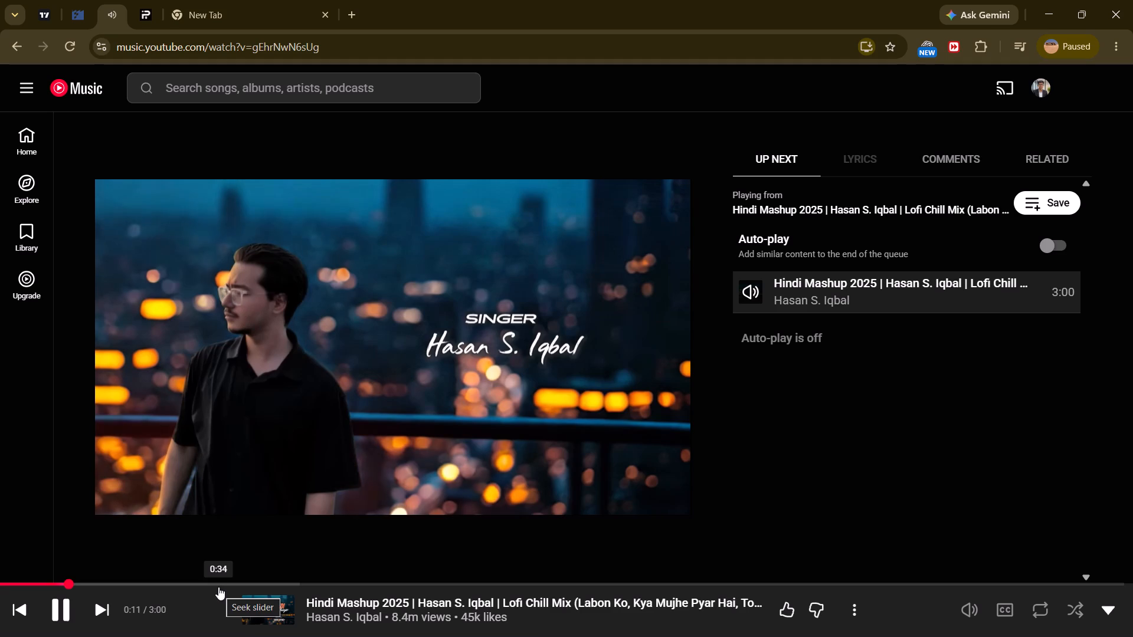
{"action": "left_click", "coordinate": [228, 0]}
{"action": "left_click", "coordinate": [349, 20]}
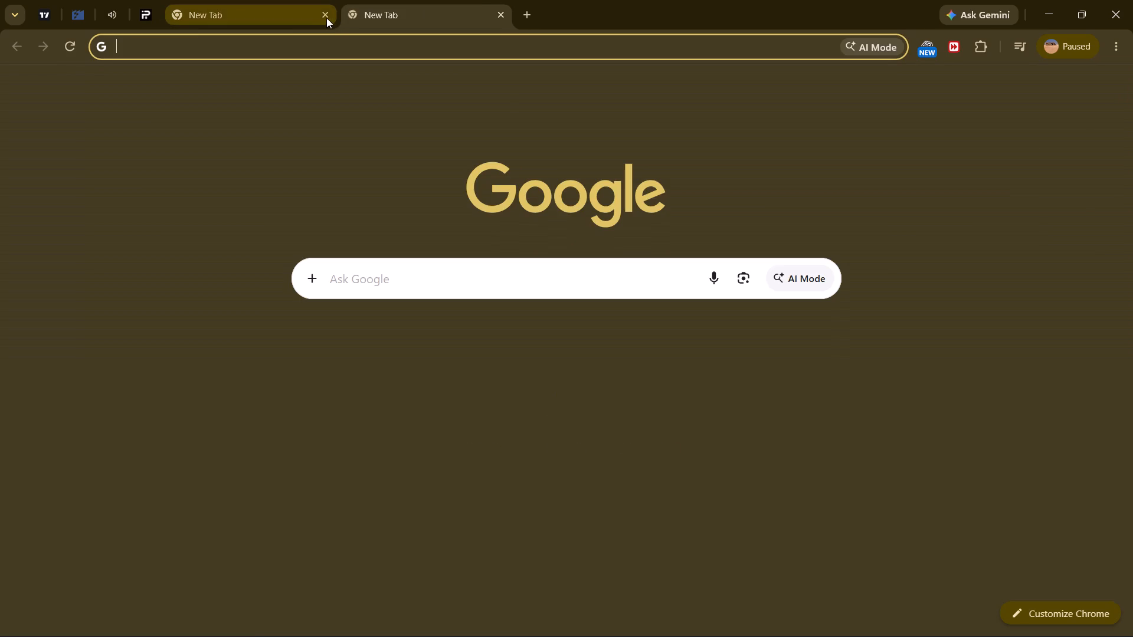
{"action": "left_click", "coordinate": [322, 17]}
Switch to the TradingView British Pound / U.S. Dollar chart, dismiss the advertisement and set the timeframe to 1H.
{"action": "left_click", "coordinate": [51, 24]}
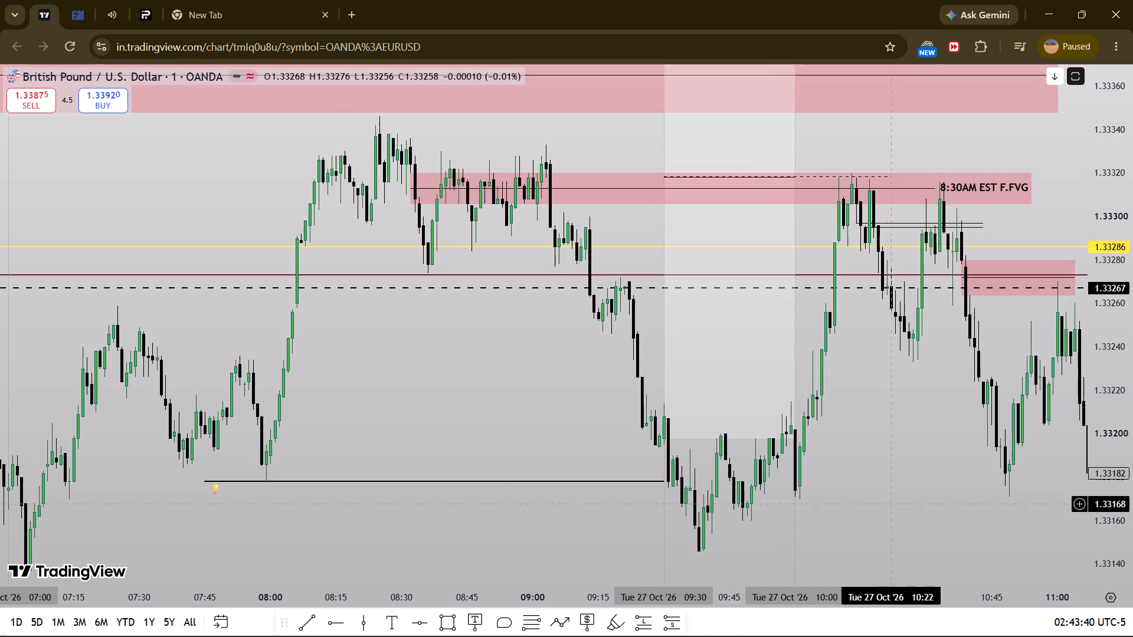
{"action": "left_click_drag", "start_coordinate": [890, 504], "coordinate": [862, 474]}
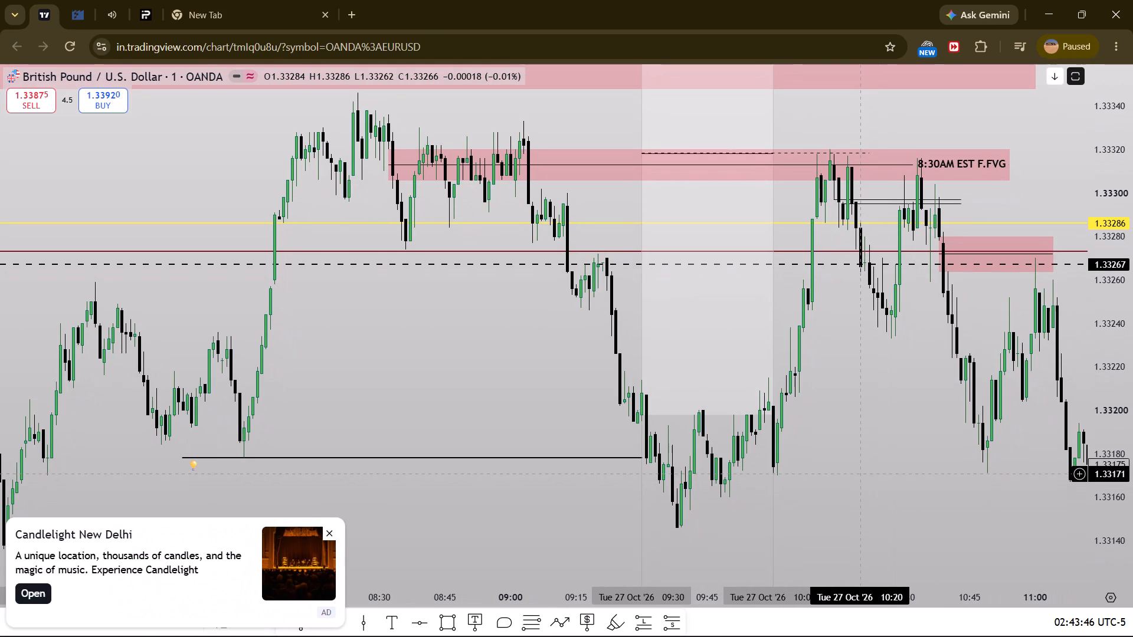
{"action": "left_click", "coordinate": [328, 533]}
{"action": "left_click_drag", "start_coordinate": [428, 516], "coordinate": [304, 510]}
{"action": "left_click_drag", "start_coordinate": [863, 487], "coordinate": [685, 476]}
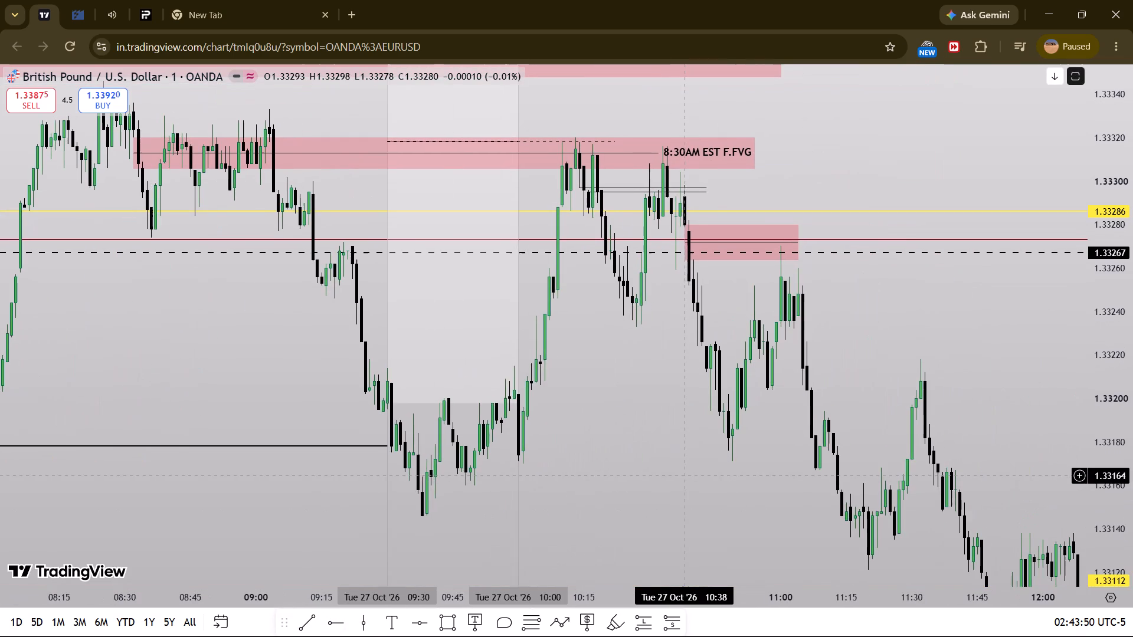
{"action": "type", "text": "1H"}
{"action": "key", "text": "Return"}
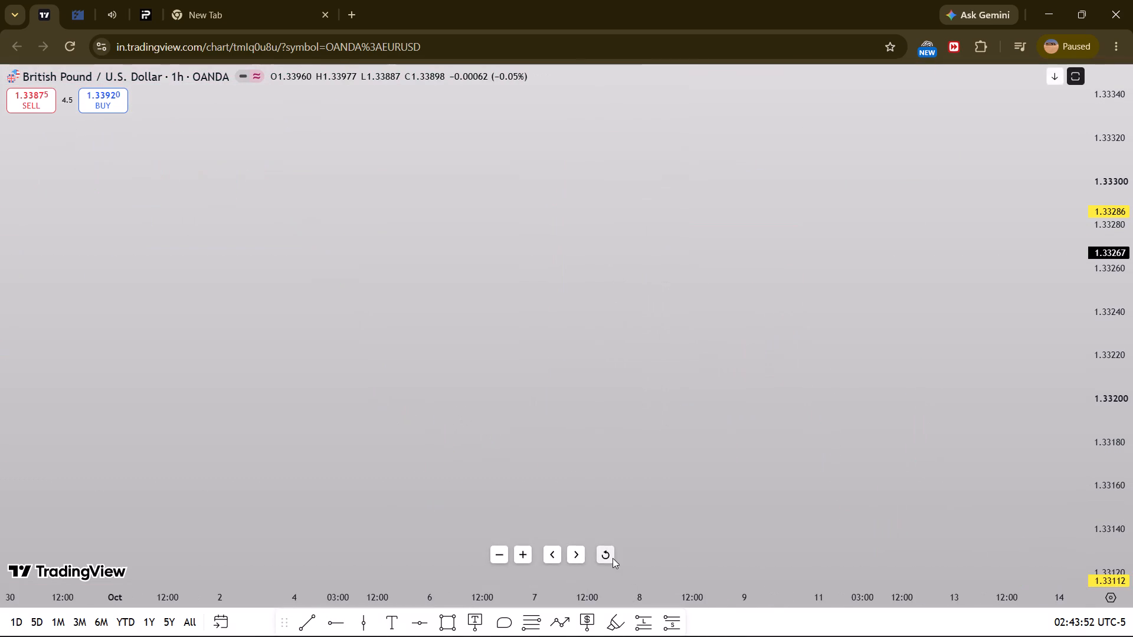
Delete the two vertical lines at 09:30 and 10:00 on Tue 27 Oct '26 from the hourly chart.
{"action": "left_click", "coordinate": [613, 558]}
{"action": "left_click_drag", "start_coordinate": [1132, 466], "coordinate": [1132, 365]}
{"action": "scroll", "coordinate": [1036, 419], "scroll_direction": "up", "scroll_amount": 1}
{"action": "left_click_drag", "start_coordinate": [1132, 229], "coordinate": [1118, 314]}
{"action": "scroll", "coordinate": [890, 380], "scroll_direction": "down", "scroll_amount": 2}
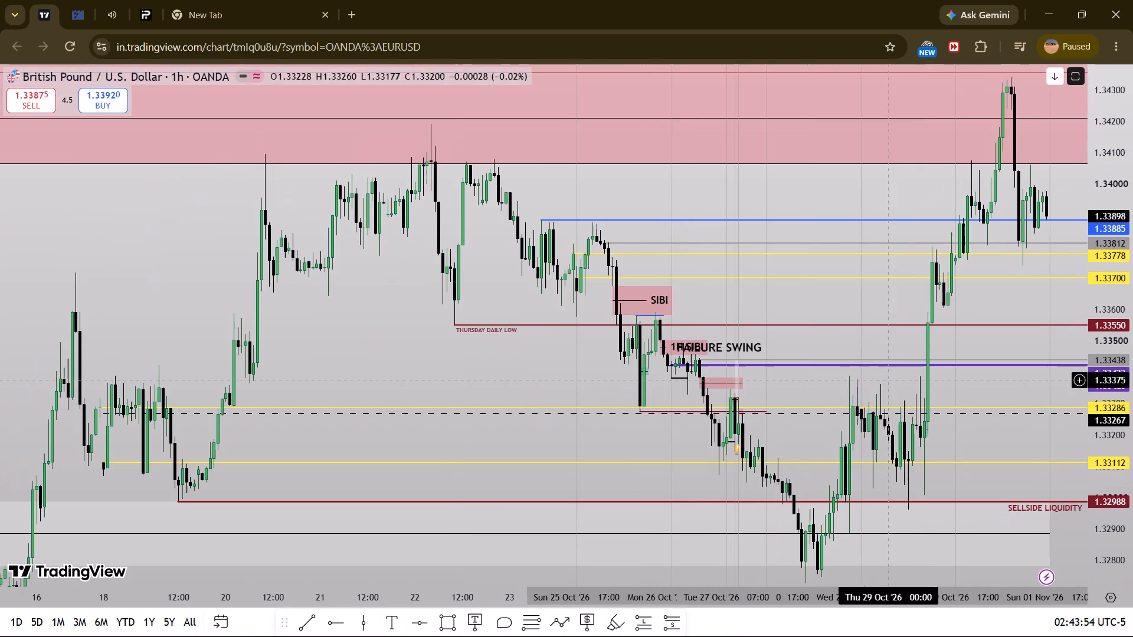
{"action": "left_click_drag", "start_coordinate": [1132, 329], "coordinate": [1092, 211]}
{"action": "left_click_drag", "start_coordinate": [612, 473], "coordinate": [635, 341]}
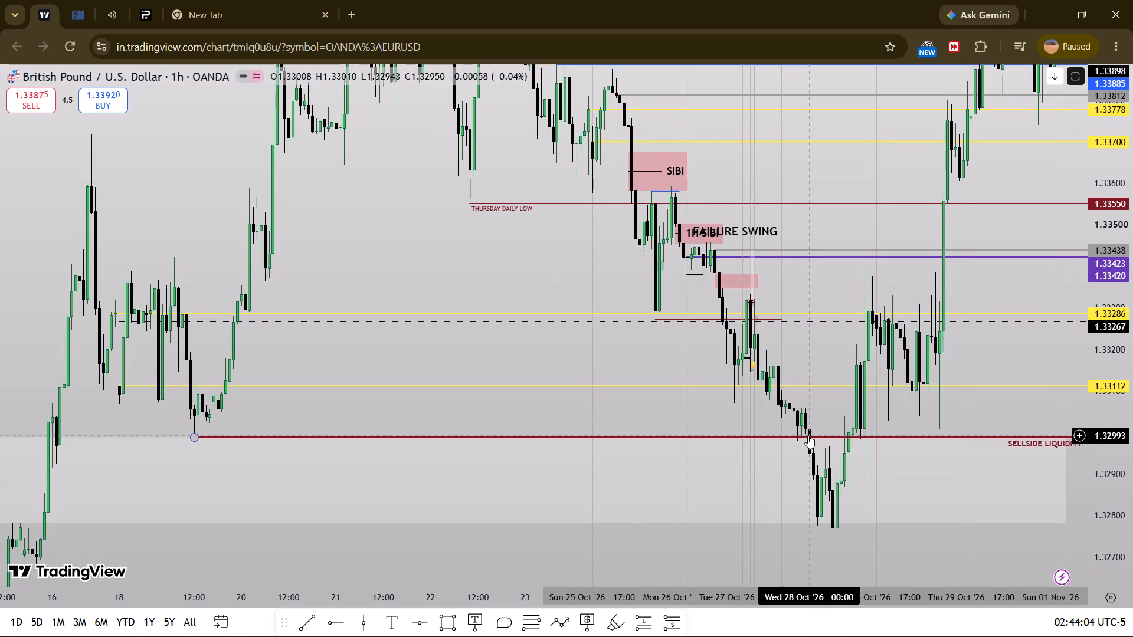
{"action": "left_click", "coordinate": [749, 416]}
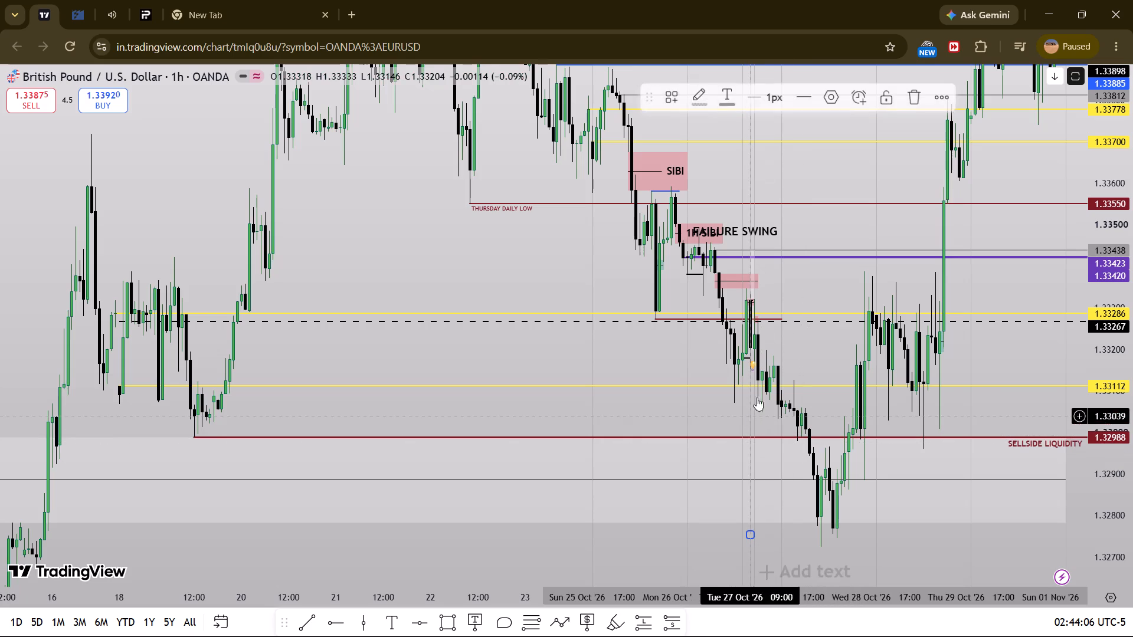
{"action": "left_click", "coordinate": [925, 99]}
{"action": "left_click", "coordinate": [758, 161]}
{"action": "left_click", "coordinate": [758, 168]}
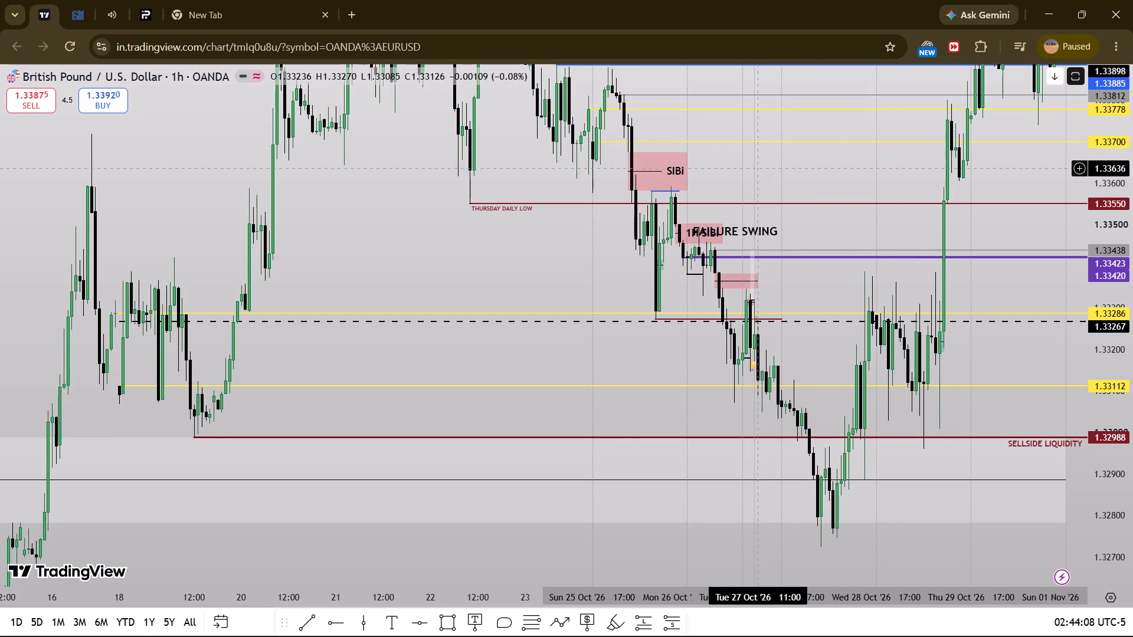
{"action": "left_click", "coordinate": [753, 176]}
{"action": "left_click", "coordinate": [924, 96]}
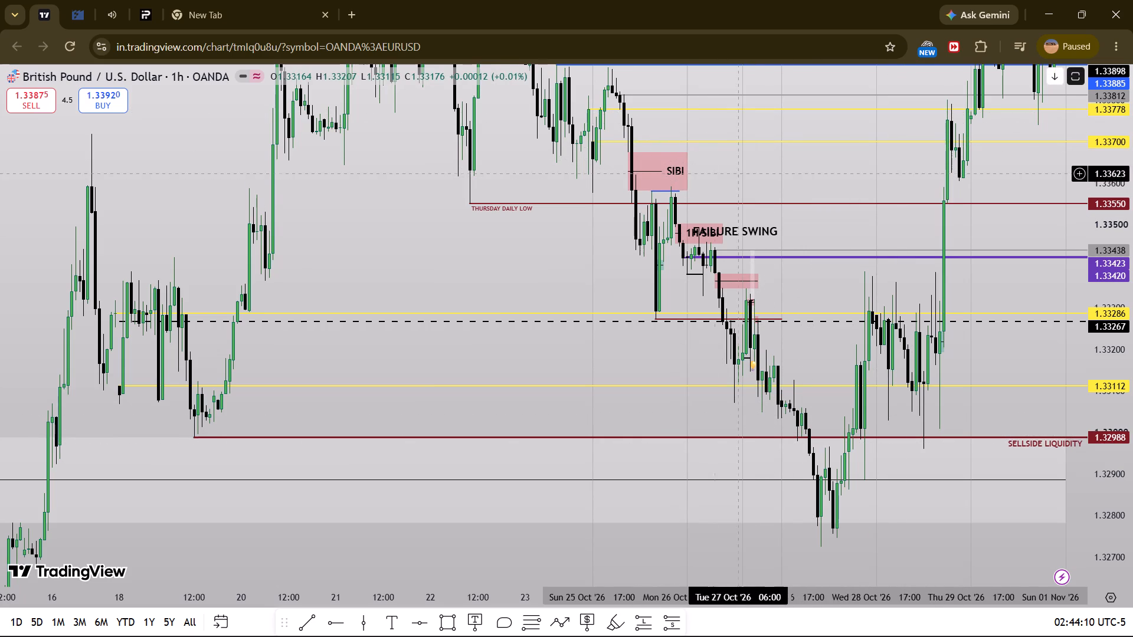
Delete the vertical line at 07:00 on Tue 27 Oct '26 and the FAILURE SWING text label.
{"action": "left_click", "coordinate": [742, 163]}
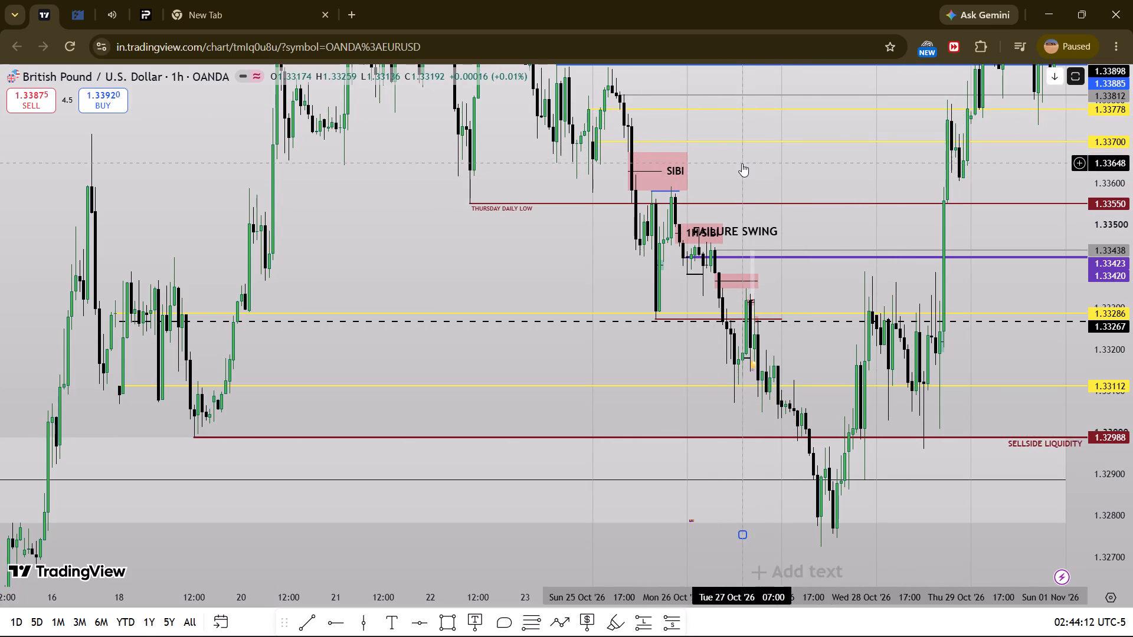
{"action": "left_click", "coordinate": [913, 101]}
{"action": "left_click", "coordinate": [757, 221]}
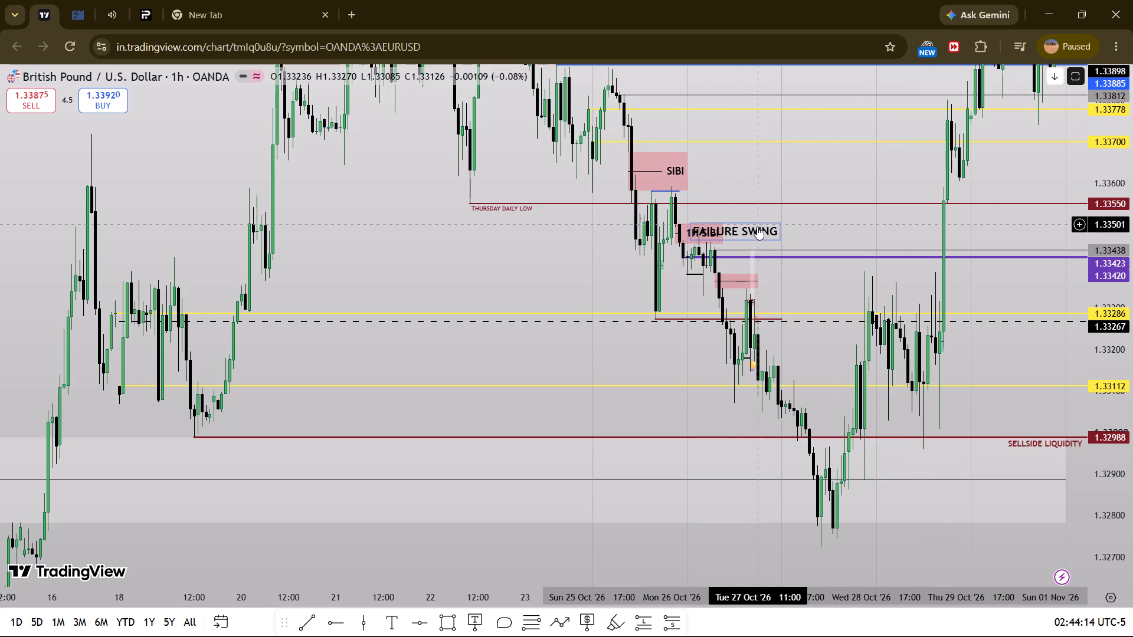
{"action": "left_click", "coordinate": [757, 226]}
{"action": "left_click", "coordinate": [841, 106]}
Extend the 1H SIBI box to end at about 07:00 on Tue 27 Oct '26.
{"action": "left_click_drag", "start_coordinate": [723, 231], "coordinate": [726, 234]}
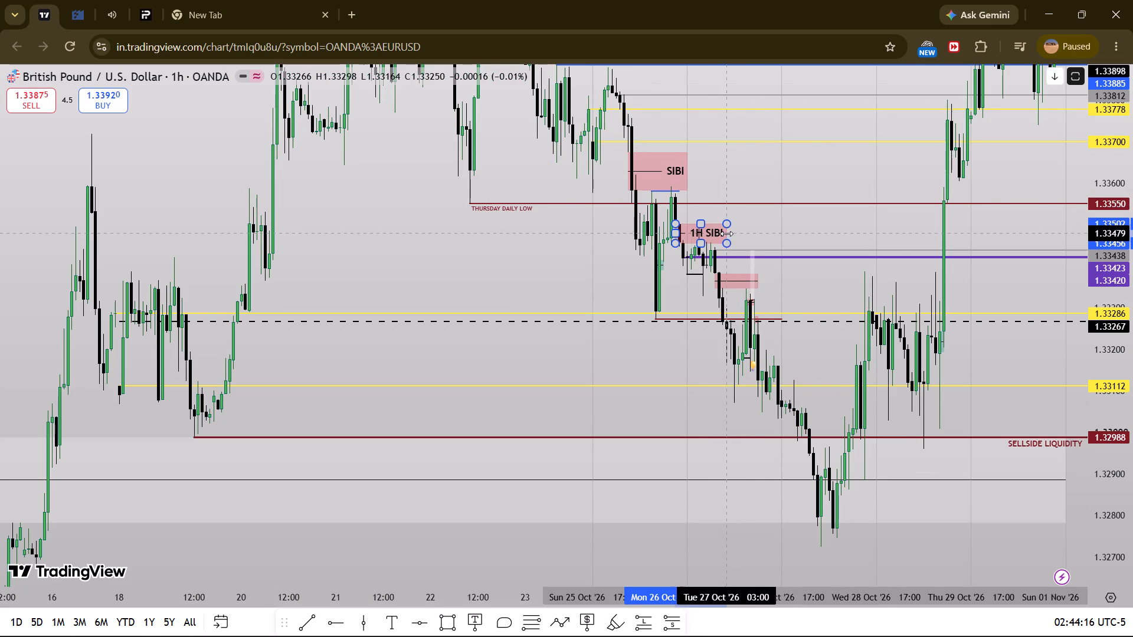
{"action": "left_click_drag", "start_coordinate": [726, 234], "coordinate": [742, 238]}
Delete the tall narrow rectangle between 1.33438 and 1.33198 at about 10:00 on Tue 27 Oct '26.
{"action": "left_click", "coordinate": [750, 263]}
{"action": "left_click", "coordinate": [947, 107]}
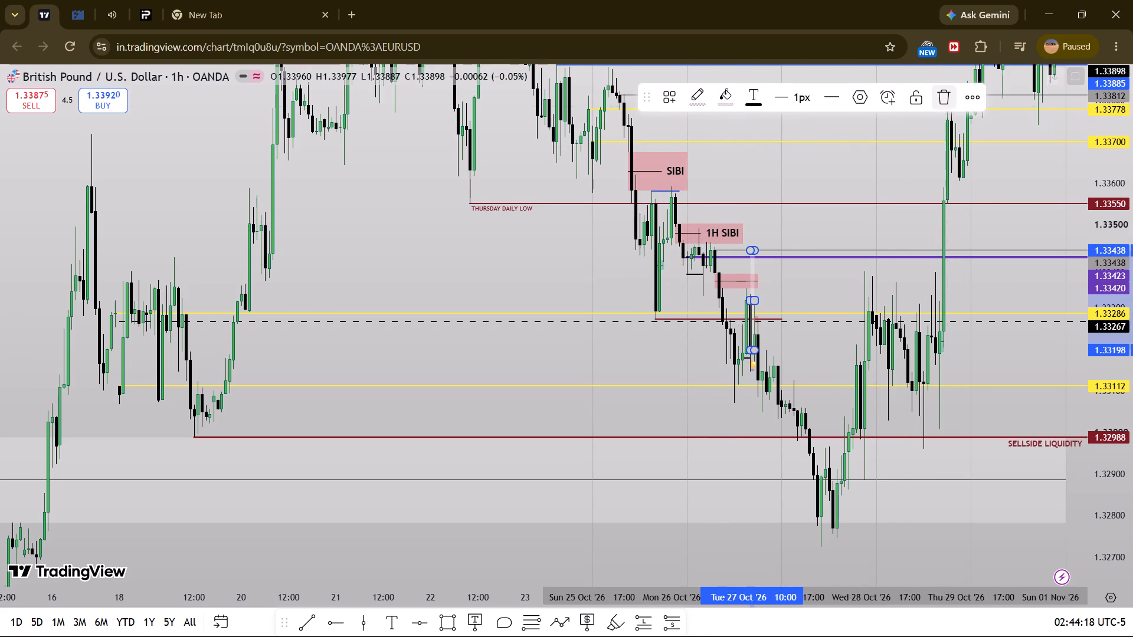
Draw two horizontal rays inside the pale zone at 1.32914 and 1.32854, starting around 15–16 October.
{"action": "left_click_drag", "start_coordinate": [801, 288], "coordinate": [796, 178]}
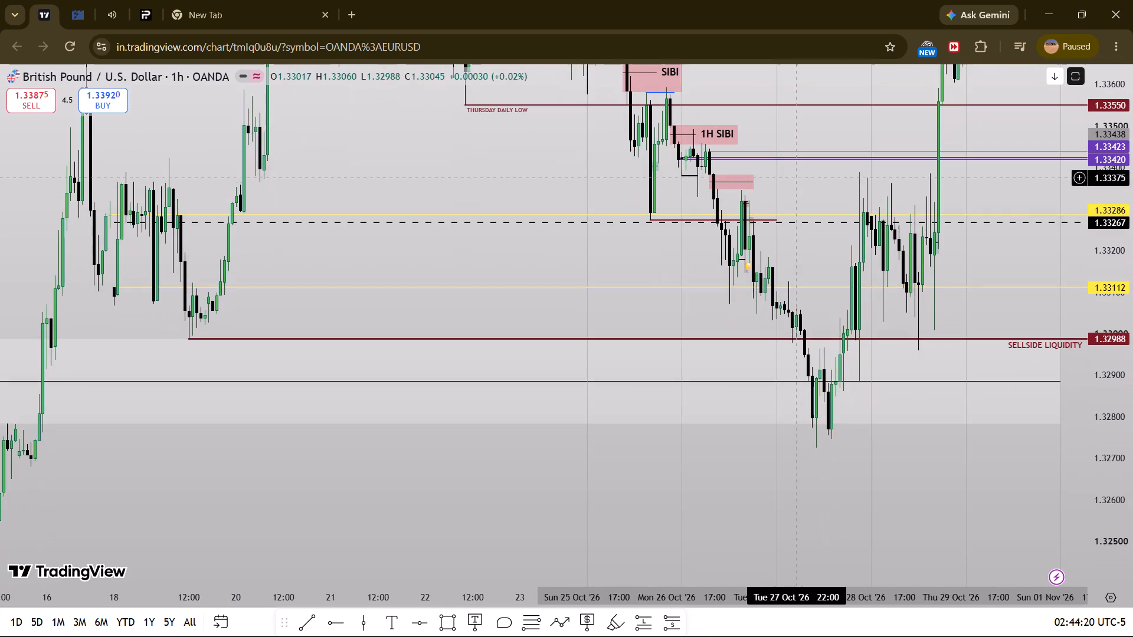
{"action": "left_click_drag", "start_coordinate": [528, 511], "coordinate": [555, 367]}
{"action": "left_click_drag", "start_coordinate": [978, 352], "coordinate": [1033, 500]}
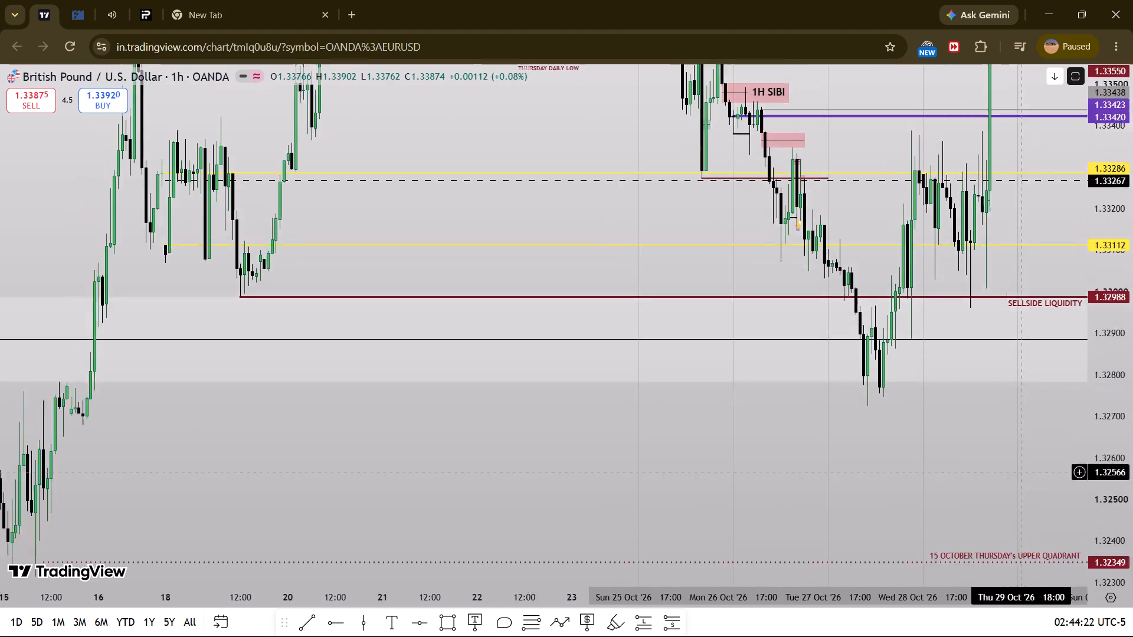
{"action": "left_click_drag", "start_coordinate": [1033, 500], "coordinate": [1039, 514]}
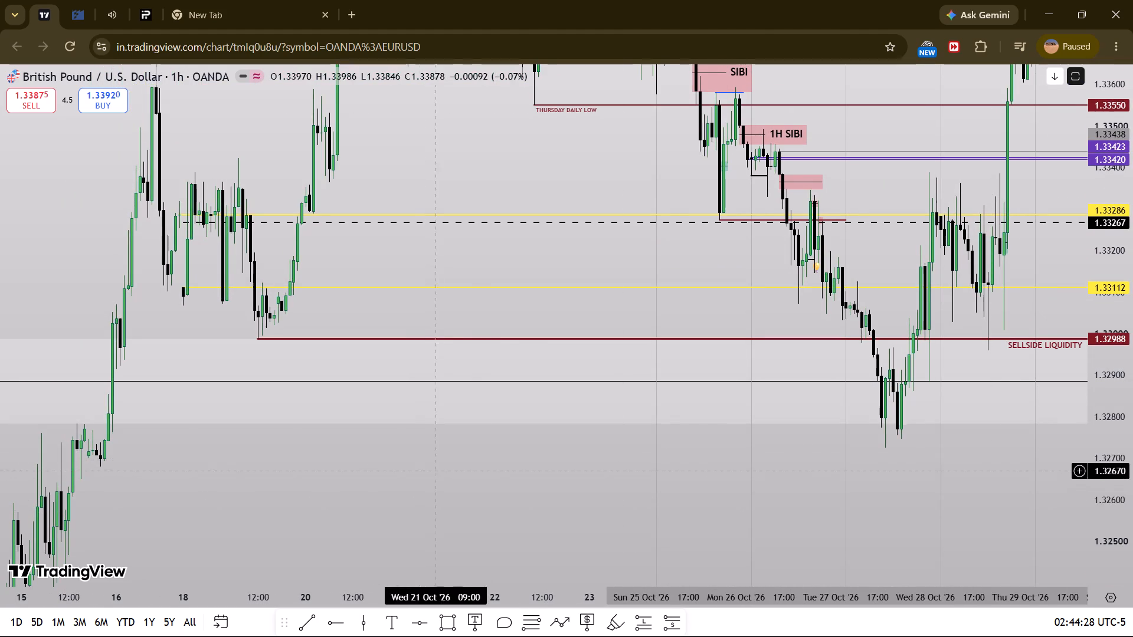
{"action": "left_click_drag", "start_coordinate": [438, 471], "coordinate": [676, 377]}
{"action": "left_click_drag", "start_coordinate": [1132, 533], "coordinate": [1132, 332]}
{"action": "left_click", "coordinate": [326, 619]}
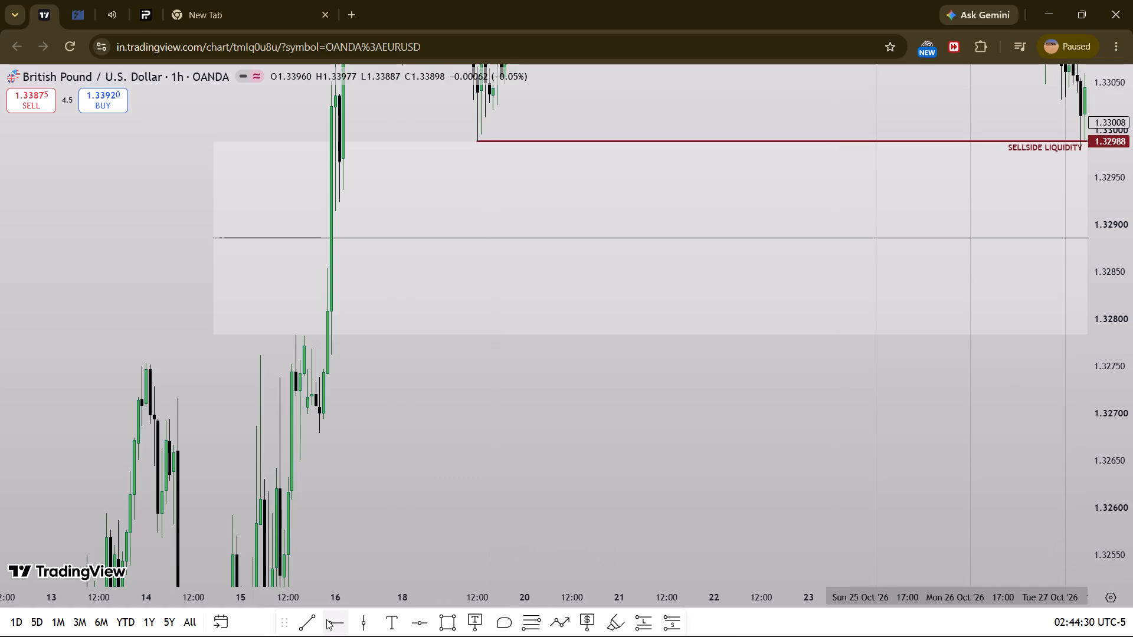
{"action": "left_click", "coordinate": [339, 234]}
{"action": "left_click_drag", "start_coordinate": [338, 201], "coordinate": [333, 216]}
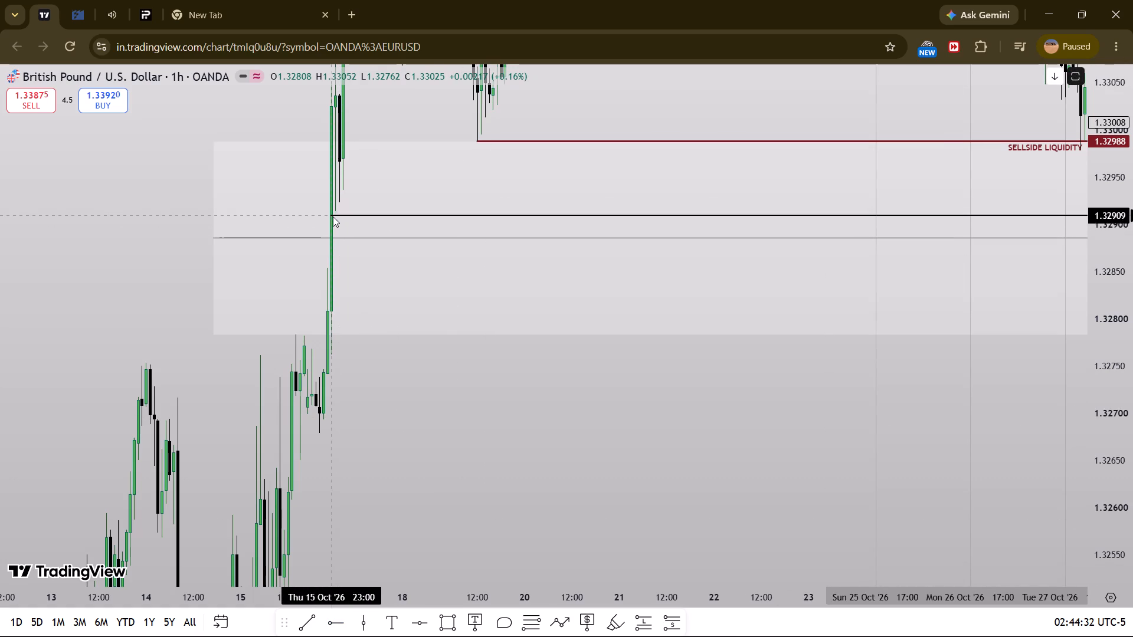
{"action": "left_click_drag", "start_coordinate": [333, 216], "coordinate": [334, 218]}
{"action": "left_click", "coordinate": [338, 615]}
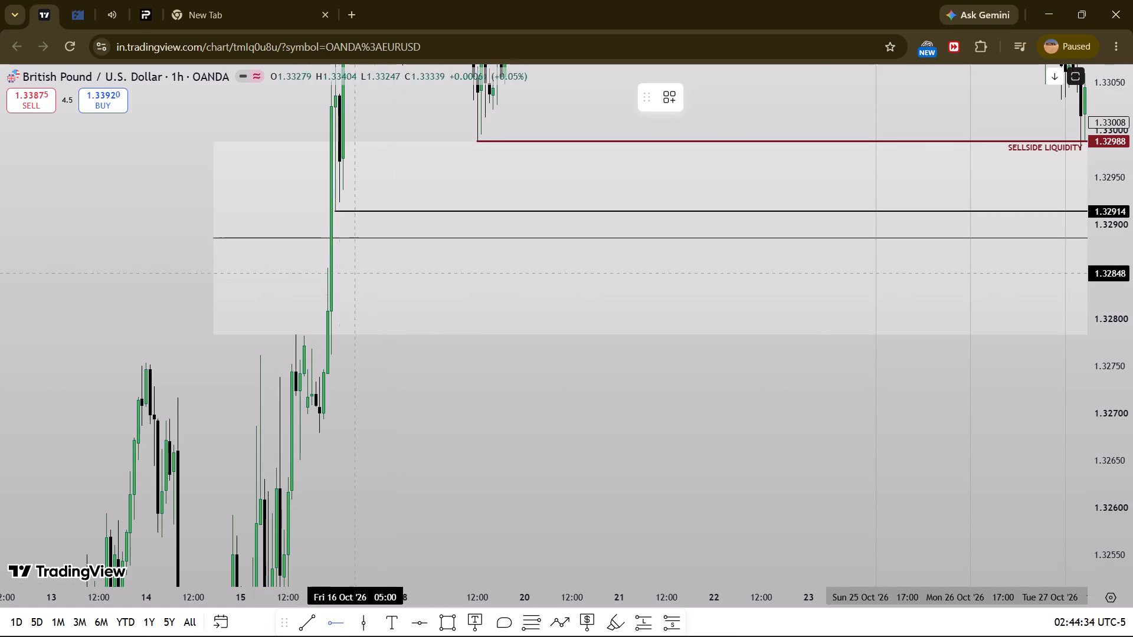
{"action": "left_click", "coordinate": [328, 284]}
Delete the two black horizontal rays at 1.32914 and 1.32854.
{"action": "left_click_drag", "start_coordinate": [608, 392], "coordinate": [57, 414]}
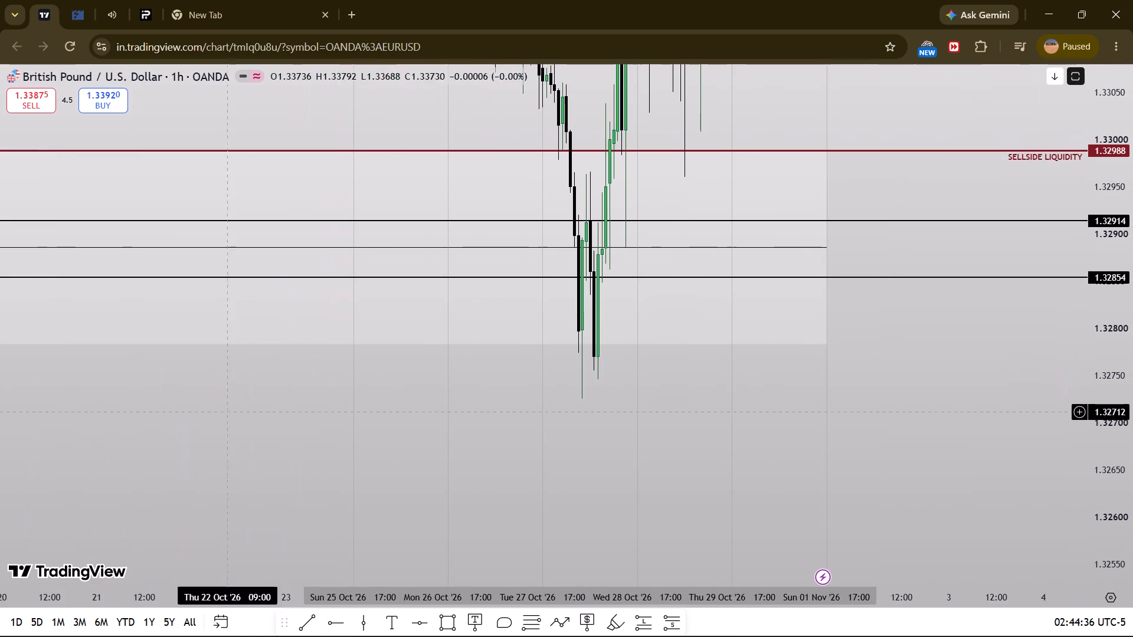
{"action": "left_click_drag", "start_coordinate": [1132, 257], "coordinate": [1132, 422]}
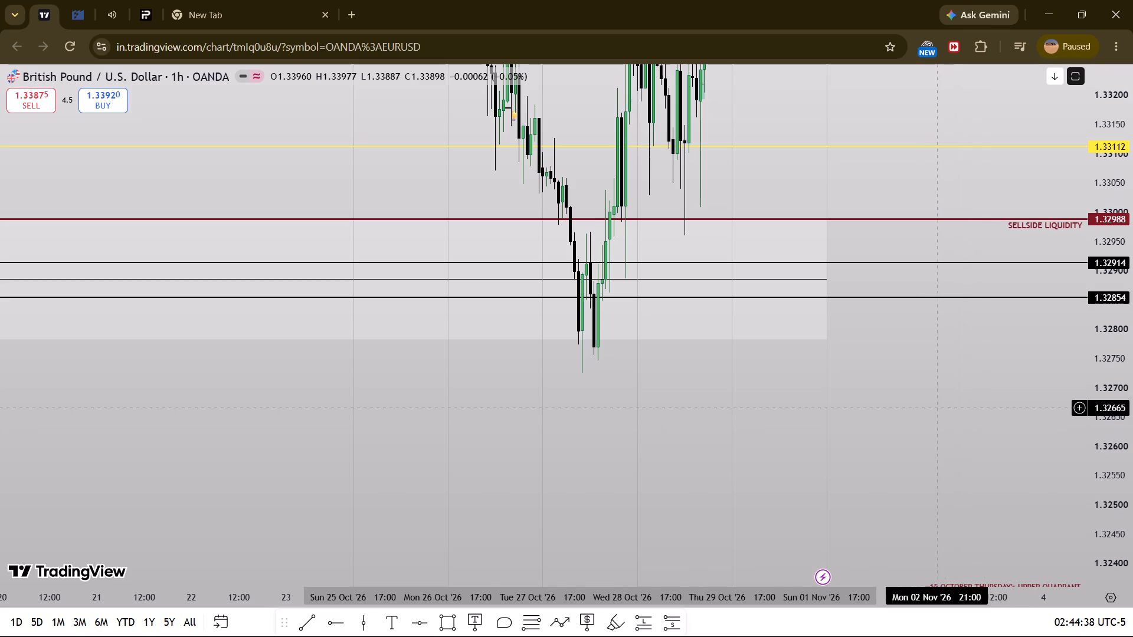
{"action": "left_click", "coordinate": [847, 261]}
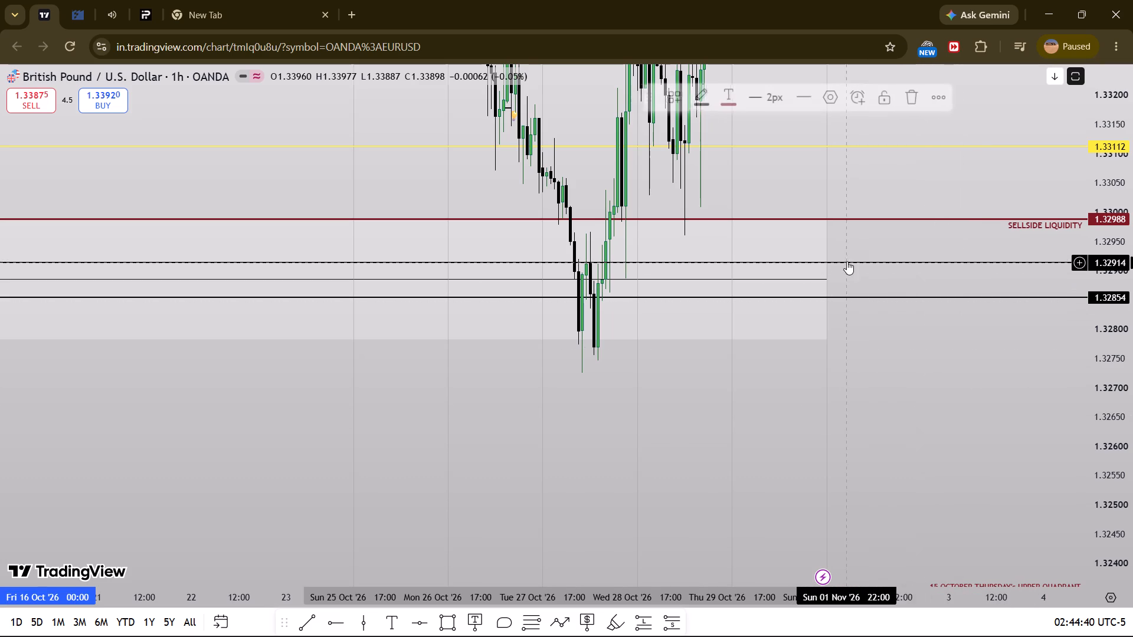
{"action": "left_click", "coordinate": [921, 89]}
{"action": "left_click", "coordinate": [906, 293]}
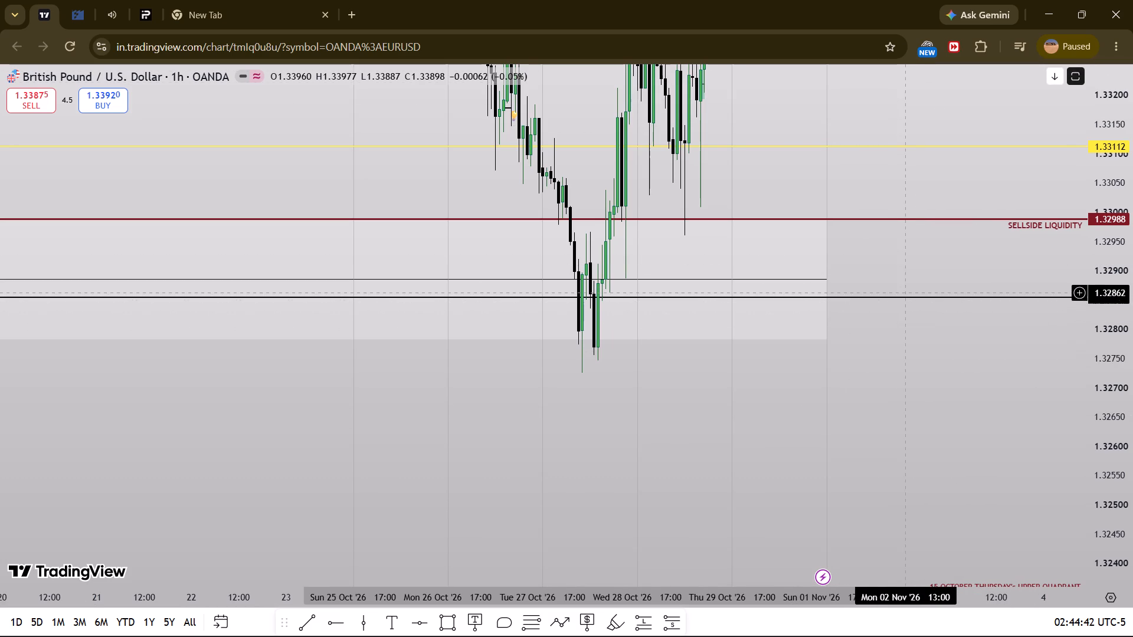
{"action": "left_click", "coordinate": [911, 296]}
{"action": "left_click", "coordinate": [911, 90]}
Delete the short dark red line at 1.33275 that ends at about 17:00 on Tue 27 Oct '26.
{"action": "left_click_drag", "start_coordinate": [674, 453], "coordinate": [735, 462]}
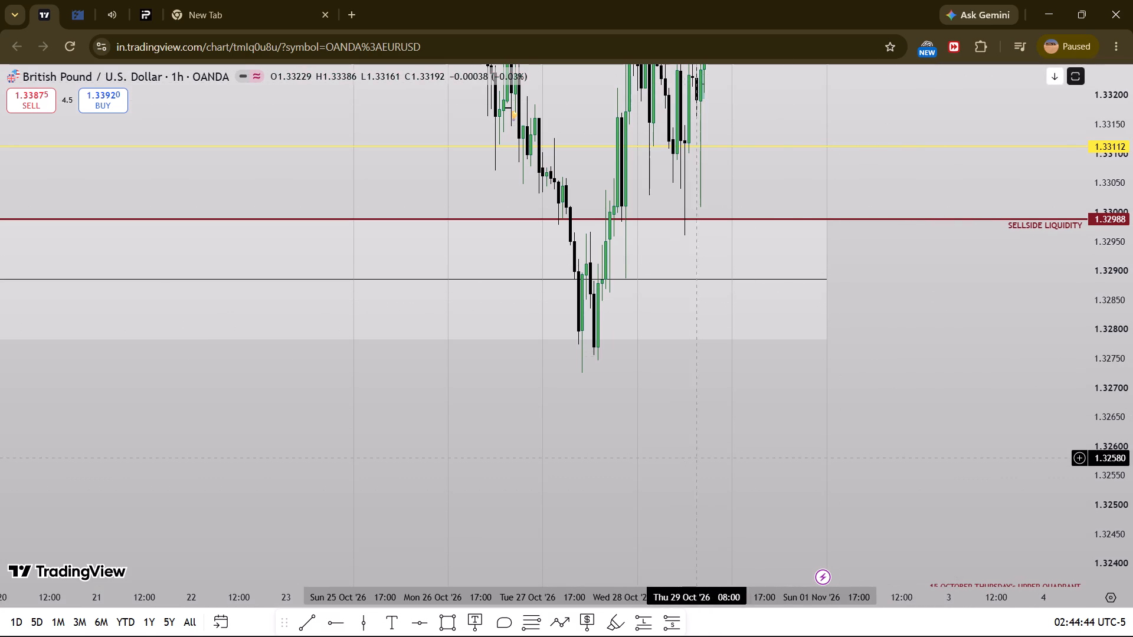
{"action": "left_click_drag", "start_coordinate": [735, 462], "coordinate": [1103, 467]}
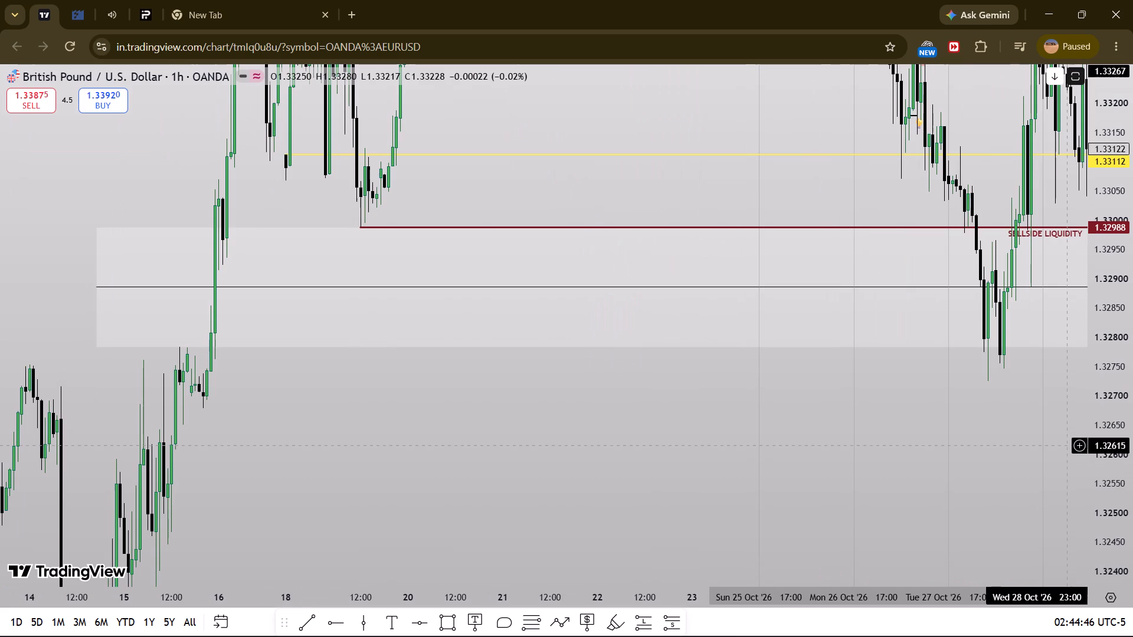
{"action": "scroll", "coordinate": [998, 593], "scroll_direction": "up", "scroll_amount": 8}
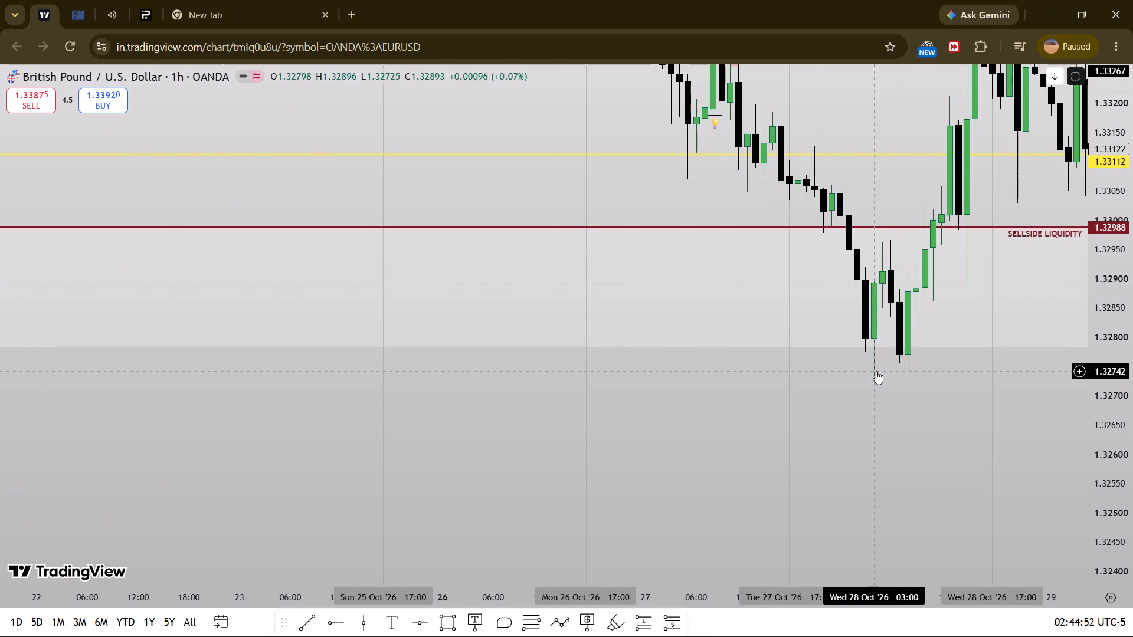
{"action": "left_click_drag", "start_coordinate": [869, 428], "coordinate": [798, 467]}
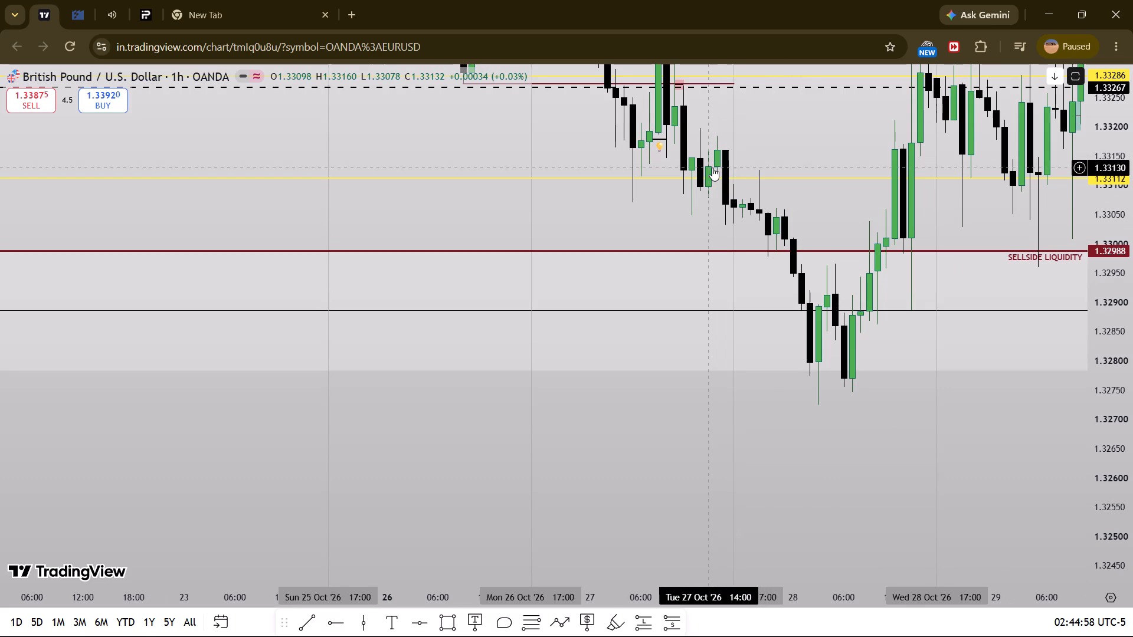
{"action": "left_click_drag", "start_coordinate": [818, 149], "coordinate": [794, 215]}
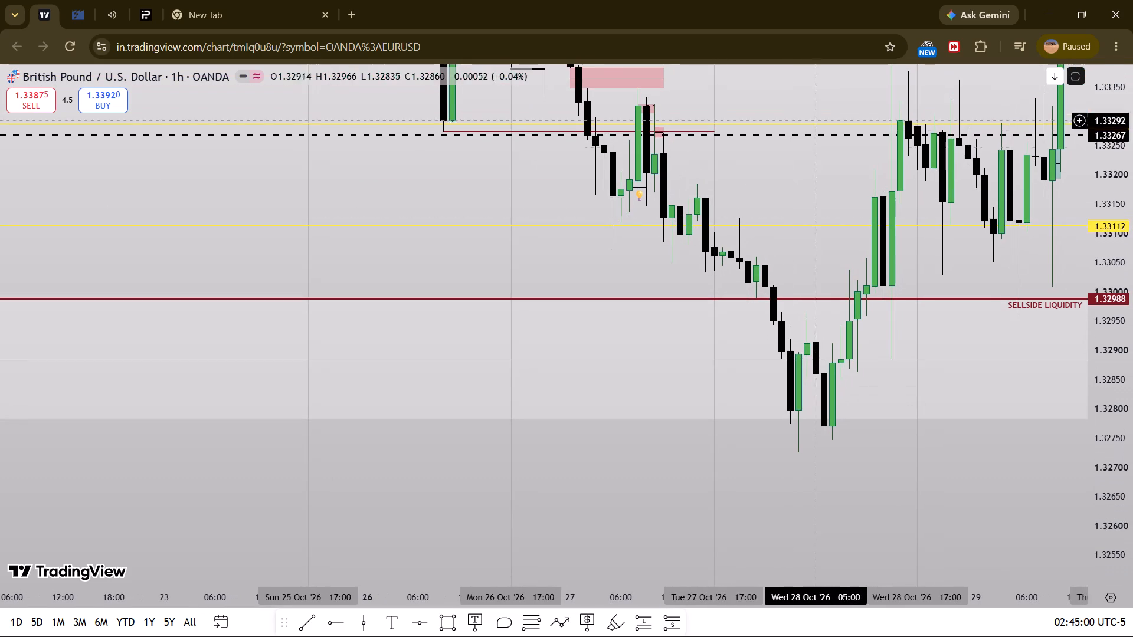
{"action": "left_click", "coordinate": [706, 132]}
{"action": "left_click", "coordinate": [916, 99]}
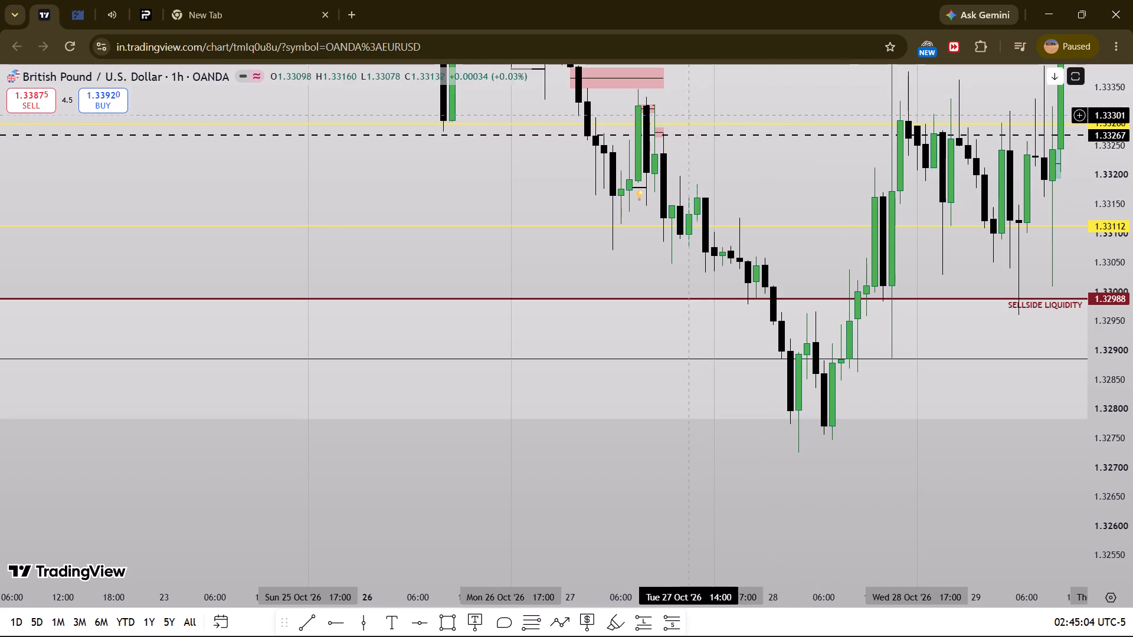
Delete the two small red boxes over the candles at about 10:00 and 11:00 on Tue 27 Oct '26.
{"action": "left_click", "coordinate": [662, 116]}
{"action": "left_click", "coordinate": [656, 109]}
{"action": "left_click", "coordinate": [915, 98]}
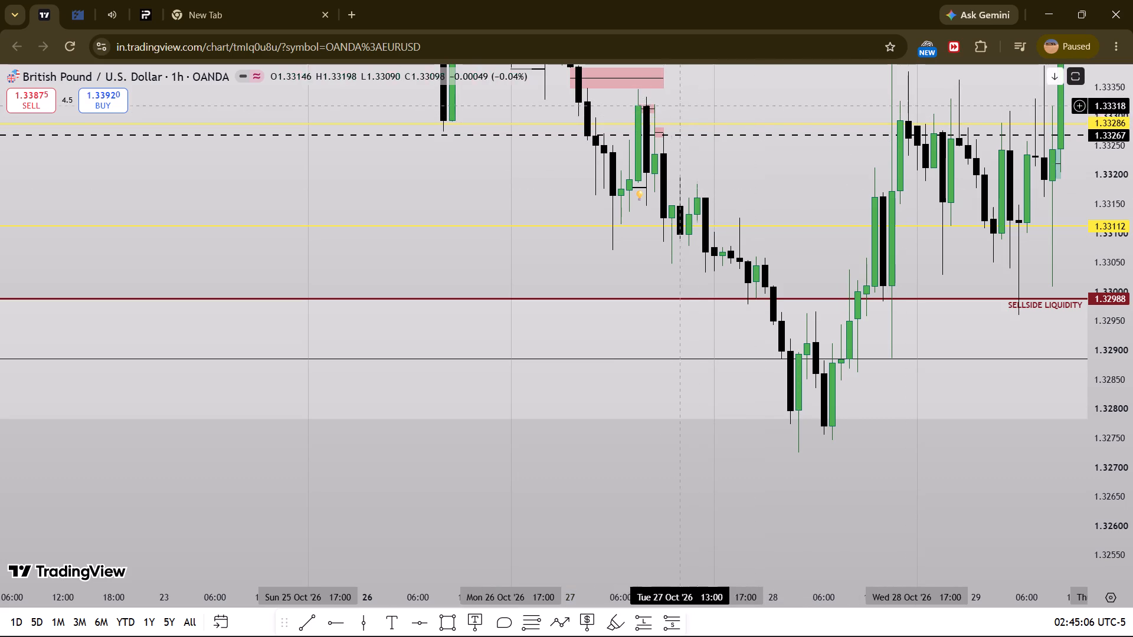
{"action": "left_click", "coordinate": [646, 109]}
{"action": "left_click", "coordinate": [936, 98]}
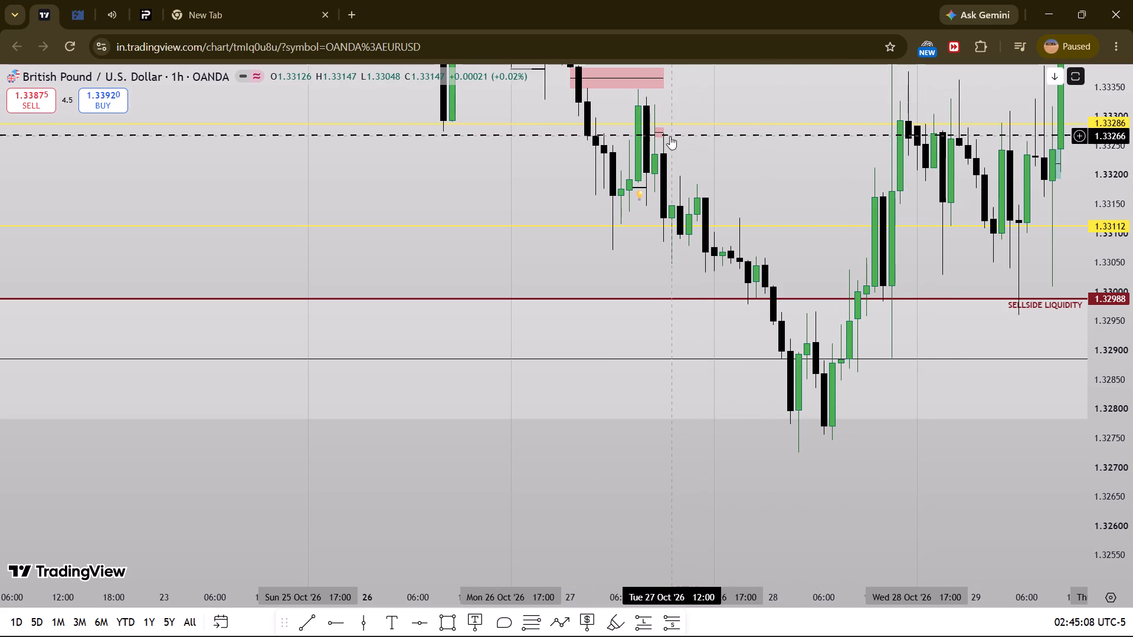
{"action": "left_click", "coordinate": [670, 136]}
{"action": "left_click", "coordinate": [667, 132]}
{"action": "left_click", "coordinate": [950, 91]}
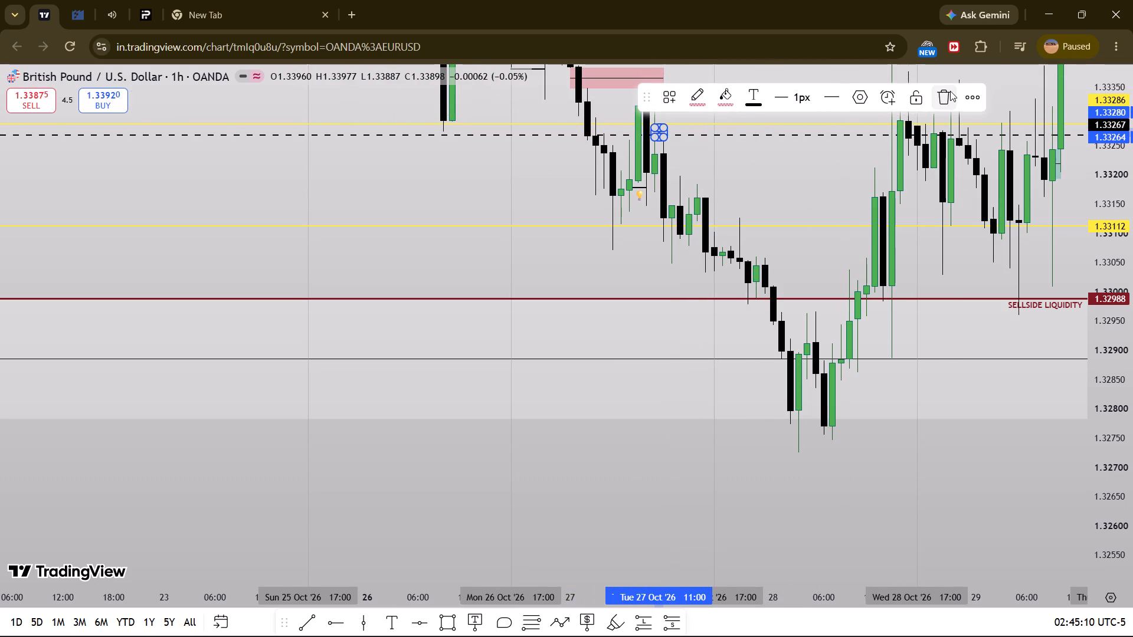
Draw a horizontal ray at 1.33184 from the 15:00 candle high on Tue 27 Oct '26 and colour it cyan.
{"action": "left_click_drag", "start_coordinate": [816, 185], "coordinate": [770, 258]}
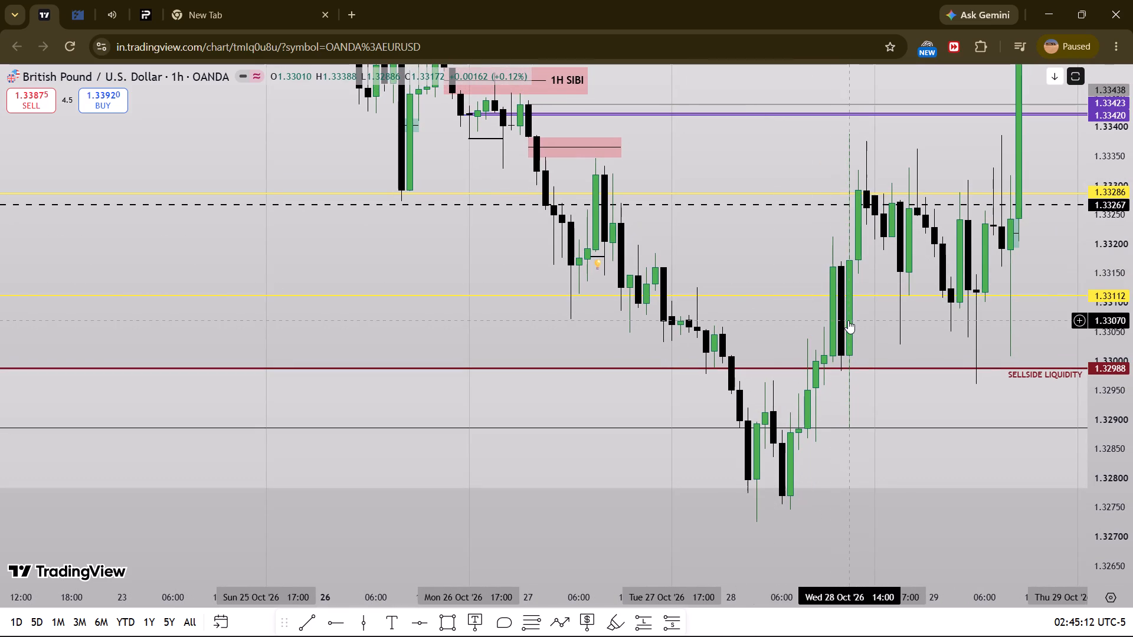
{"action": "left_click", "coordinate": [345, 617]}
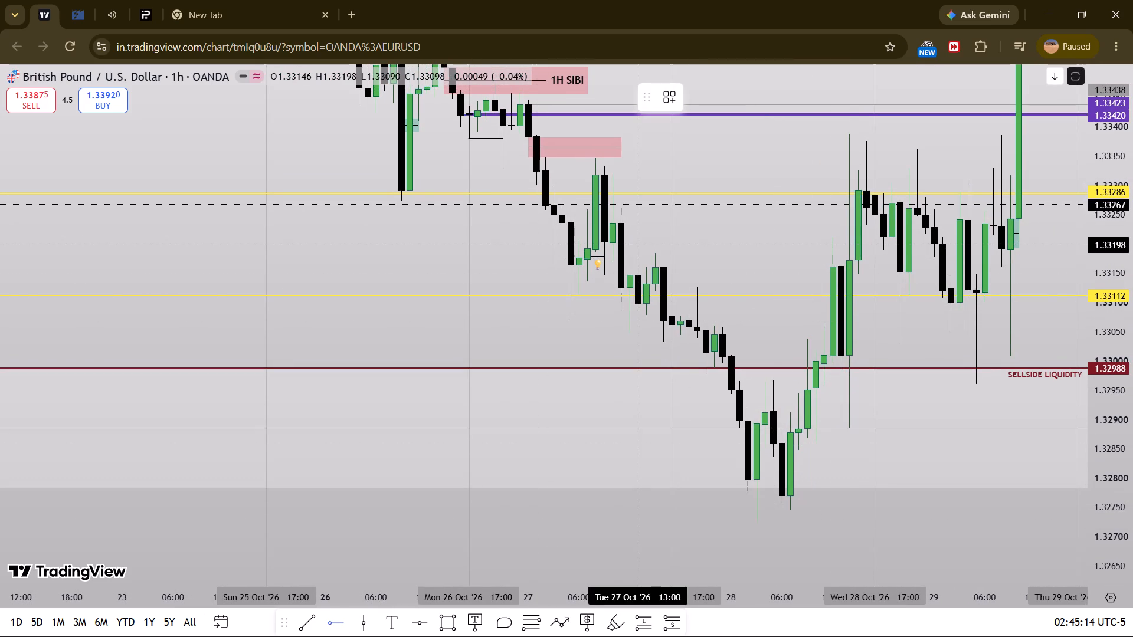
{"action": "left_click", "coordinate": [652, 237]}
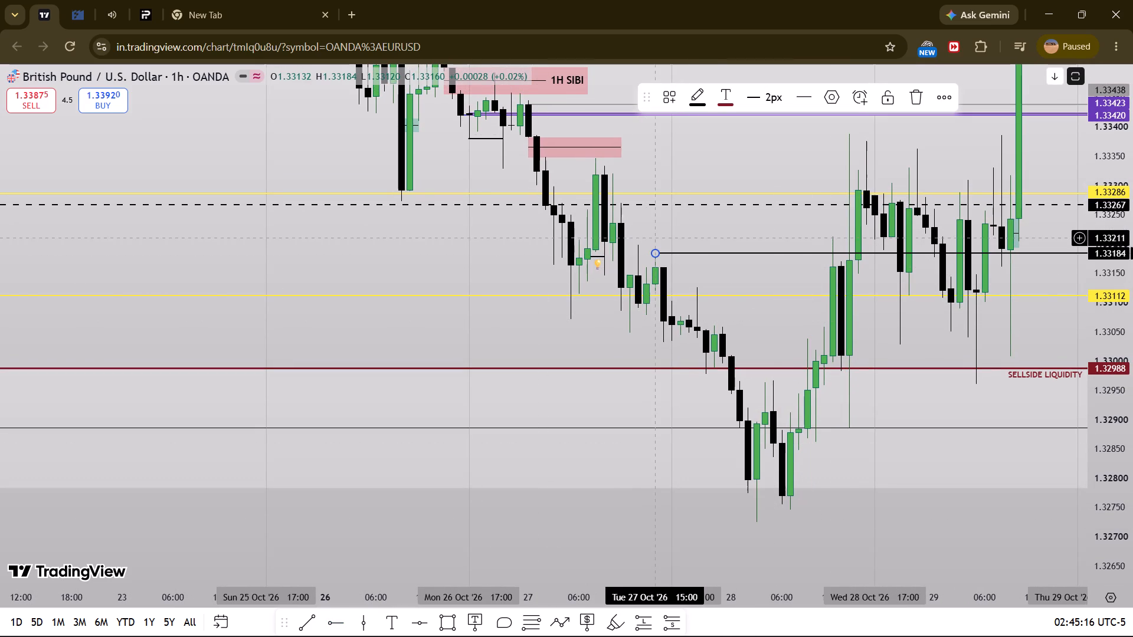
{"action": "left_click", "coordinate": [690, 94]}
{"action": "left_click", "coordinate": [803, 149]}
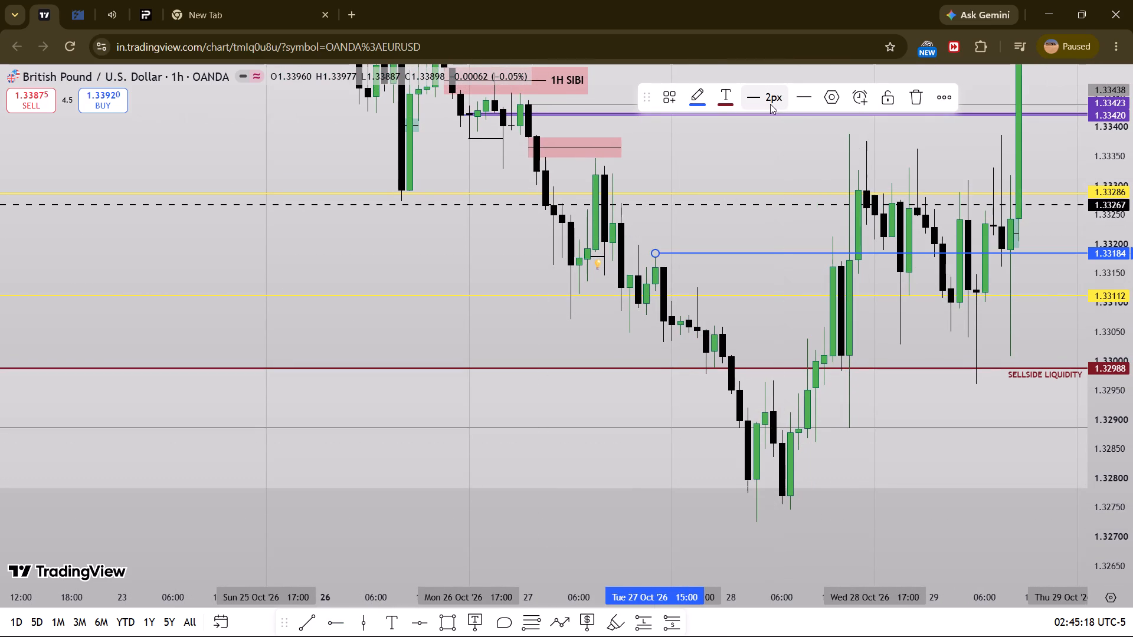
{"action": "left_click", "coordinate": [697, 95]}
{"action": "left_click", "coordinate": [782, 146]}
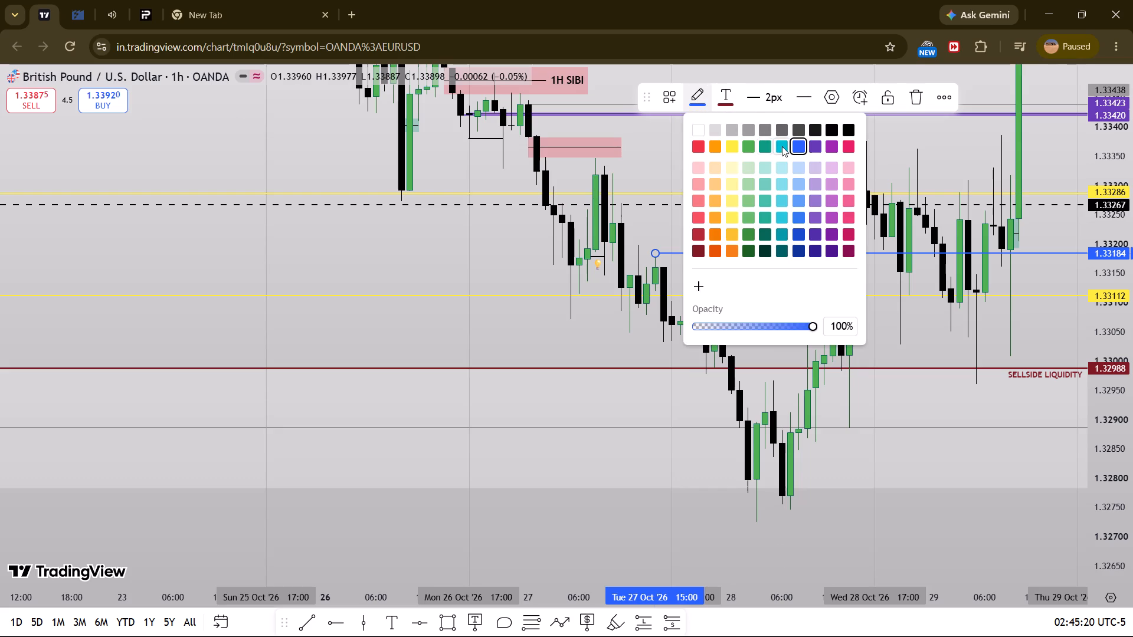
Switch the GBP/USD chart to the 1-minute timeframe.
{"action": "left_click_drag", "start_coordinate": [750, 325], "coordinate": [787, 254]}
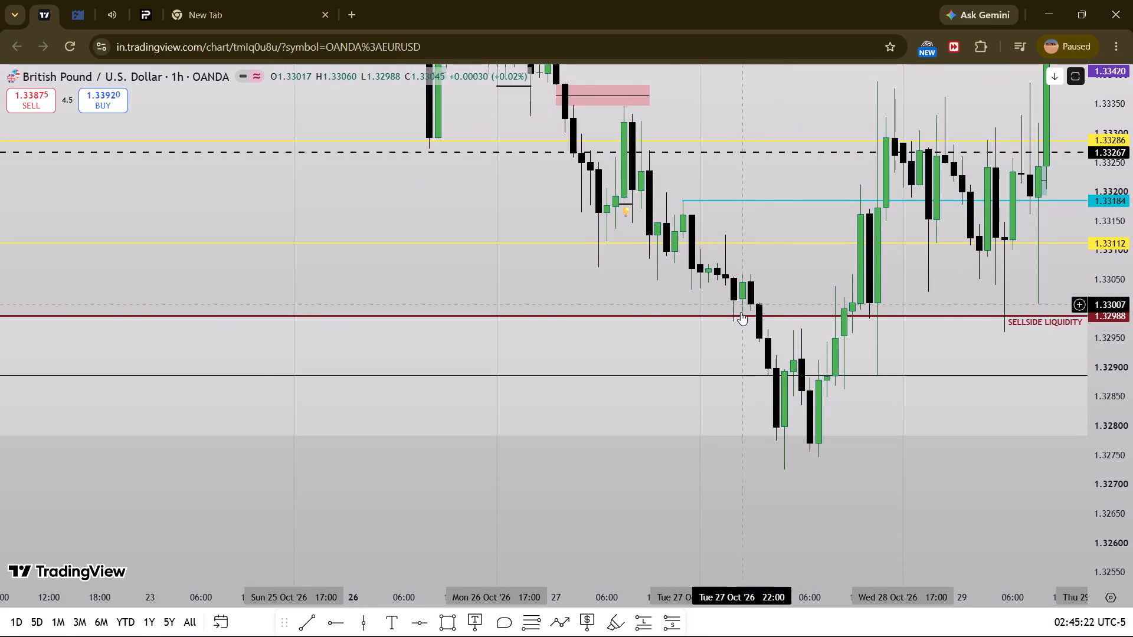
{"action": "key", "text": "1"}
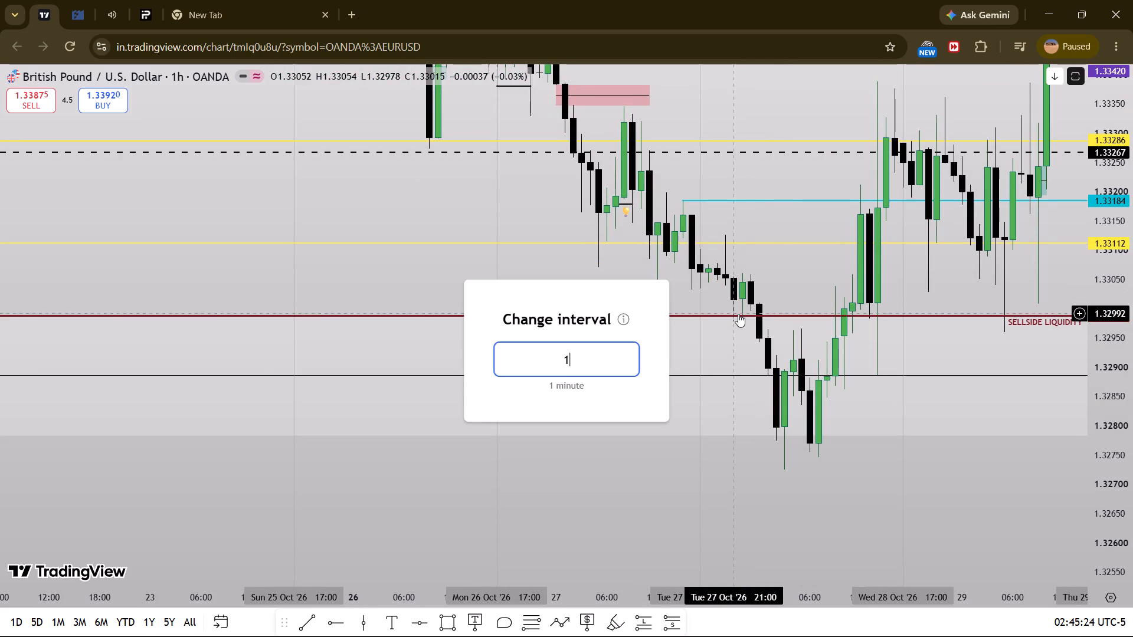
{"action": "key", "text": "Return"}
{"action": "scroll", "coordinate": [647, 333], "scroll_direction": "down", "scroll_amount": 20}
{"action": "scroll", "coordinate": [647, 333], "scroll_direction": "down", "scroll_amount": 15}
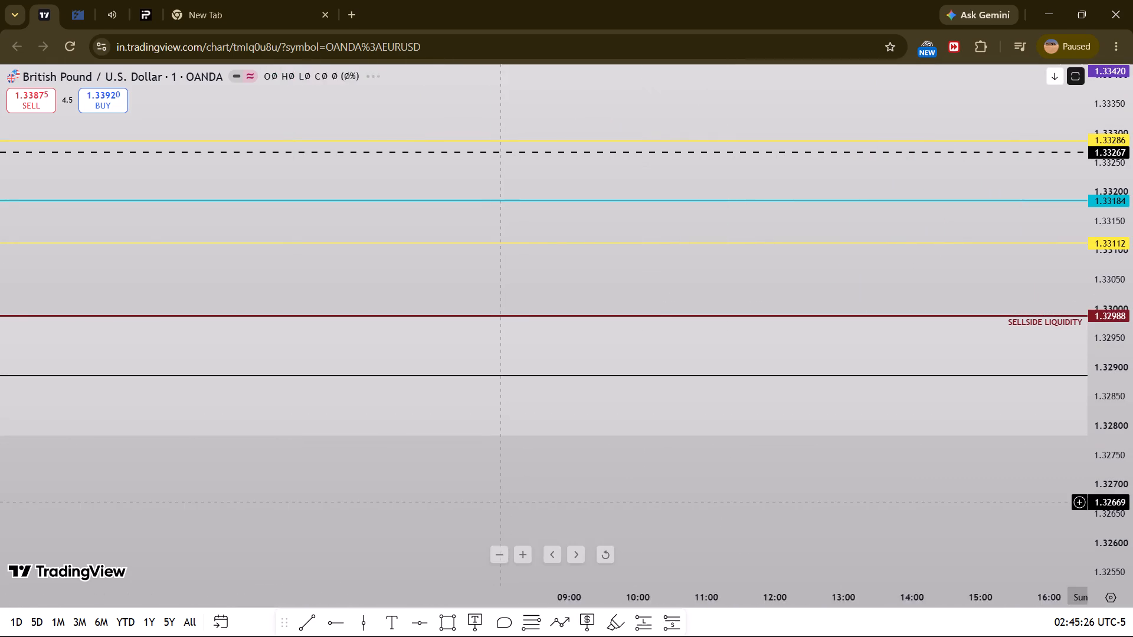
{"action": "scroll", "coordinate": [500, 503], "scroll_direction": "down", "scroll_amount": 14}
{"action": "left_click_drag", "start_coordinate": [294, 503], "coordinate": [977, 492]}
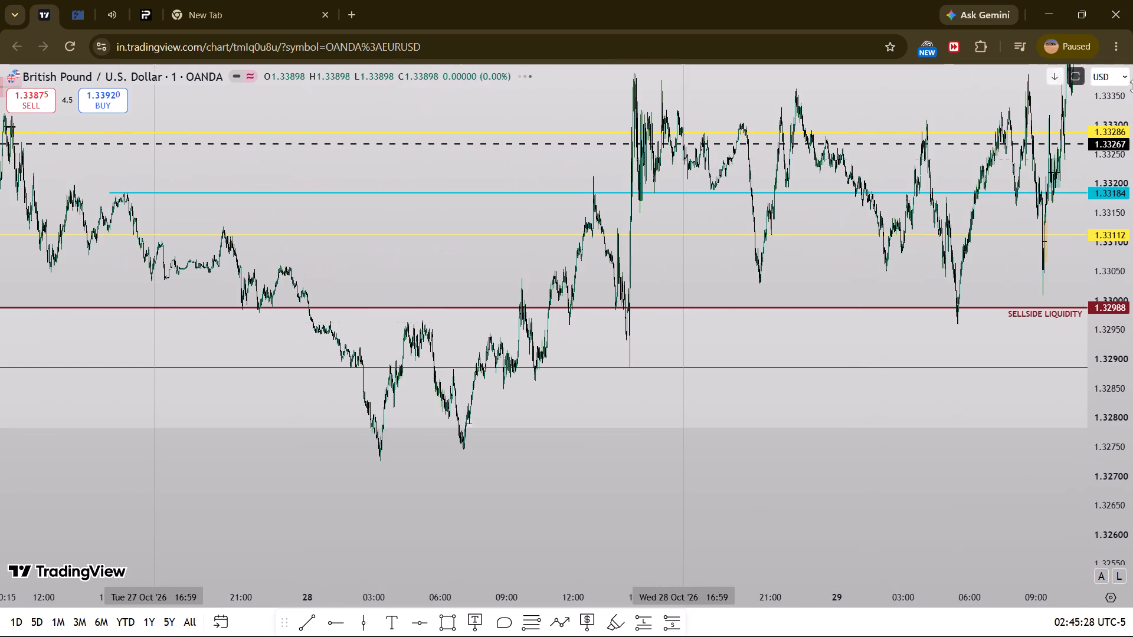
Put the browser window into full-screen mode.
{"action": "left_click", "coordinate": [1116, 50]}
{"action": "left_click", "coordinate": [1114, 343]}
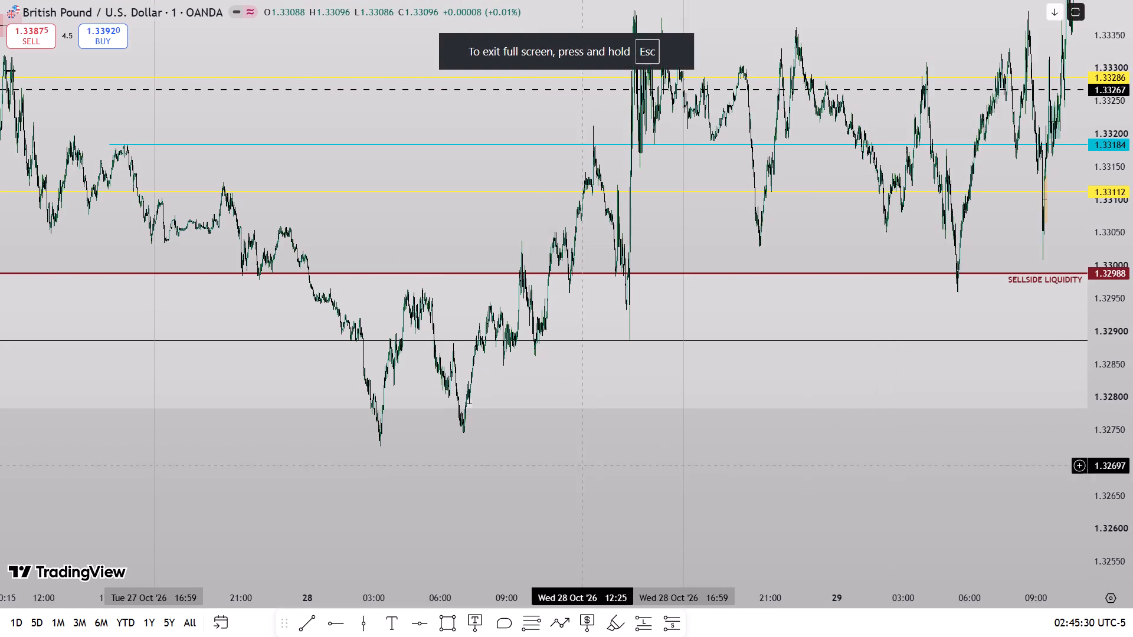
Move the cyan 1.33184 ray's starting point to the candle high at about 15:37 on Tue 27 Oct '26, keeping it at 1.33184.
{"action": "left_click_drag", "start_coordinate": [513, 482], "coordinate": [959, 429]}
{"action": "scroll", "coordinate": [803, 458], "scroll_direction": "up", "scroll_amount": 6}
{"action": "left_click_drag", "start_coordinate": [495, 455], "coordinate": [1018, 509]}
{"action": "left_click_drag", "start_coordinate": [1132, 510], "coordinate": [1093, 270]}
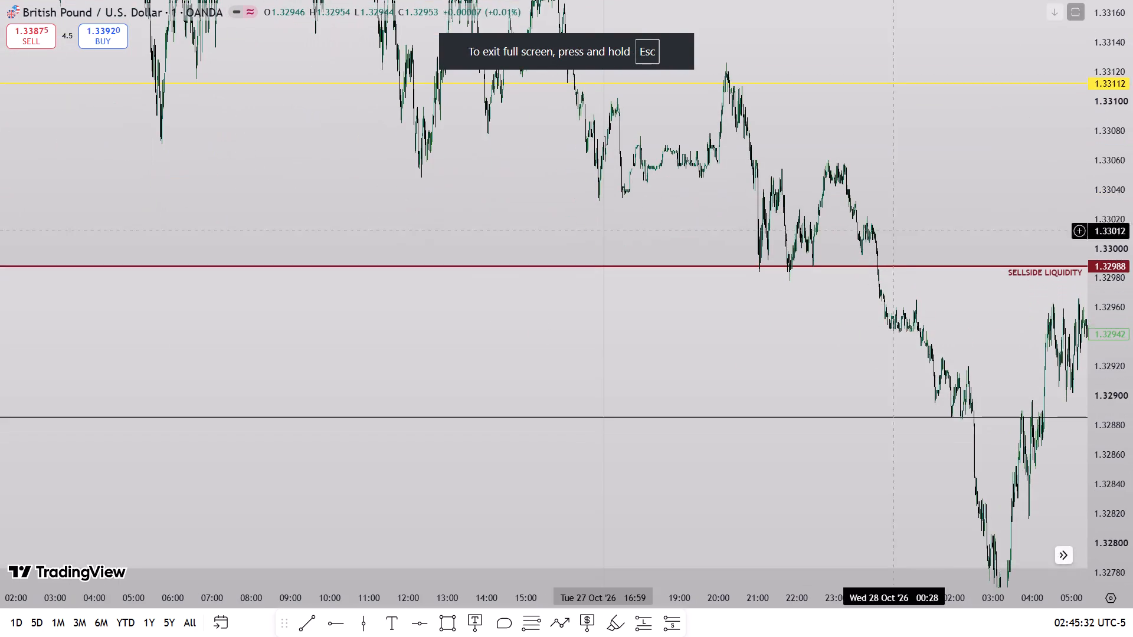
{"action": "left_click_drag", "start_coordinate": [540, 198], "coordinate": [863, 492]}
{"action": "scroll", "coordinate": [745, 500], "scroll_direction": "up", "scroll_amount": 9}
{"action": "left_click_drag", "start_coordinate": [464, 316], "coordinate": [466, 315]}
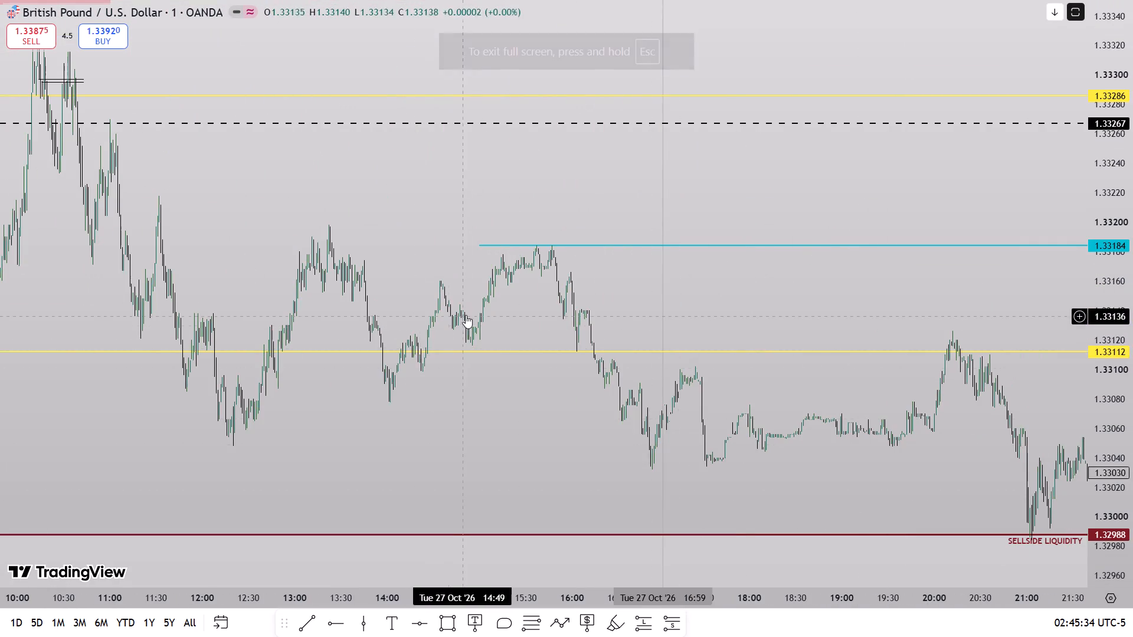
{"action": "left_click_drag", "start_coordinate": [466, 315], "coordinate": [951, 400]}
{"action": "scroll", "coordinate": [791, 514], "scroll_direction": "up", "scroll_amount": 11}
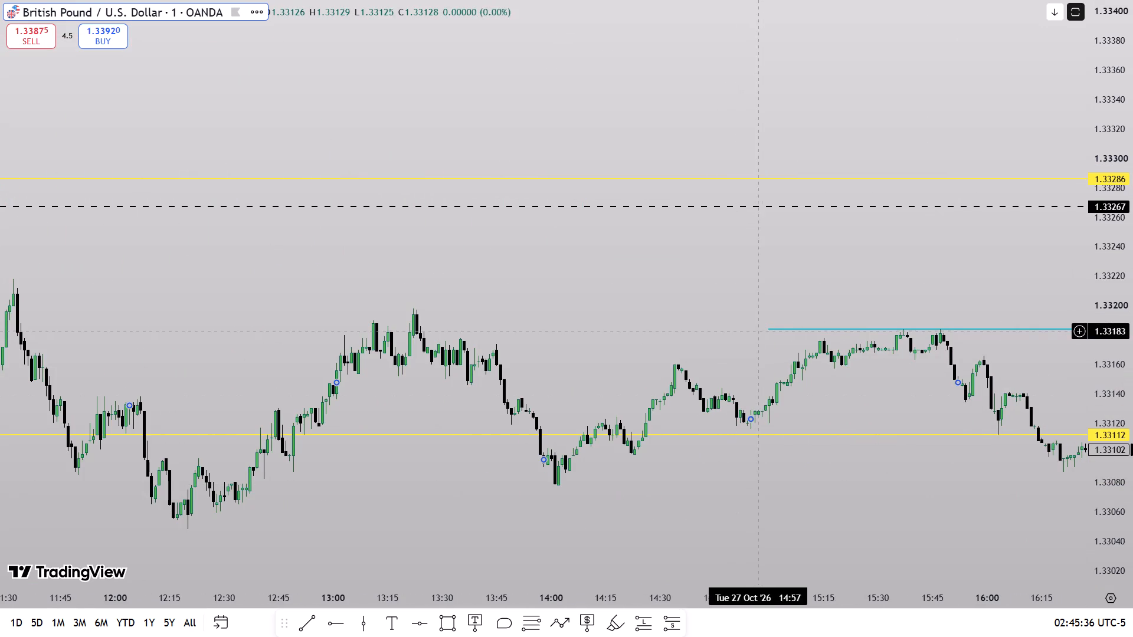
{"action": "left_click_drag", "start_coordinate": [767, 331], "coordinate": [886, 337]}
{"action": "left_click_drag", "start_coordinate": [1132, 468], "coordinate": [1132, 157]}
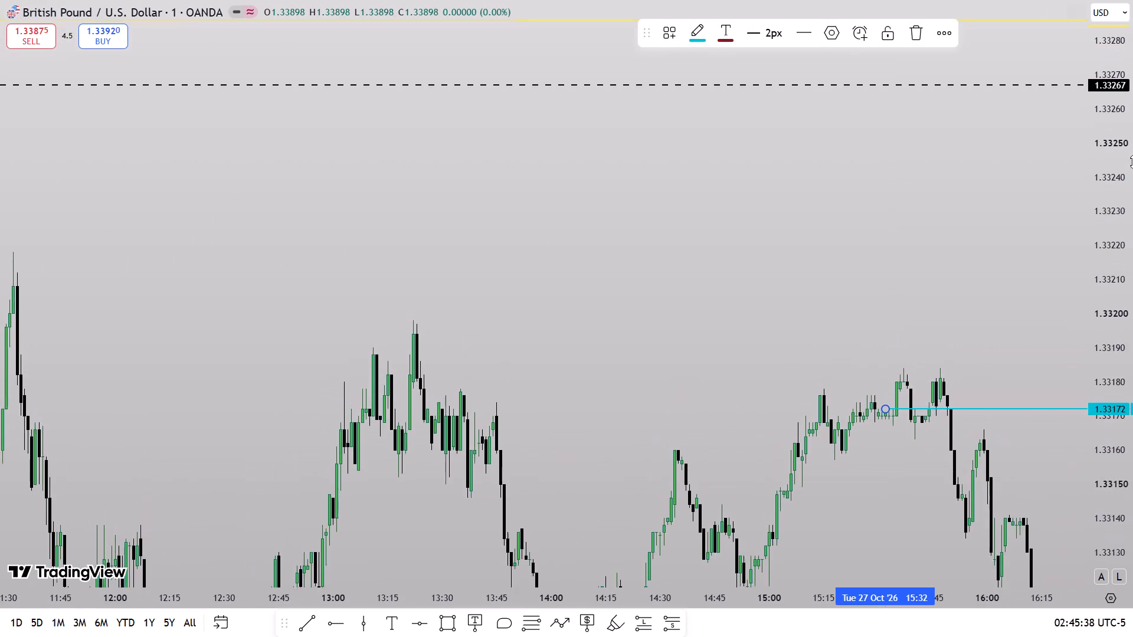
{"action": "left_click_drag", "start_coordinate": [1132, 418], "coordinate": [1132, 333]}
{"action": "left_click_drag", "start_coordinate": [883, 446], "coordinate": [903, 390]}
Examine the 1-minute price action from the afternoon of Tue 27 Oct through Wed 28 Oct '26 around the marked levels.
{"action": "left_click_drag", "start_coordinate": [1132, 300], "coordinate": [1123, 482]}
{"action": "scroll", "coordinate": [1044, 509], "scroll_direction": "down", "scroll_amount": 6}
{"action": "left_click_drag", "start_coordinate": [961, 474], "coordinate": [528, 324]}
{"action": "left_click_drag", "start_coordinate": [1132, 317], "coordinate": [1088, 435]}
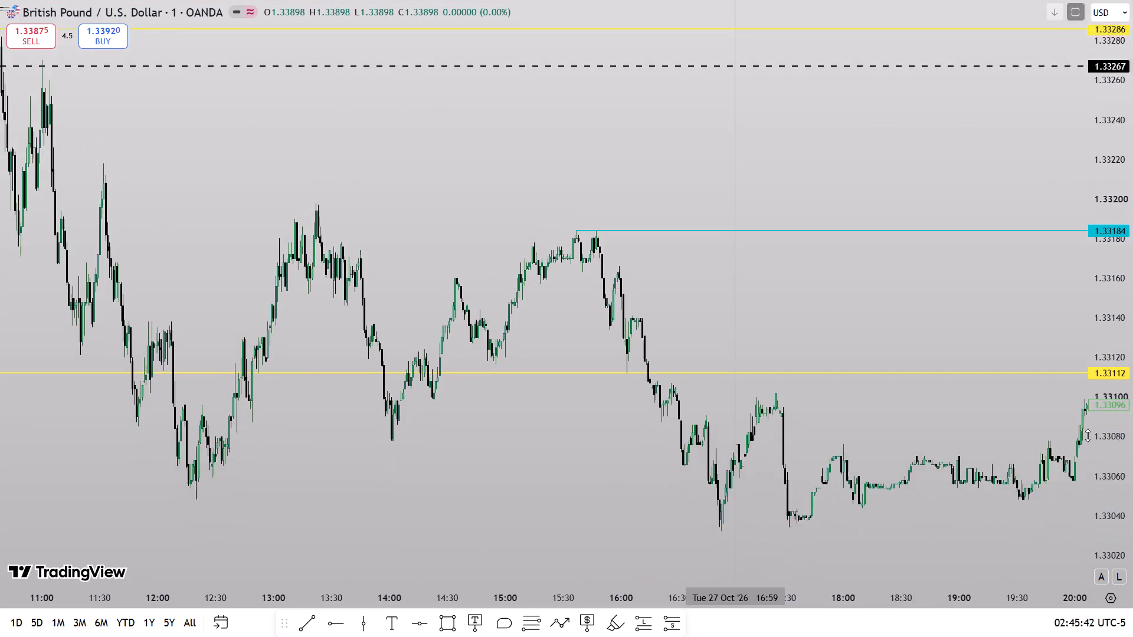
{"action": "left_click_drag", "start_coordinate": [1088, 435], "coordinate": [1101, 431]}
{"action": "scroll", "coordinate": [923, 473], "scroll_direction": "down", "scroll_amount": 7}
{"action": "left_click_drag", "start_coordinate": [759, 487], "coordinate": [310, 349]}
{"action": "left_click_drag", "start_coordinate": [1132, 288], "coordinate": [1111, 547]}
{"action": "scroll", "coordinate": [962, 509], "scroll_direction": "down", "scroll_amount": 5}
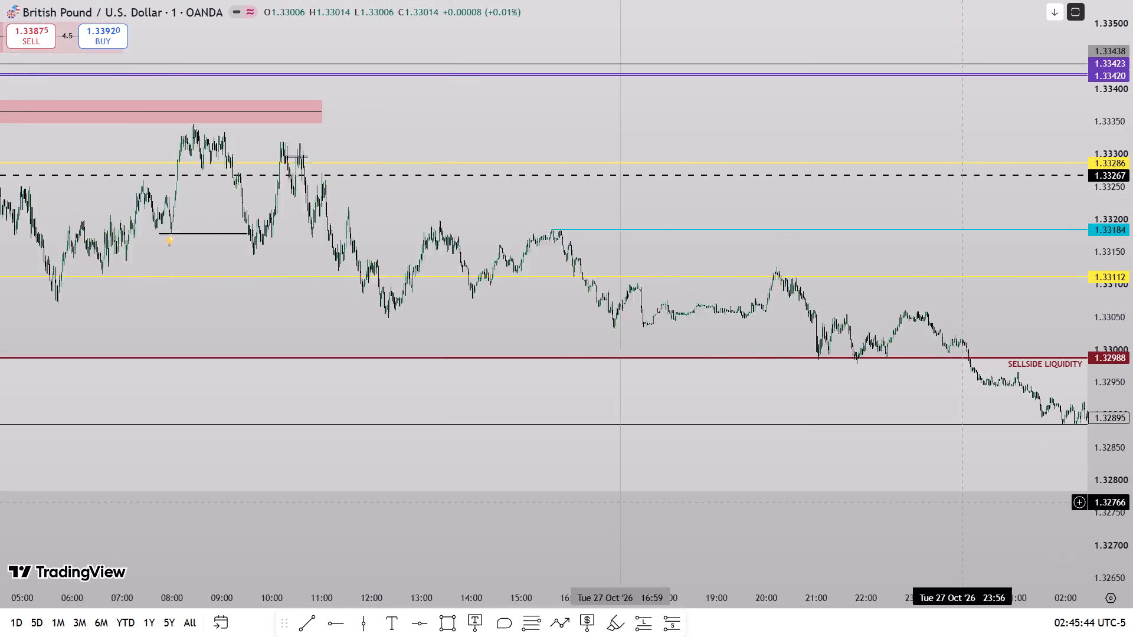
{"action": "scroll", "coordinate": [962, 503], "scroll_direction": "down", "scroll_amount": 14}
{"action": "left_click_drag", "start_coordinate": [999, 406], "coordinate": [657, 368]}
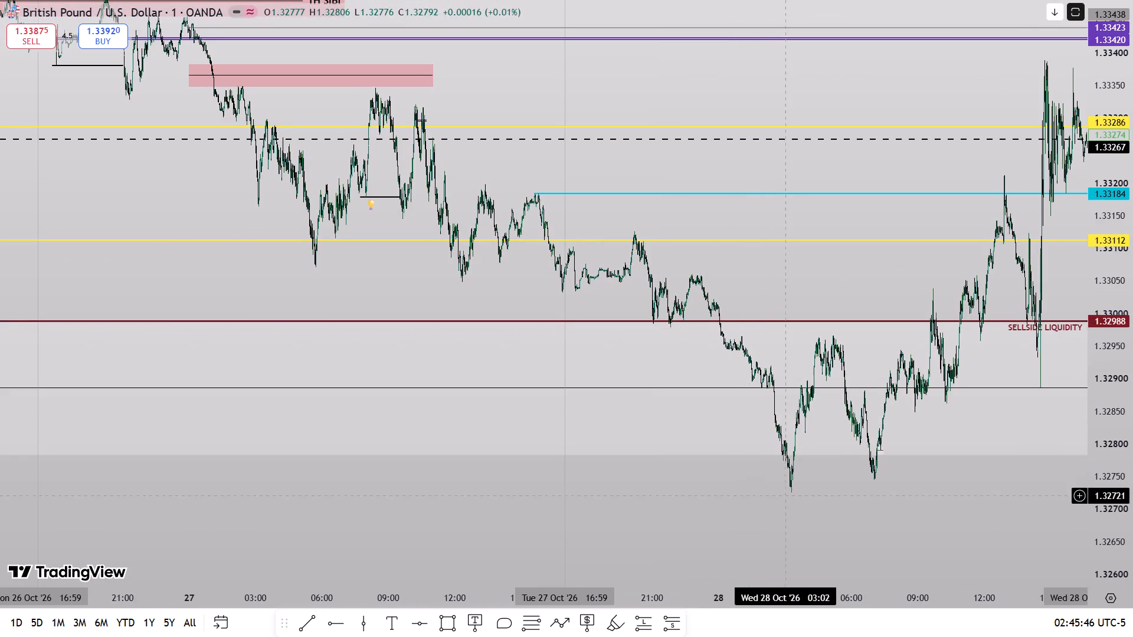
{"action": "left_click_drag", "start_coordinate": [752, 513], "coordinate": [772, 444]}
{"action": "left_click_drag", "start_coordinate": [1132, 495], "coordinate": [1130, 409]}
{"action": "scroll", "coordinate": [844, 555], "scroll_direction": "up", "scroll_amount": 5}
{"action": "left_click_drag", "start_coordinate": [737, 540], "coordinate": [862, 389]}
{"action": "scroll", "coordinate": [768, 445], "scroll_direction": "up", "scroll_amount": 2}
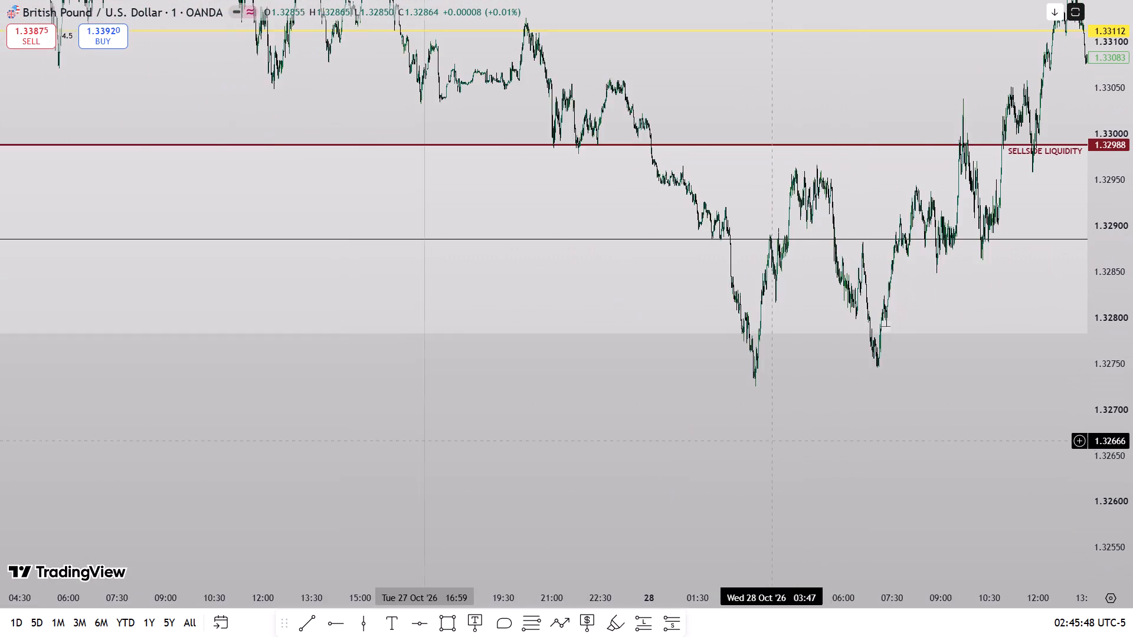
{"action": "scroll", "coordinate": [768, 445], "scroll_direction": "up", "scroll_amount": 4}
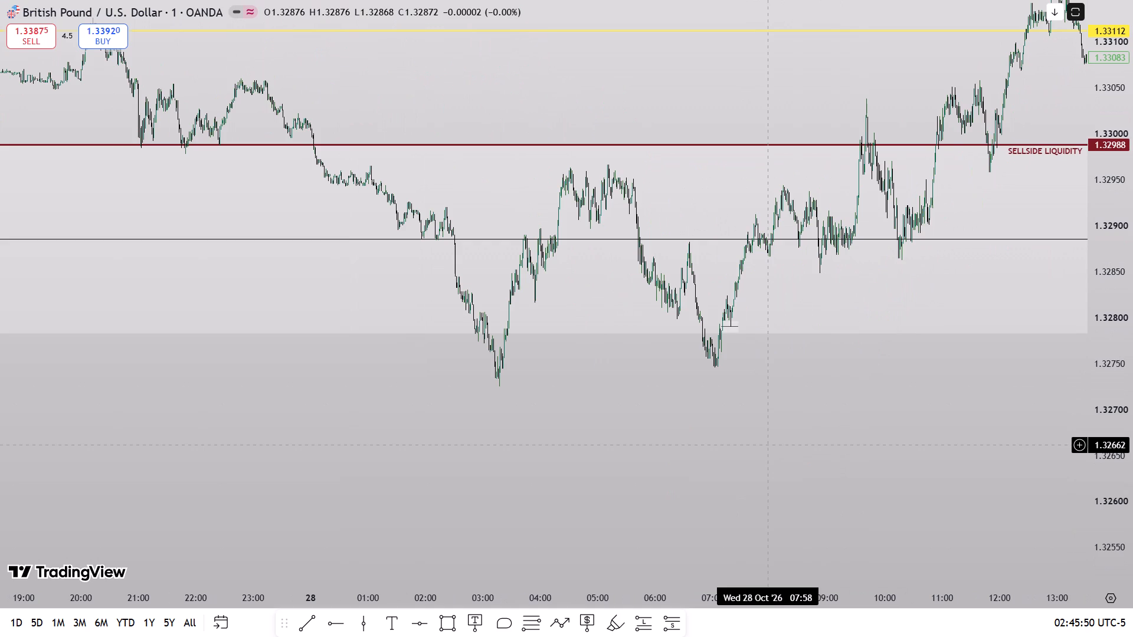
Switch the GBP/USD chart to the daily timeframe.
{"action": "type", "text": "1D"}
{"action": "key", "text": "Return"}
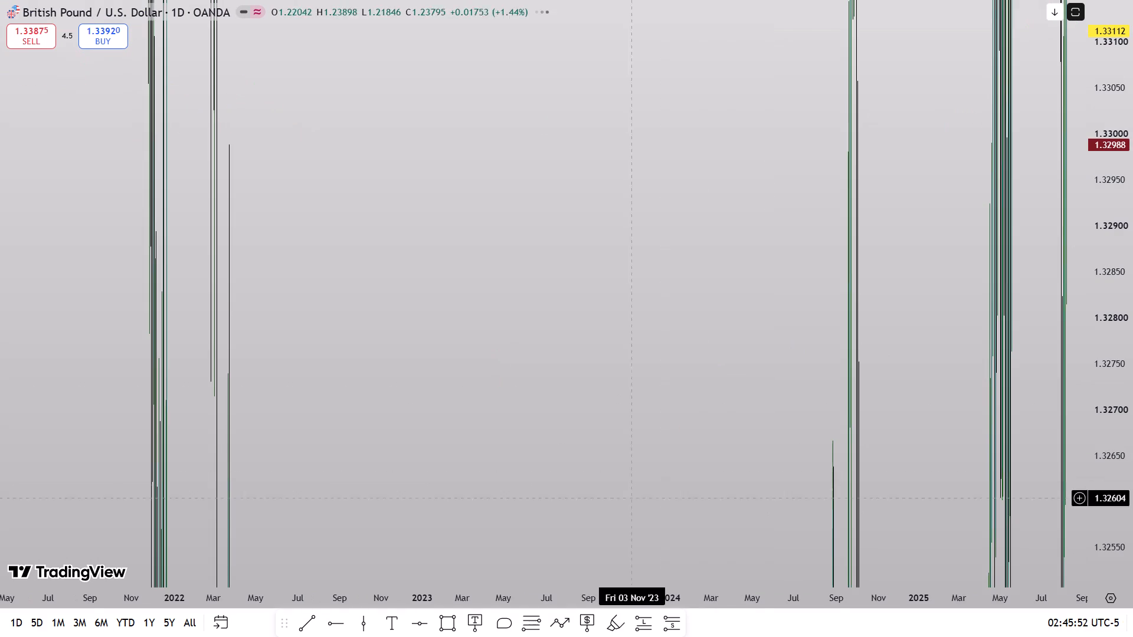
Draw a Fib retracement over the upper wick of the Wed 30 Sep '26 daily candle, from 1.33111 down to 1.32636.
{"action": "left_click", "coordinate": [608, 553]}
{"action": "left_click_drag", "start_coordinate": [1132, 448], "coordinate": [1132, 306]}
{"action": "scroll", "coordinate": [947, 488], "scroll_direction": "up", "scroll_amount": 5}
{"action": "left_click_drag", "start_coordinate": [863, 466], "coordinate": [803, 272]}
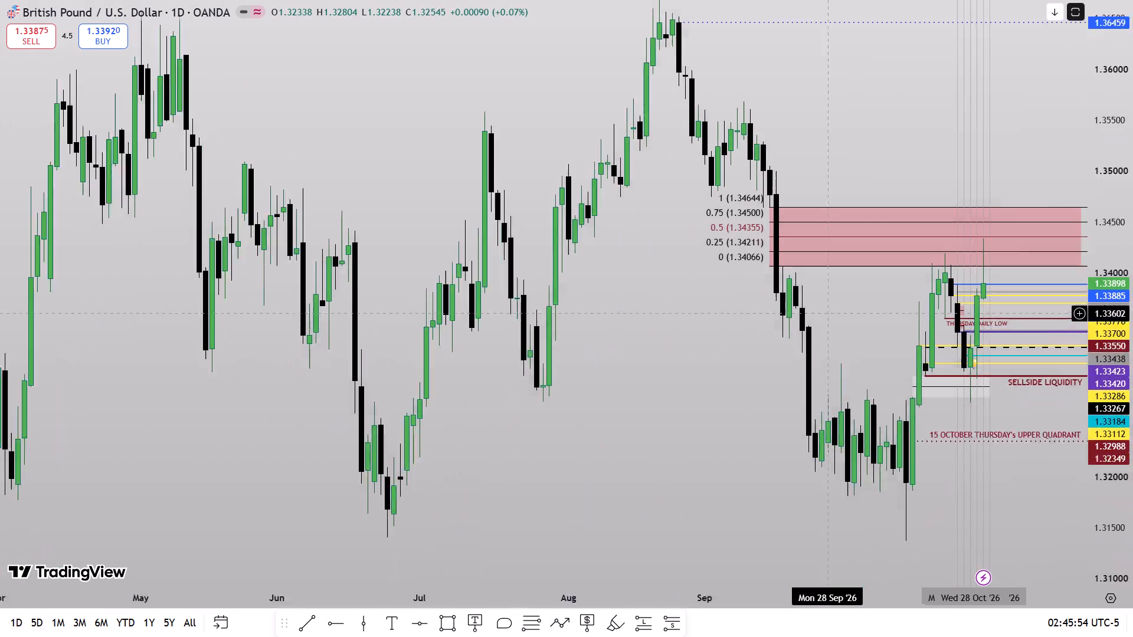
{"action": "left_click_drag", "start_coordinate": [803, 272], "coordinate": [797, 262]}
{"action": "left_click_drag", "start_coordinate": [1132, 456], "coordinate": [1123, 245]}
{"action": "scroll", "coordinate": [897, 426], "scroll_direction": "up", "scroll_amount": 7}
{"action": "left_click_drag", "start_coordinate": [1132, 454], "coordinate": [1127, 360]}
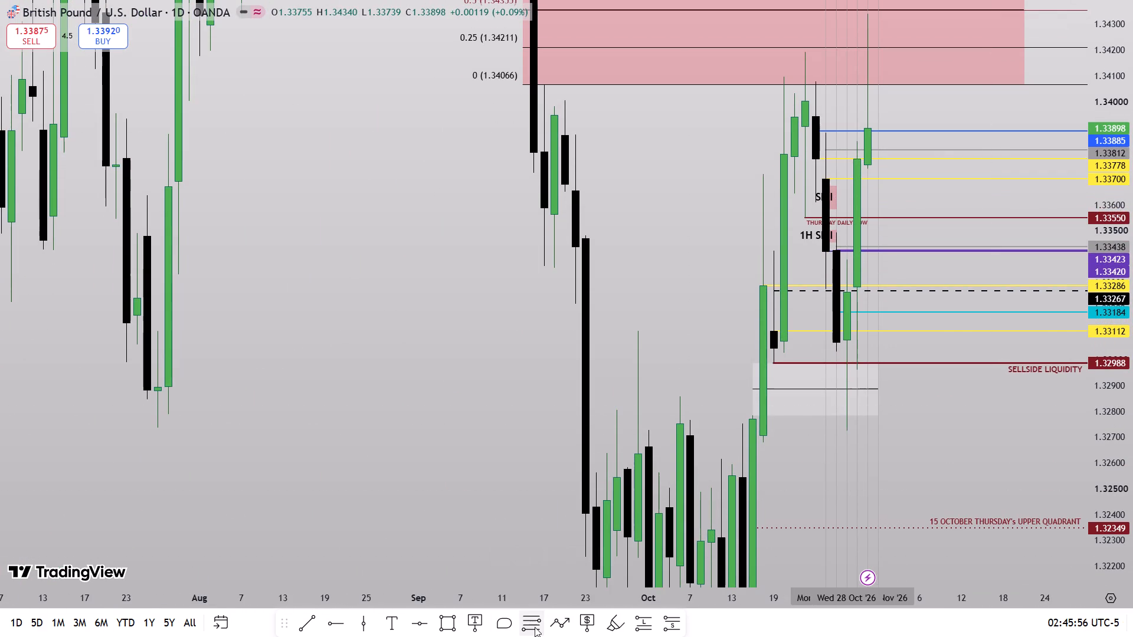
{"action": "left_click", "coordinate": [535, 627]}
{"action": "left_click", "coordinate": [639, 359]}
{"action": "left_click", "coordinate": [638, 452]}
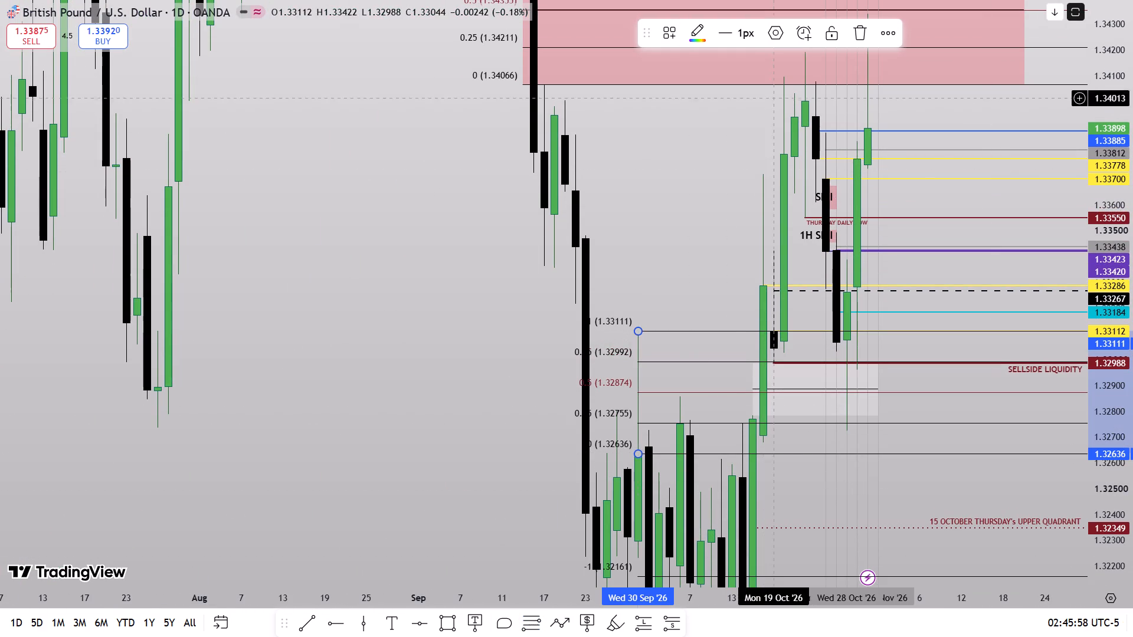
Hide the new retracement's -1 and -1.5 levels and set its line thickness to 2px.
{"action": "left_click", "coordinate": [785, 32]}
{"action": "left_click", "coordinate": [584, 351]}
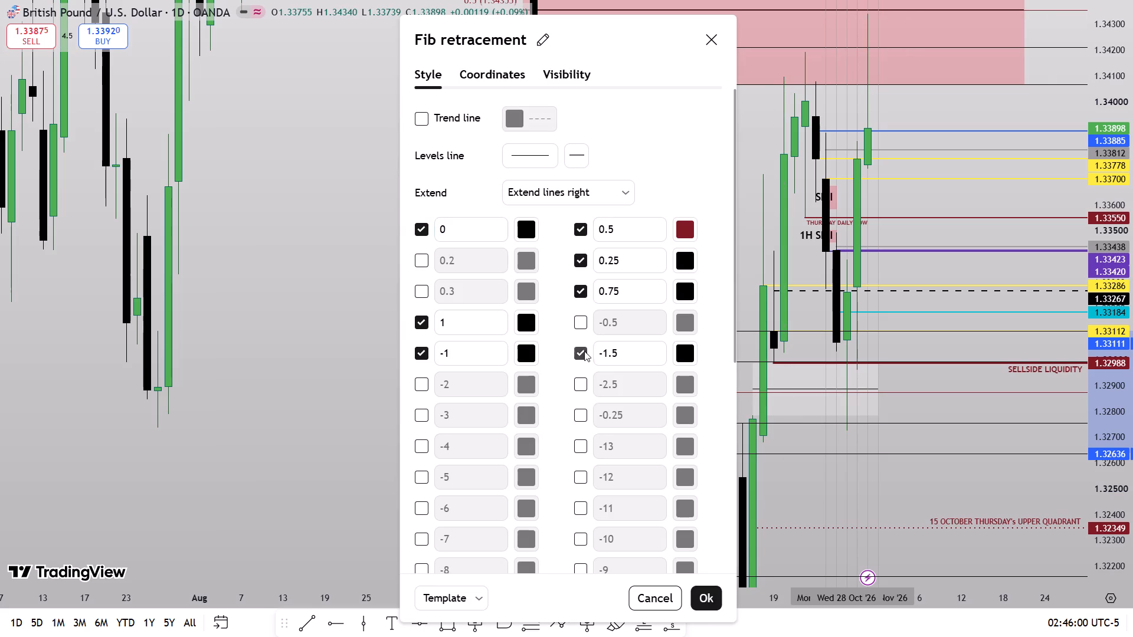
{"action": "left_click", "coordinate": [423, 355]}
{"action": "left_click", "coordinate": [699, 592]}
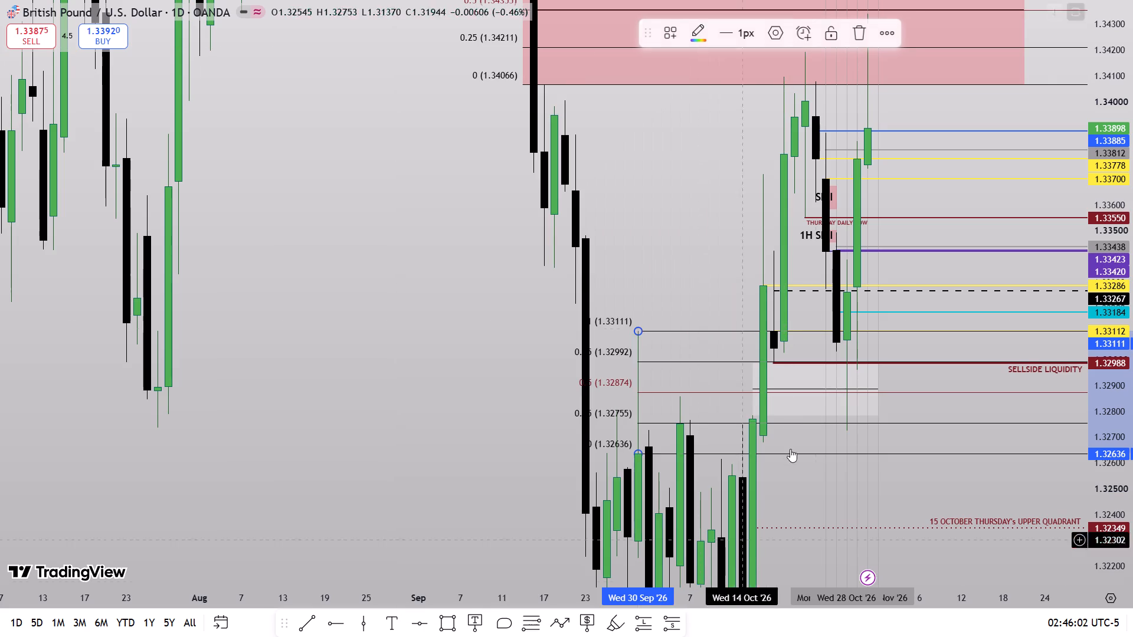
{"action": "left_click", "coordinate": [735, 34]}
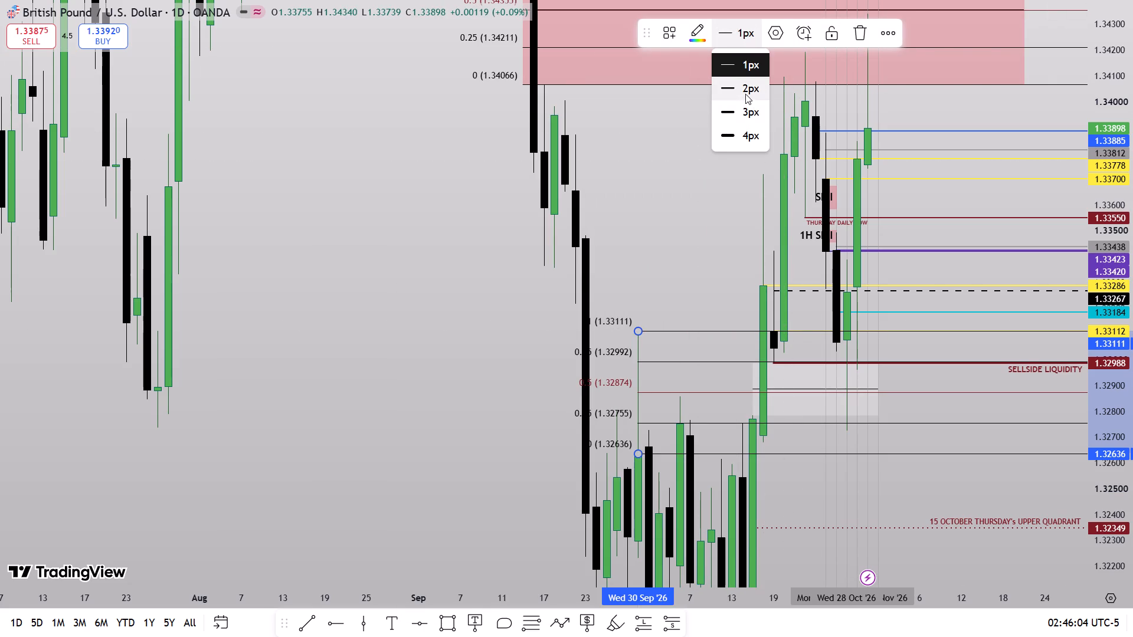
{"action": "left_click", "coordinate": [745, 94]}
{"action": "left_click", "coordinate": [693, 228]}
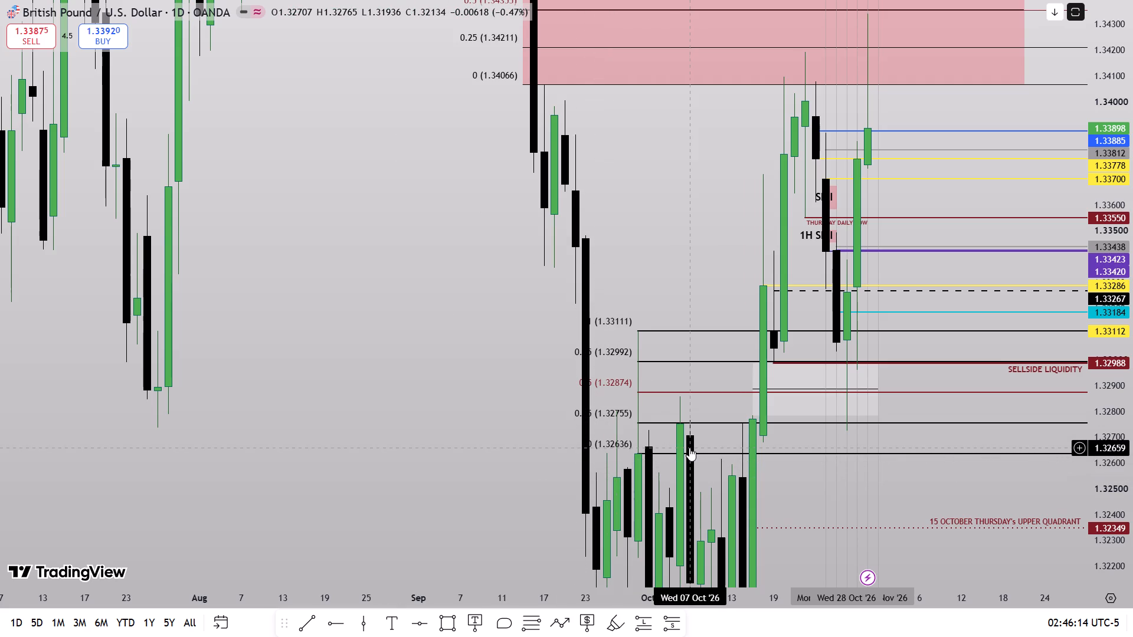
Switch the GBP/USD chart back to the 1-minute timeframe.
{"action": "key", "text": "1"}
{"action": "key", "text": "Return"}
Examine the 1-minute price action of Wed 28 Oct '26, from about 00:00 to 06:00, against the new retracement levels.
{"action": "scroll", "coordinate": [621, 454], "scroll_direction": "down", "scroll_amount": 14}
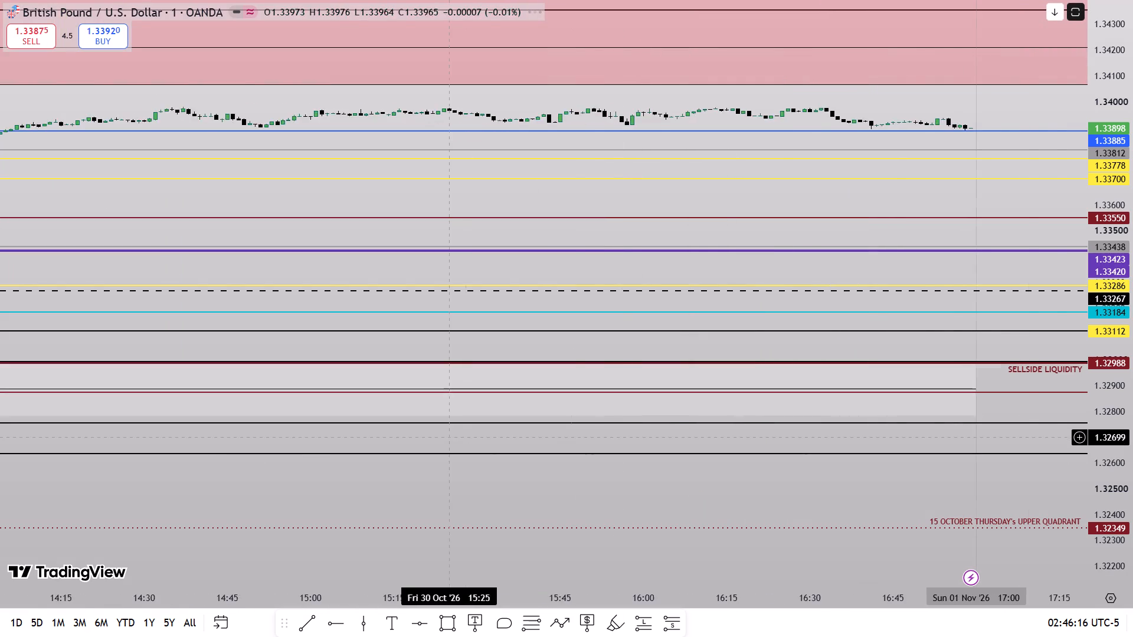
{"action": "scroll", "coordinate": [451, 438], "scroll_direction": "down", "scroll_amount": 20}
{"action": "scroll", "coordinate": [451, 438], "scroll_direction": "down", "scroll_amount": 12}
{"action": "left_click_drag", "start_coordinate": [208, 505], "coordinate": [1049, 469]}
{"action": "scroll", "coordinate": [709, 493], "scroll_direction": "down", "scroll_amount": 6}
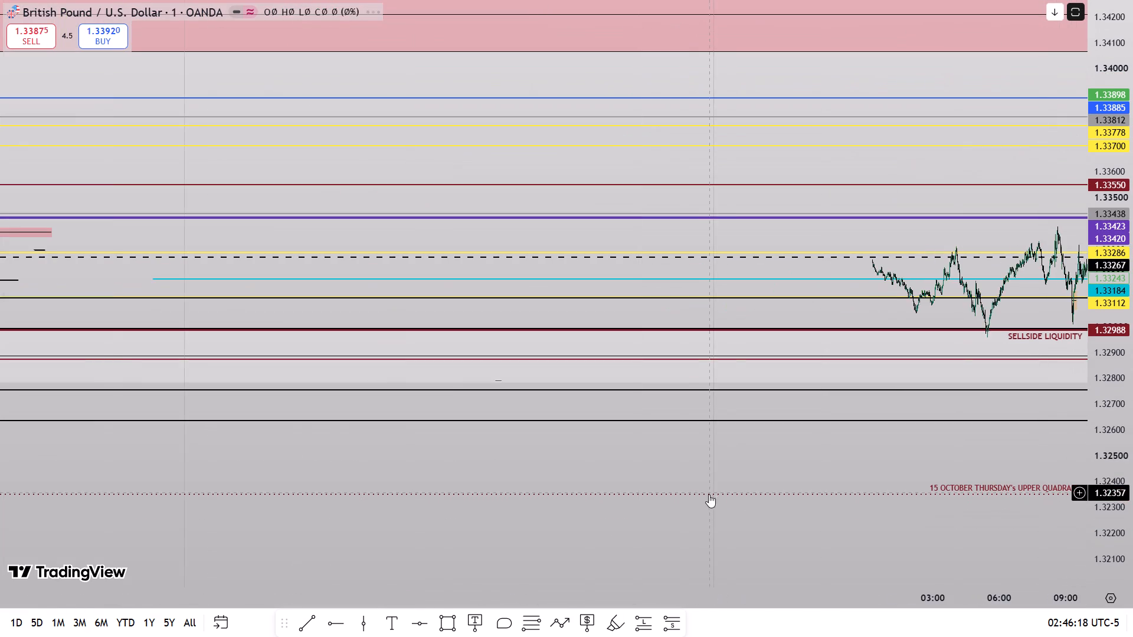
{"action": "left_click_drag", "start_coordinate": [496, 463], "coordinate": [1088, 428]}
{"action": "left_click_drag", "start_coordinate": [1132, 520], "coordinate": [1131, 315]}
{"action": "scroll", "coordinate": [976, 472], "scroll_direction": "up", "scroll_amount": 18}
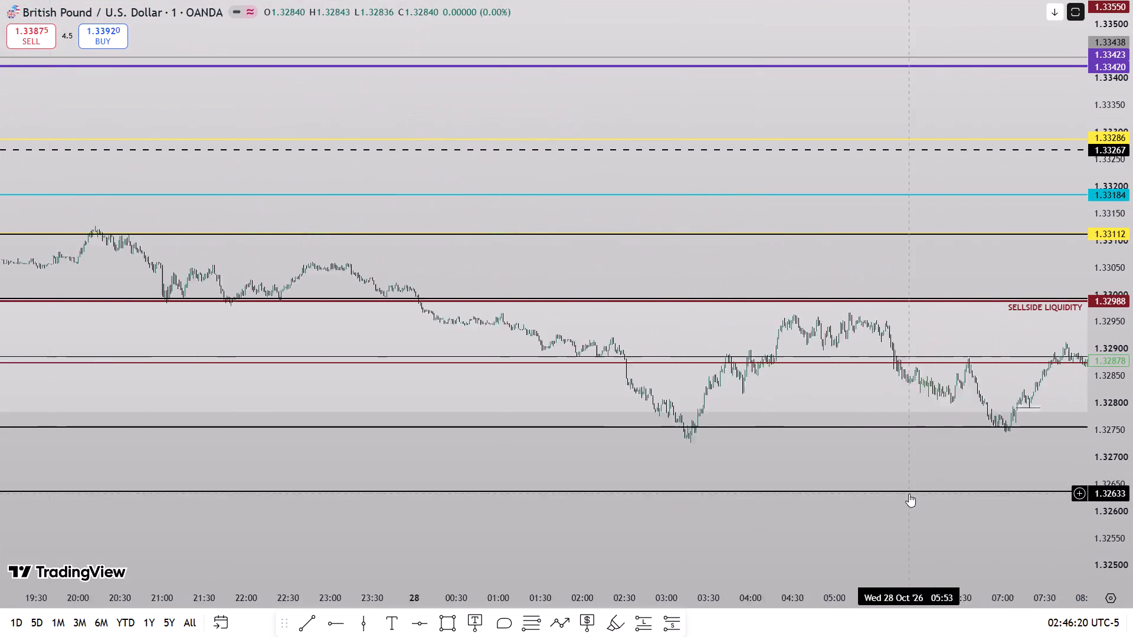
{"action": "left_click_drag", "start_coordinate": [772, 458], "coordinate": [1034, 332]}
{"action": "left_click_drag", "start_coordinate": [1132, 507], "coordinate": [1132, 265]}
{"action": "scroll", "coordinate": [1028, 375], "scroll_direction": "up", "scroll_amount": 11}
{"action": "left_click_drag", "start_coordinate": [656, 430], "coordinate": [646, 434]}
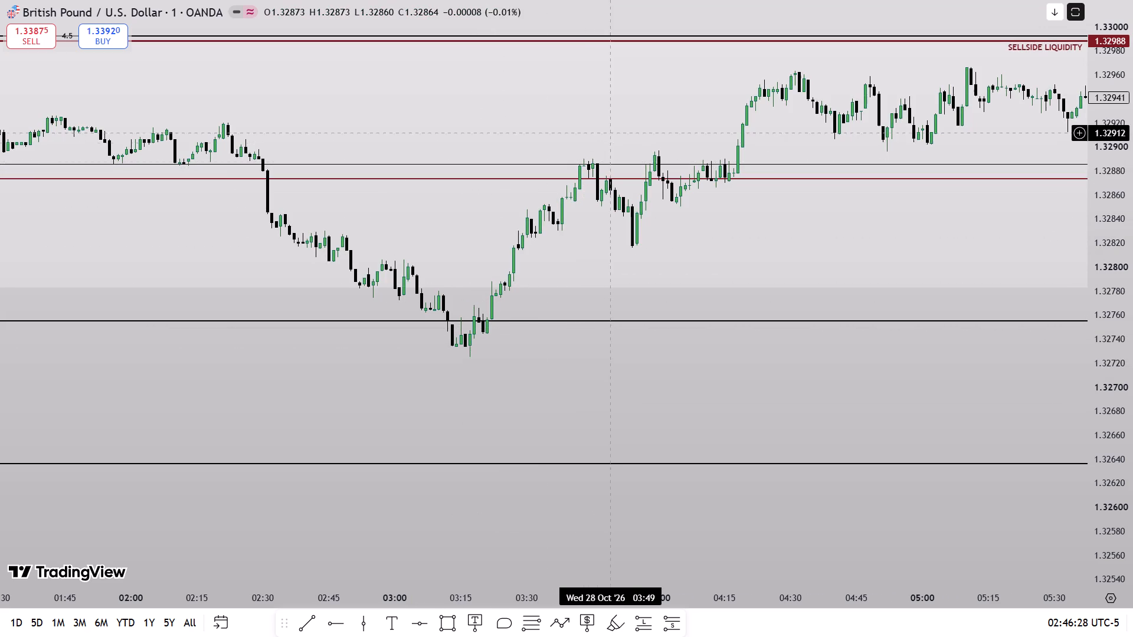
{"action": "left_click_drag", "start_coordinate": [612, 133], "coordinate": [640, 254]}
{"action": "left_click_drag", "start_coordinate": [1132, 500], "coordinate": [1132, 228]}
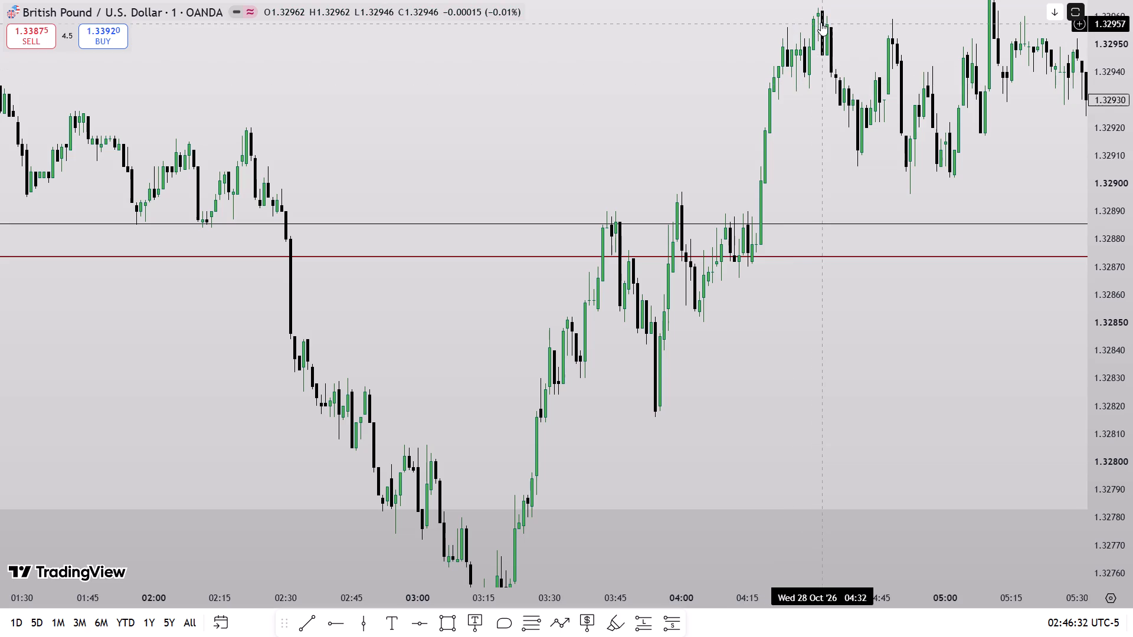
{"action": "left_click_drag", "start_coordinate": [1132, 132], "coordinate": [1101, 388]}
{"action": "scroll", "coordinate": [998, 421], "scroll_direction": "down", "scroll_amount": 7}
{"action": "left_click_drag", "start_coordinate": [969, 377], "coordinate": [845, 393]}
Place vertical lines at 02:00 and 05:00 on Wed 28 Oct '26.
{"action": "left_click", "coordinate": [359, 636]}
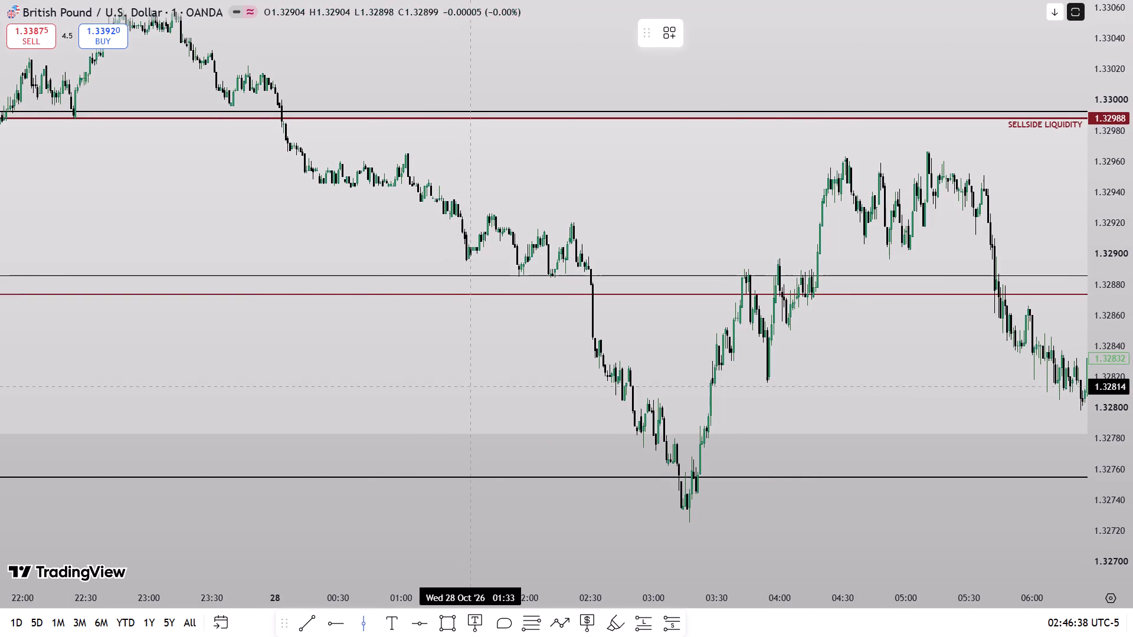
{"action": "left_click", "coordinate": [527, 395]}
{"action": "left_click", "coordinate": [368, 625]}
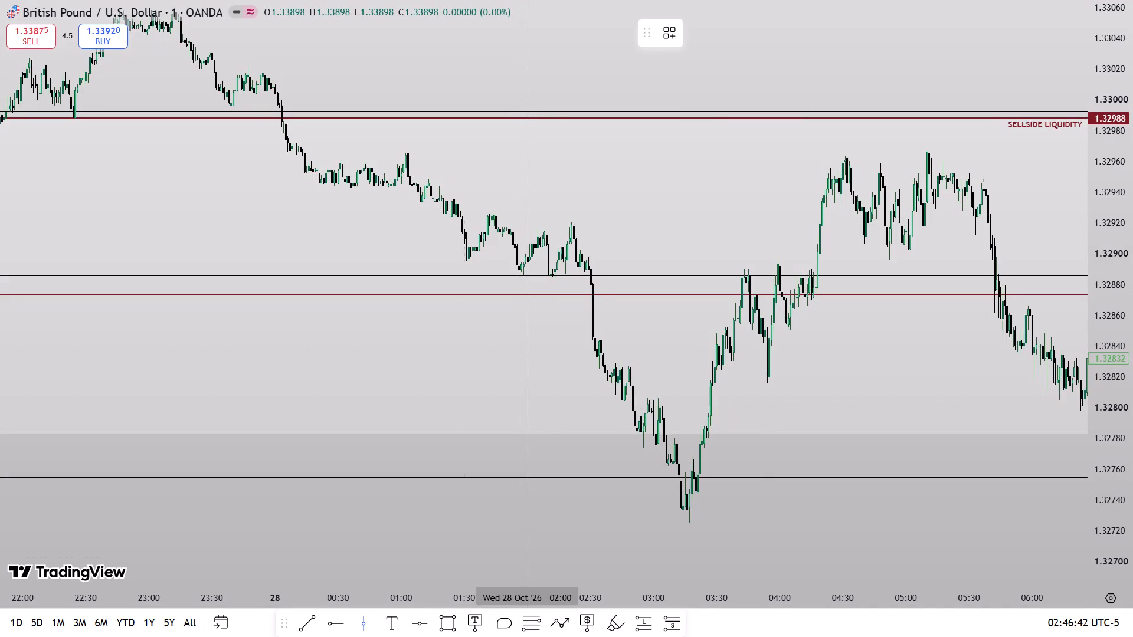
{"action": "left_click", "coordinate": [908, 498]}
{"action": "key", "text": "Left"}
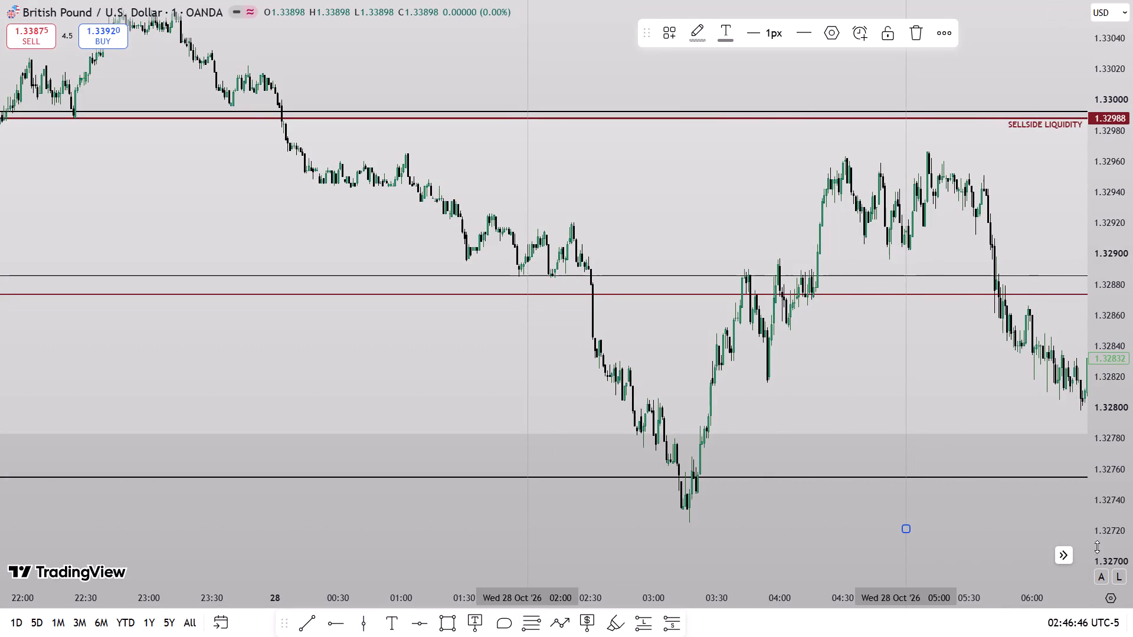
Draw a horizontal ray at 1.33010 from the 00:00 candle high on Wed 28 Oct '26, coloured blue with 1px thickness.
{"action": "left_click_drag", "start_coordinate": [806, 398], "coordinate": [810, 487]}
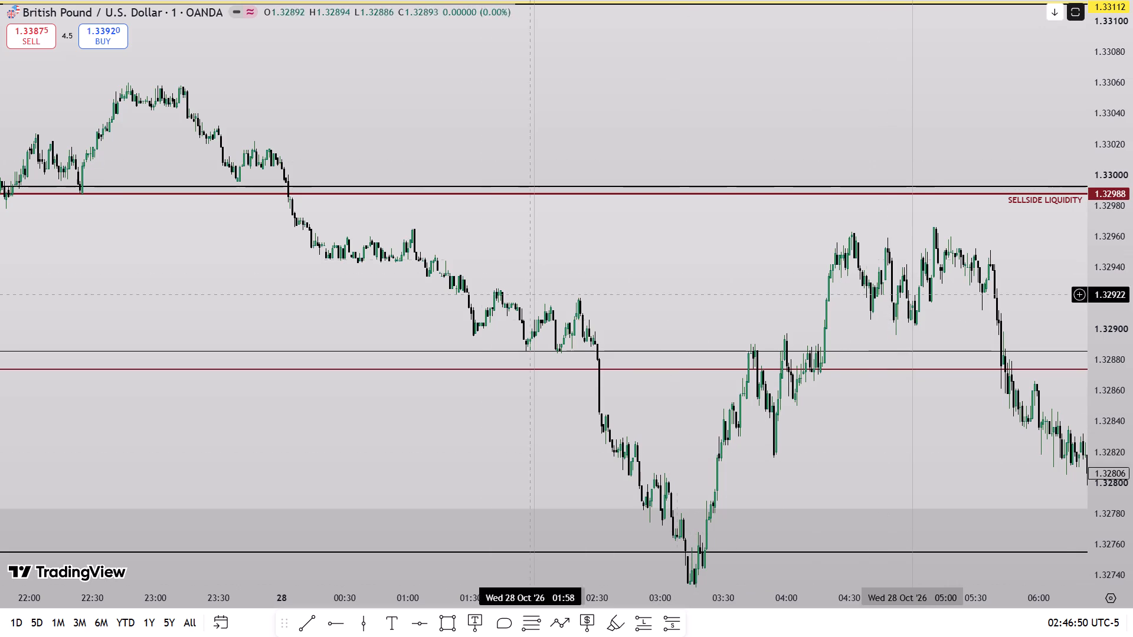
{"action": "left_click_drag", "start_coordinate": [657, 310], "coordinate": [682, 202]}
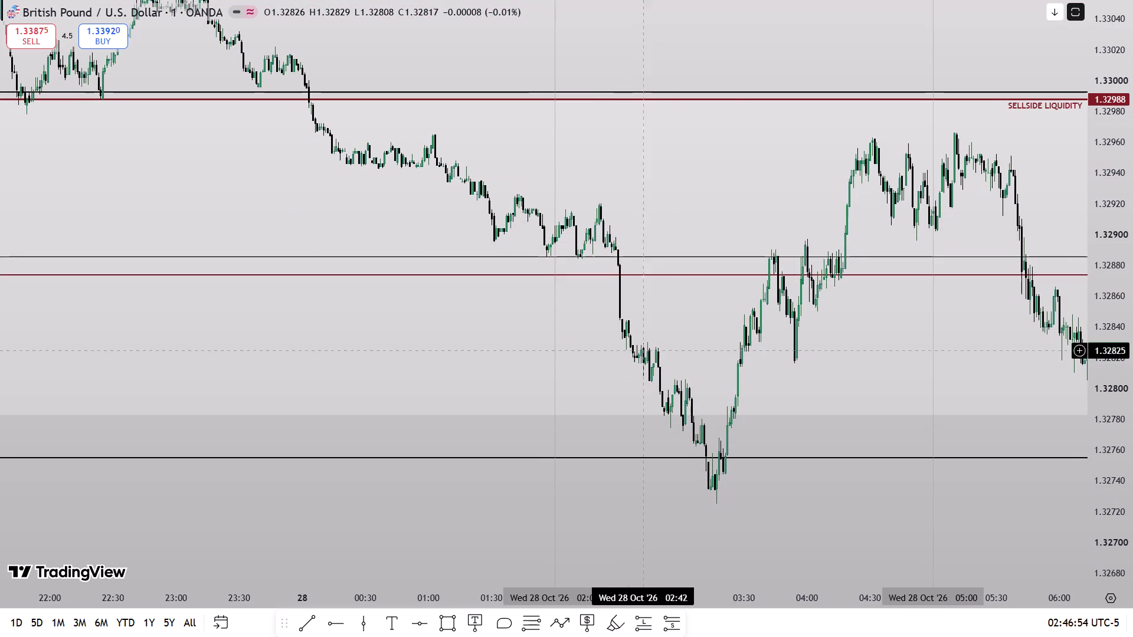
{"action": "left_click_drag", "start_coordinate": [735, 186], "coordinate": [885, 393]}
{"action": "left_click_drag", "start_coordinate": [548, 378], "coordinate": [868, 385]}
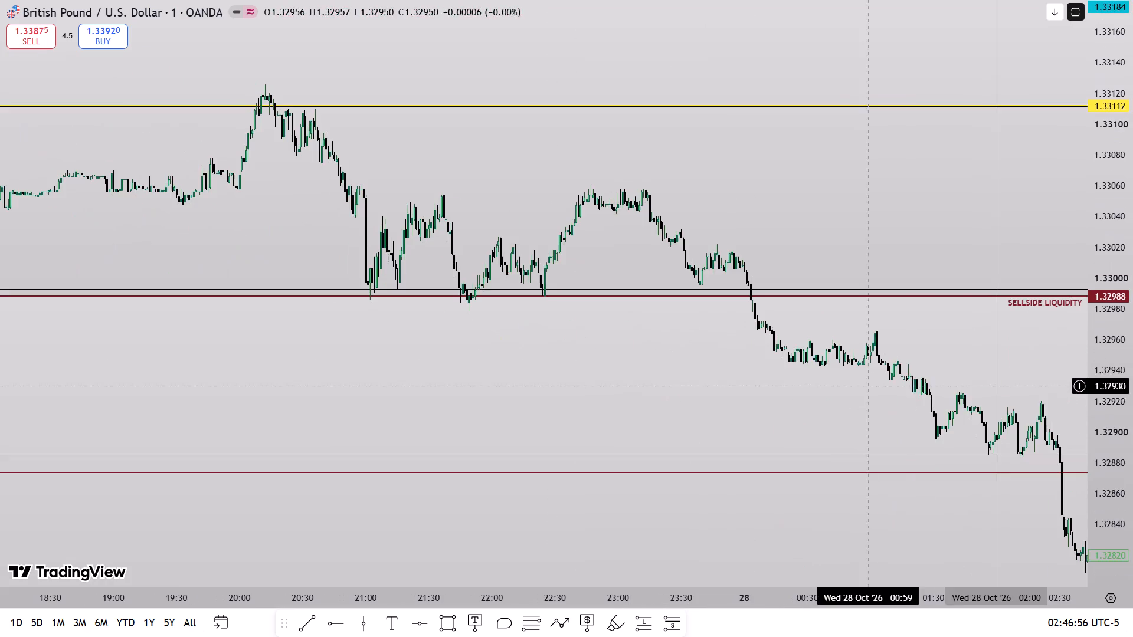
{"action": "left_click_drag", "start_coordinate": [1132, 451], "coordinate": [1115, 192]}
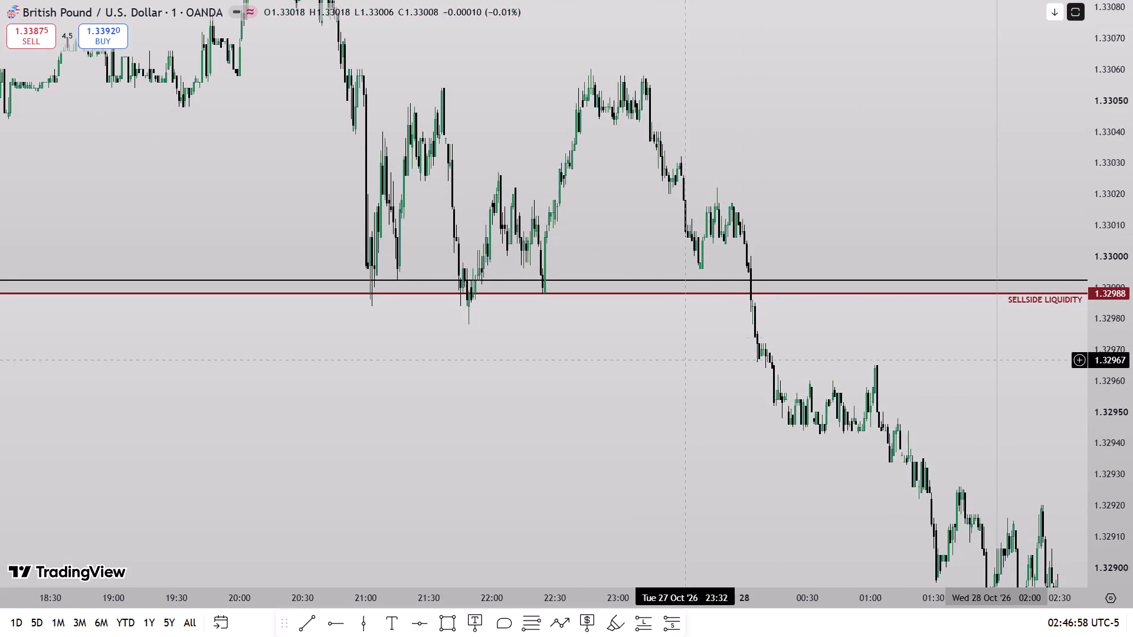
{"action": "scroll", "coordinate": [685, 381], "scroll_direction": "up", "scroll_amount": 7}
{"action": "left_click", "coordinate": [335, 623]}
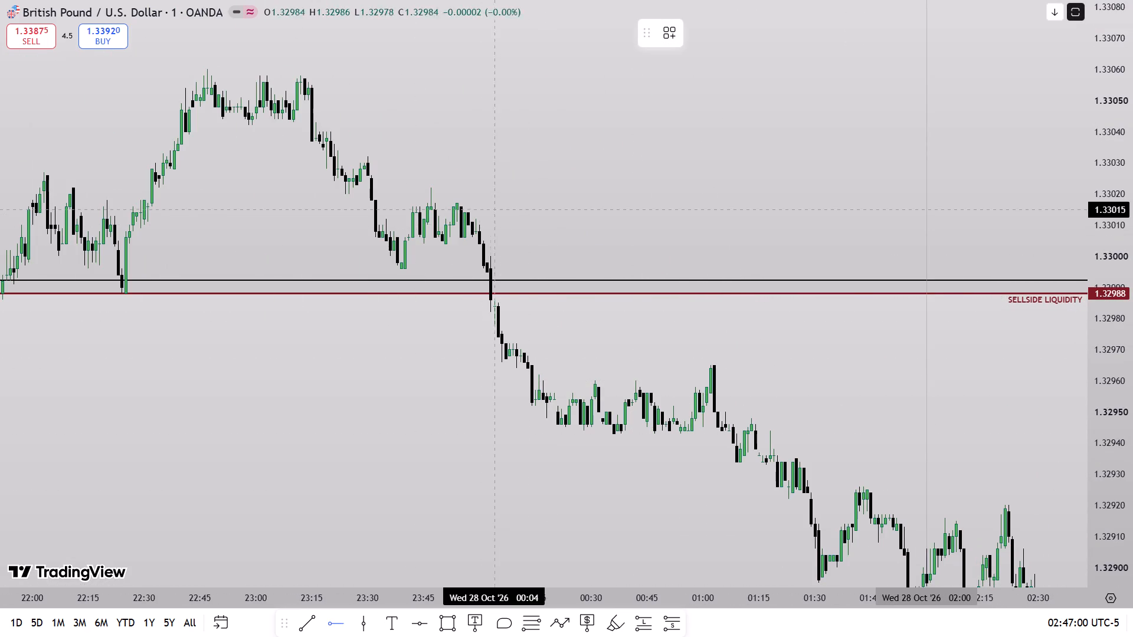
{"action": "left_click", "coordinate": [479, 205]}
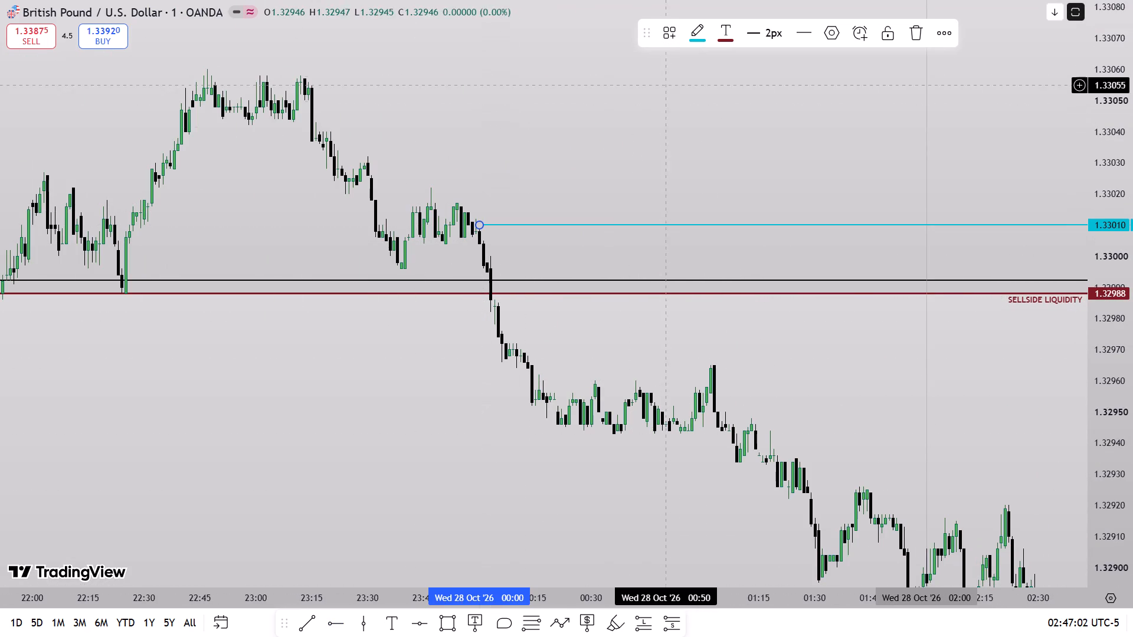
{"action": "left_click", "coordinate": [696, 42]}
{"action": "left_click", "coordinate": [801, 81]}
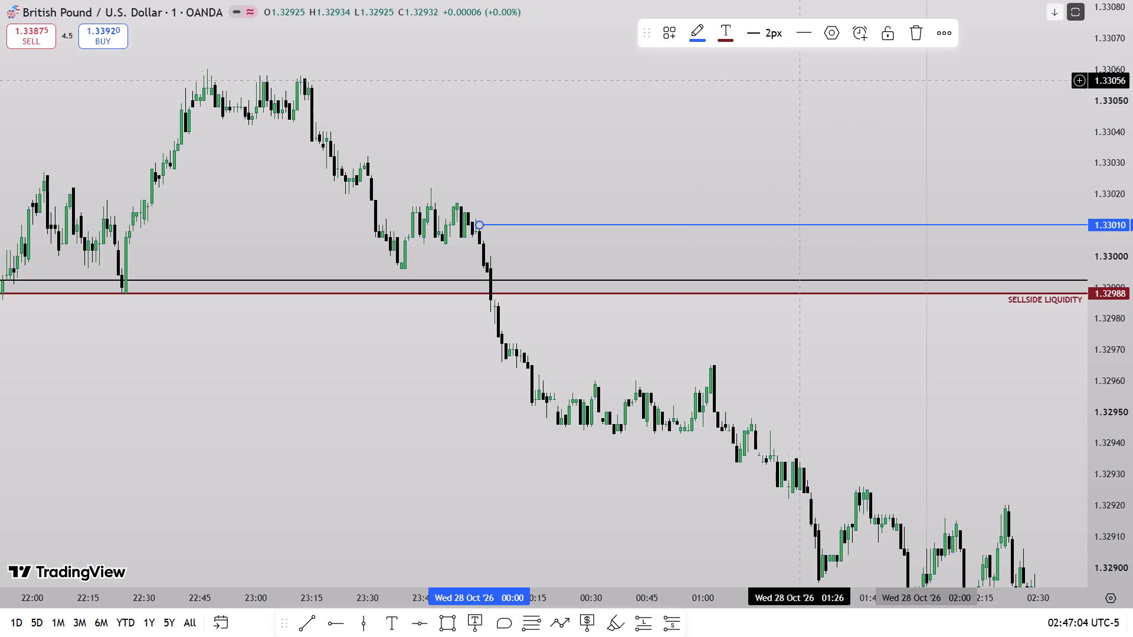
{"action": "left_click", "coordinate": [757, 30]}
{"action": "left_click", "coordinate": [763, 63]}
{"action": "left_click", "coordinate": [729, 120]}
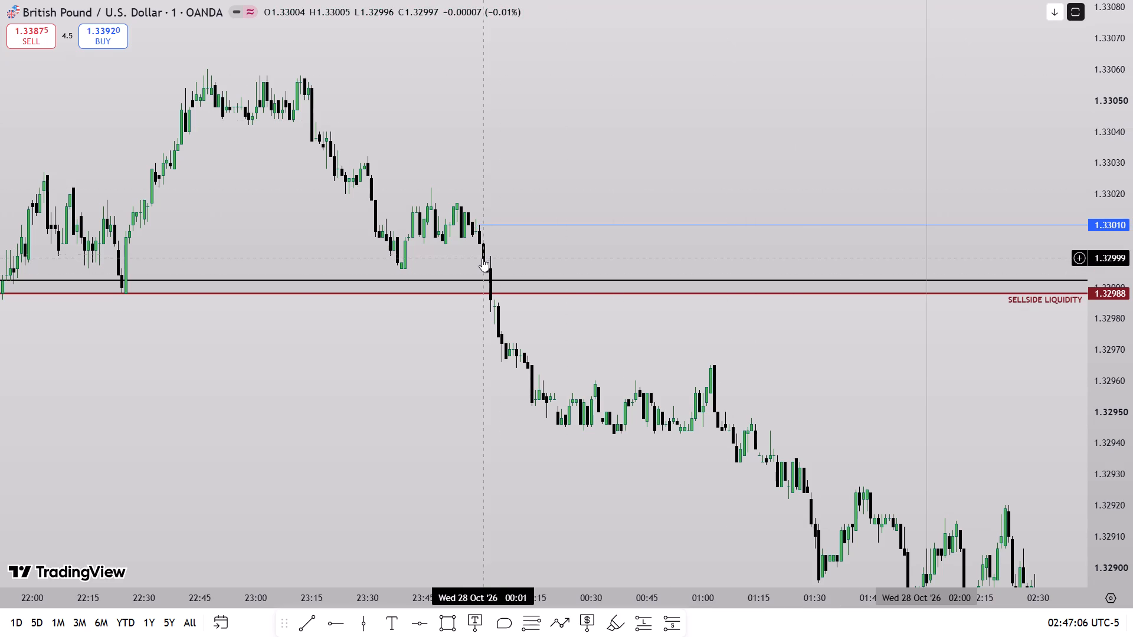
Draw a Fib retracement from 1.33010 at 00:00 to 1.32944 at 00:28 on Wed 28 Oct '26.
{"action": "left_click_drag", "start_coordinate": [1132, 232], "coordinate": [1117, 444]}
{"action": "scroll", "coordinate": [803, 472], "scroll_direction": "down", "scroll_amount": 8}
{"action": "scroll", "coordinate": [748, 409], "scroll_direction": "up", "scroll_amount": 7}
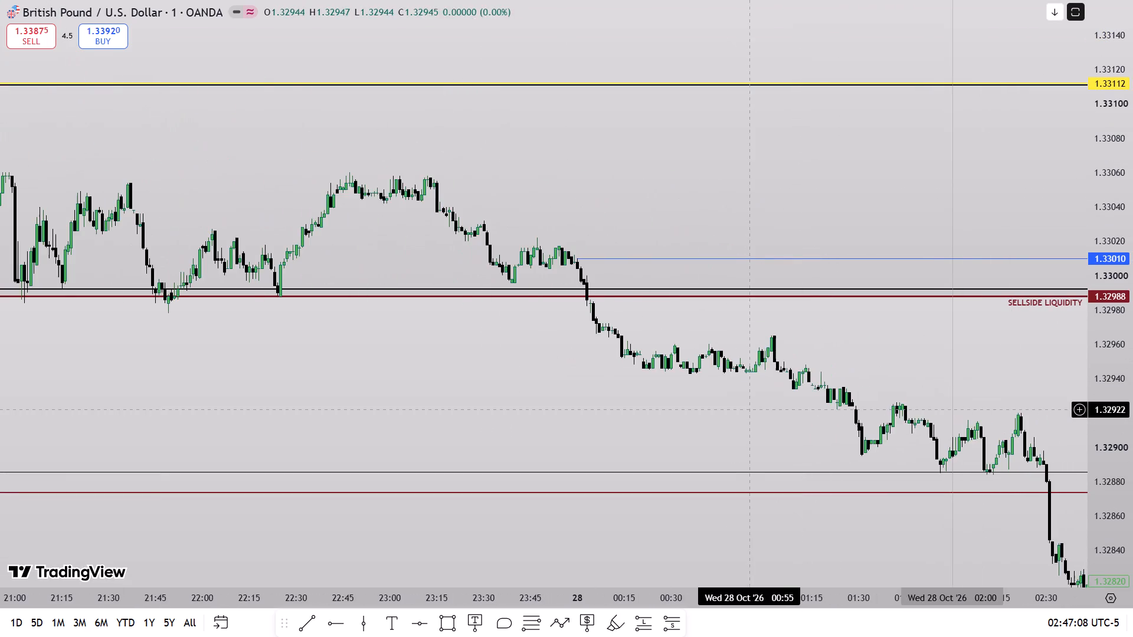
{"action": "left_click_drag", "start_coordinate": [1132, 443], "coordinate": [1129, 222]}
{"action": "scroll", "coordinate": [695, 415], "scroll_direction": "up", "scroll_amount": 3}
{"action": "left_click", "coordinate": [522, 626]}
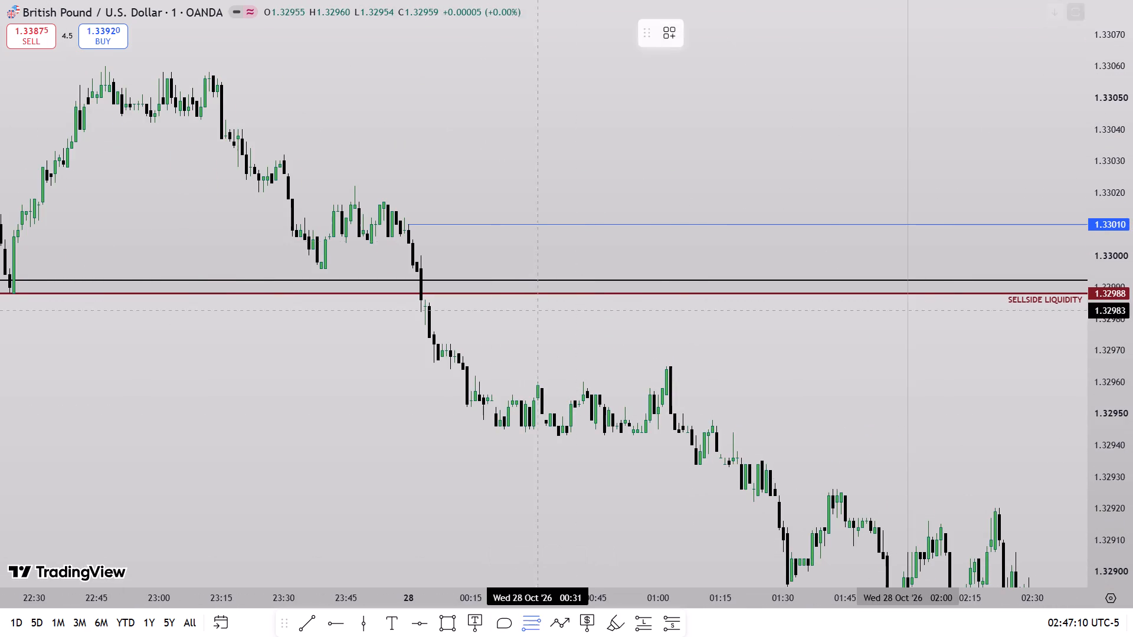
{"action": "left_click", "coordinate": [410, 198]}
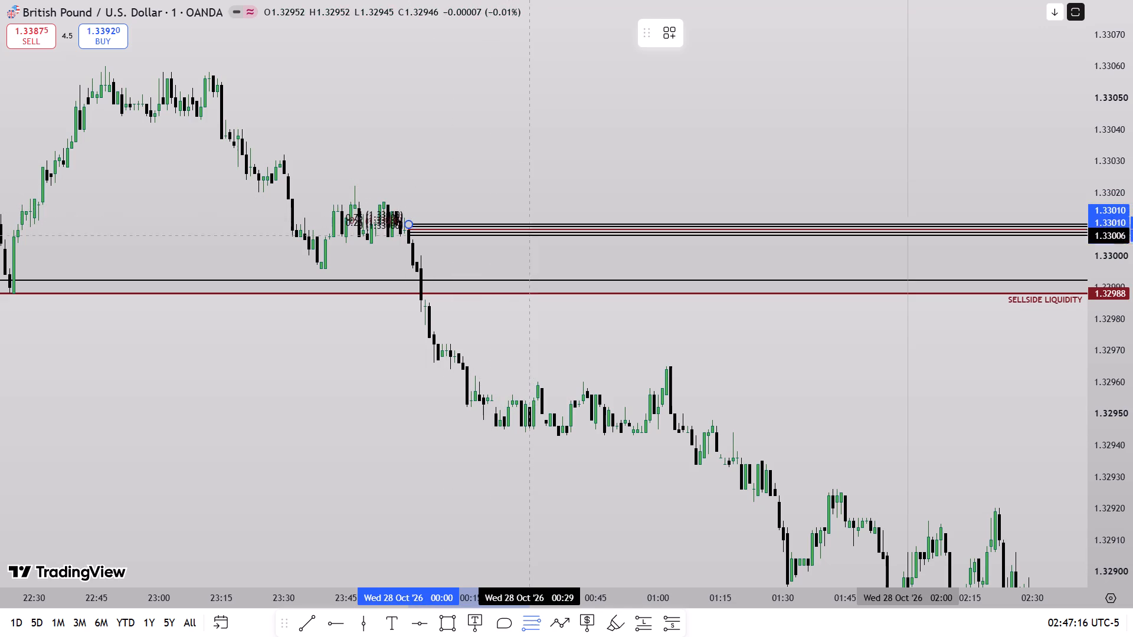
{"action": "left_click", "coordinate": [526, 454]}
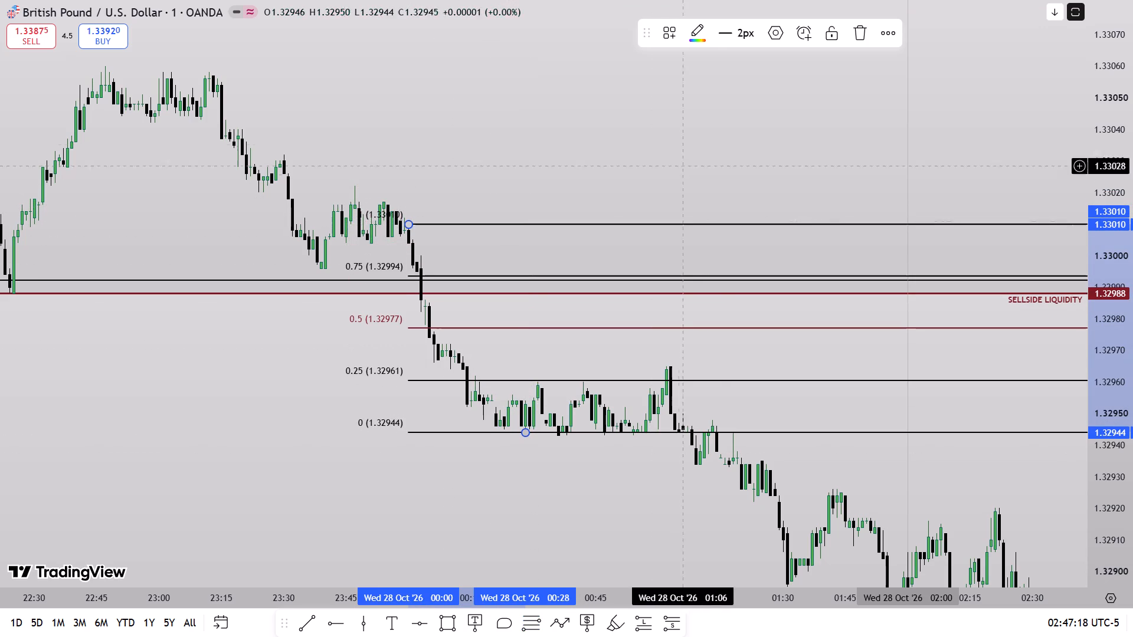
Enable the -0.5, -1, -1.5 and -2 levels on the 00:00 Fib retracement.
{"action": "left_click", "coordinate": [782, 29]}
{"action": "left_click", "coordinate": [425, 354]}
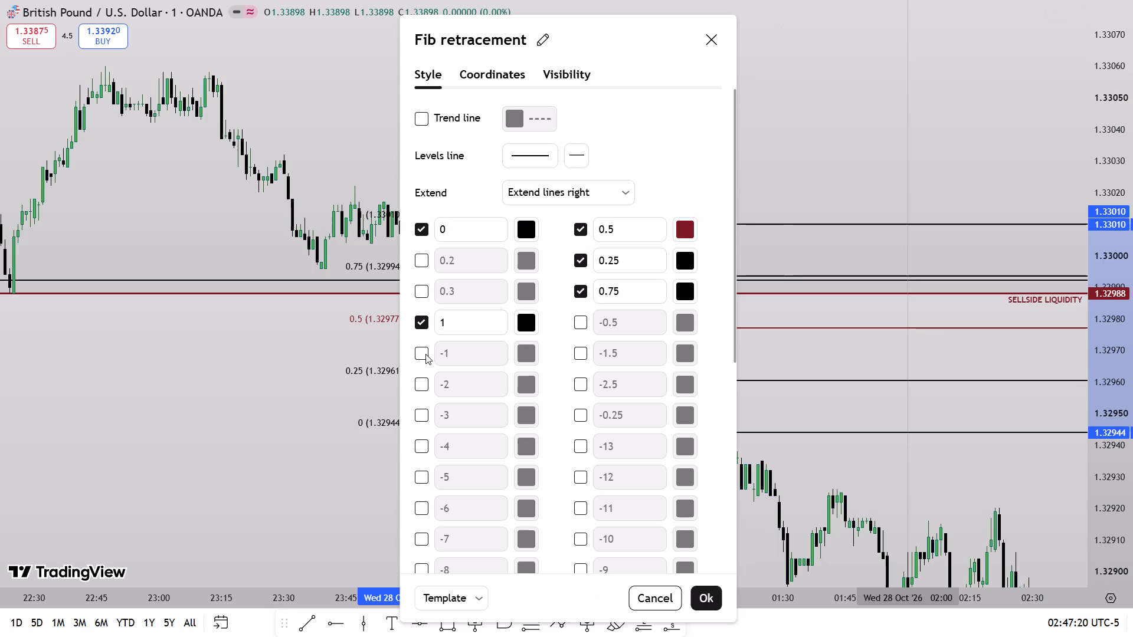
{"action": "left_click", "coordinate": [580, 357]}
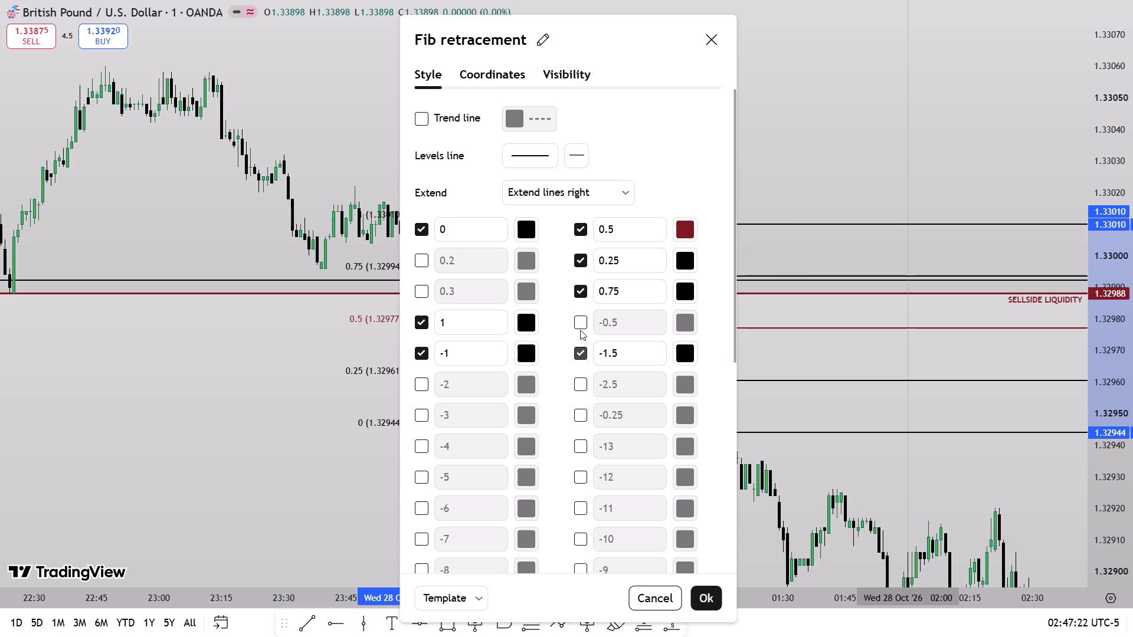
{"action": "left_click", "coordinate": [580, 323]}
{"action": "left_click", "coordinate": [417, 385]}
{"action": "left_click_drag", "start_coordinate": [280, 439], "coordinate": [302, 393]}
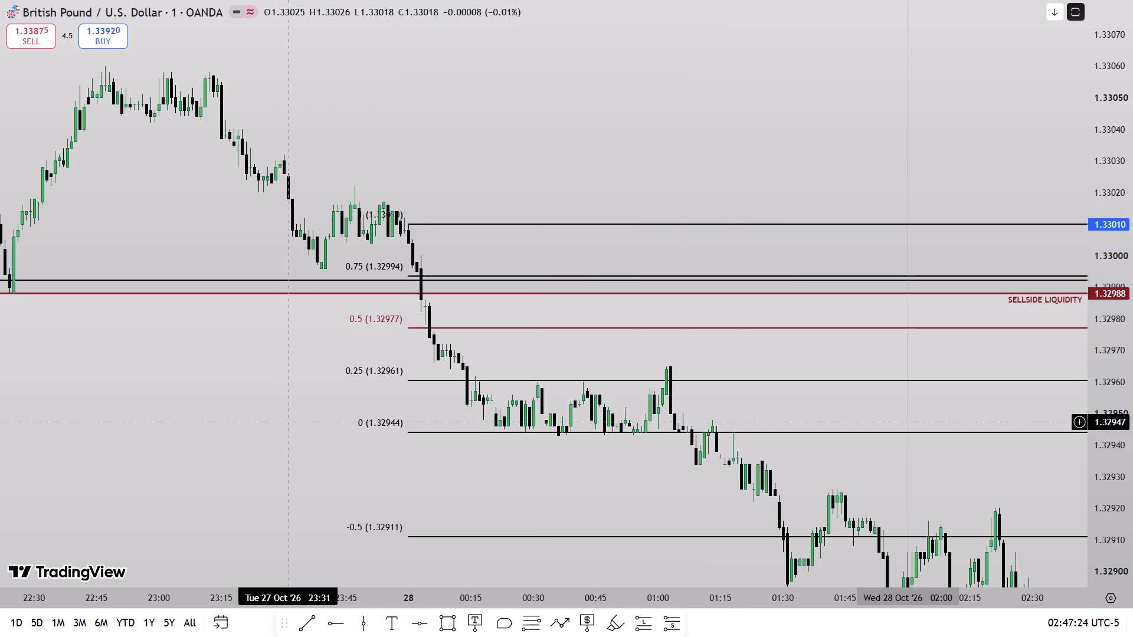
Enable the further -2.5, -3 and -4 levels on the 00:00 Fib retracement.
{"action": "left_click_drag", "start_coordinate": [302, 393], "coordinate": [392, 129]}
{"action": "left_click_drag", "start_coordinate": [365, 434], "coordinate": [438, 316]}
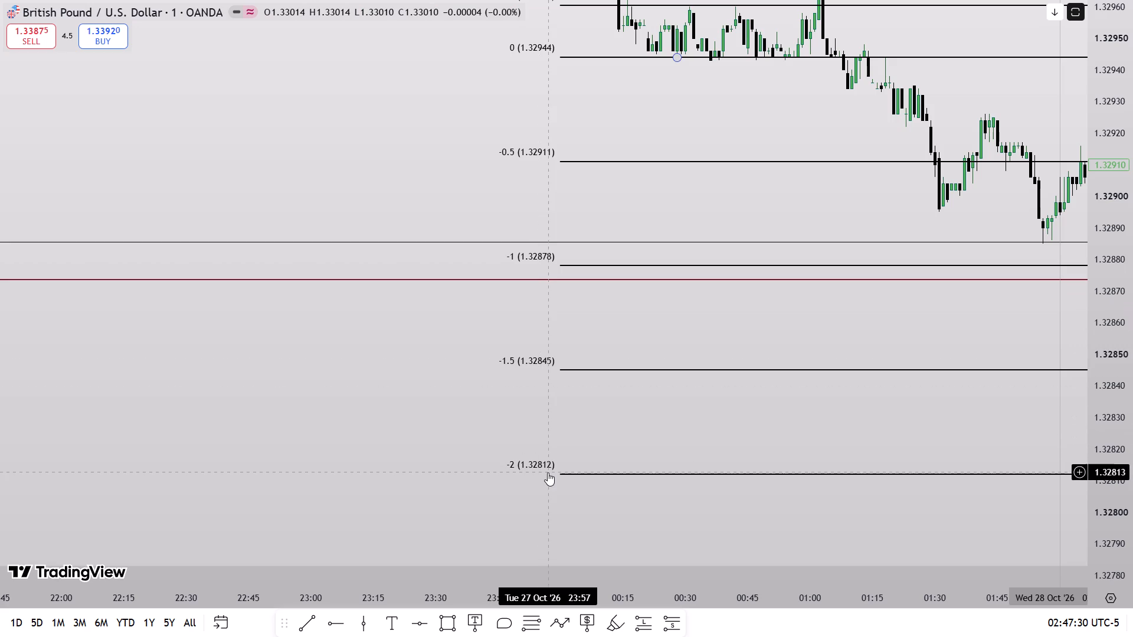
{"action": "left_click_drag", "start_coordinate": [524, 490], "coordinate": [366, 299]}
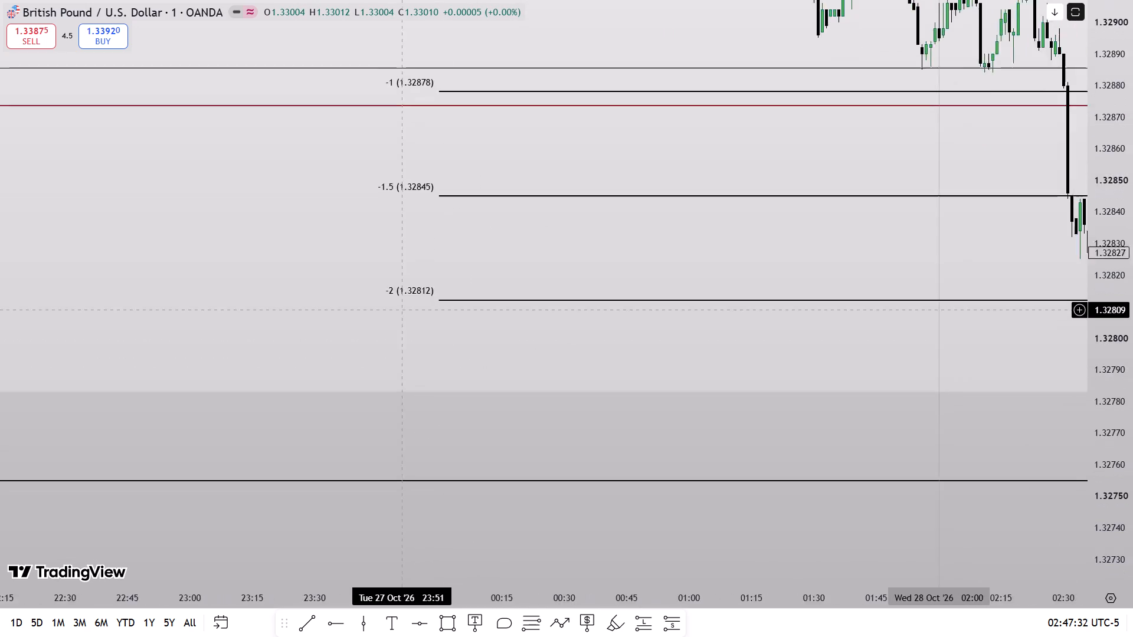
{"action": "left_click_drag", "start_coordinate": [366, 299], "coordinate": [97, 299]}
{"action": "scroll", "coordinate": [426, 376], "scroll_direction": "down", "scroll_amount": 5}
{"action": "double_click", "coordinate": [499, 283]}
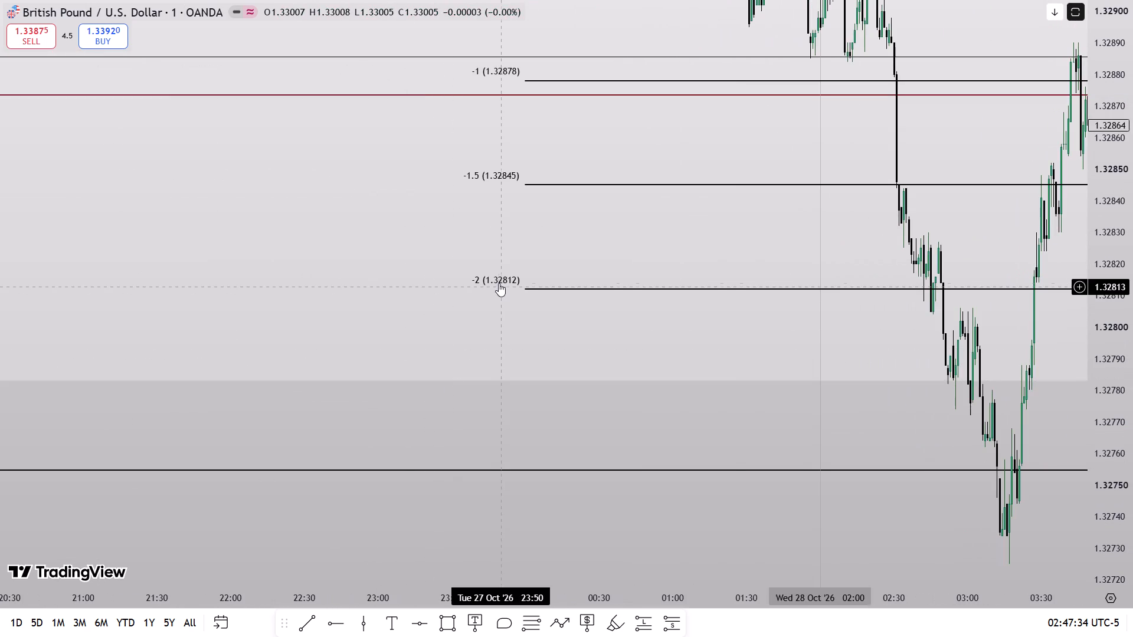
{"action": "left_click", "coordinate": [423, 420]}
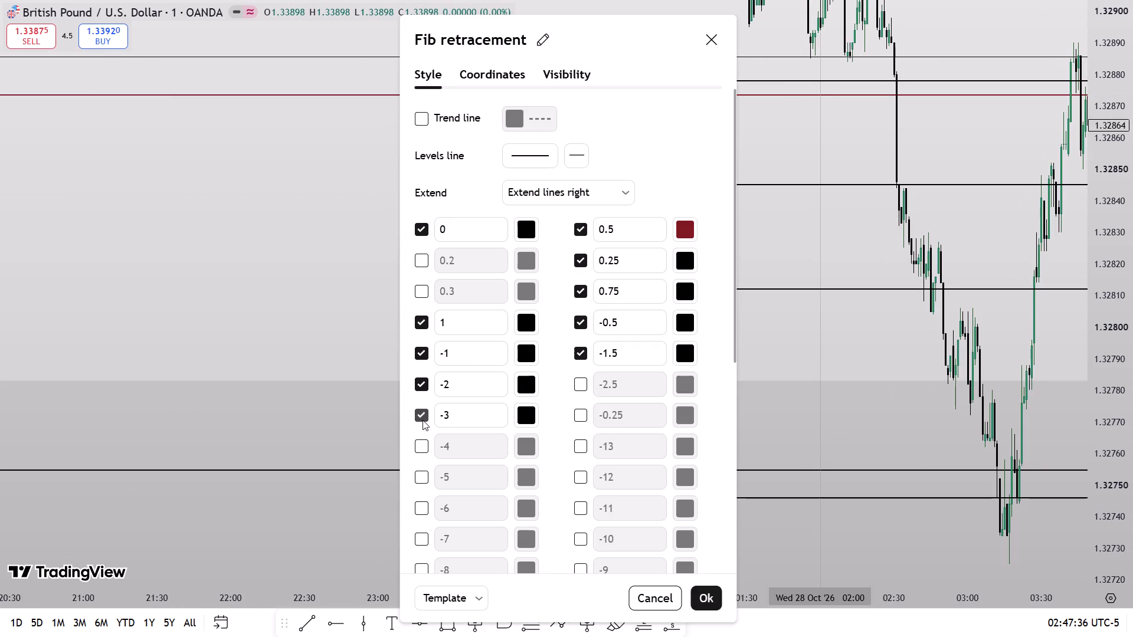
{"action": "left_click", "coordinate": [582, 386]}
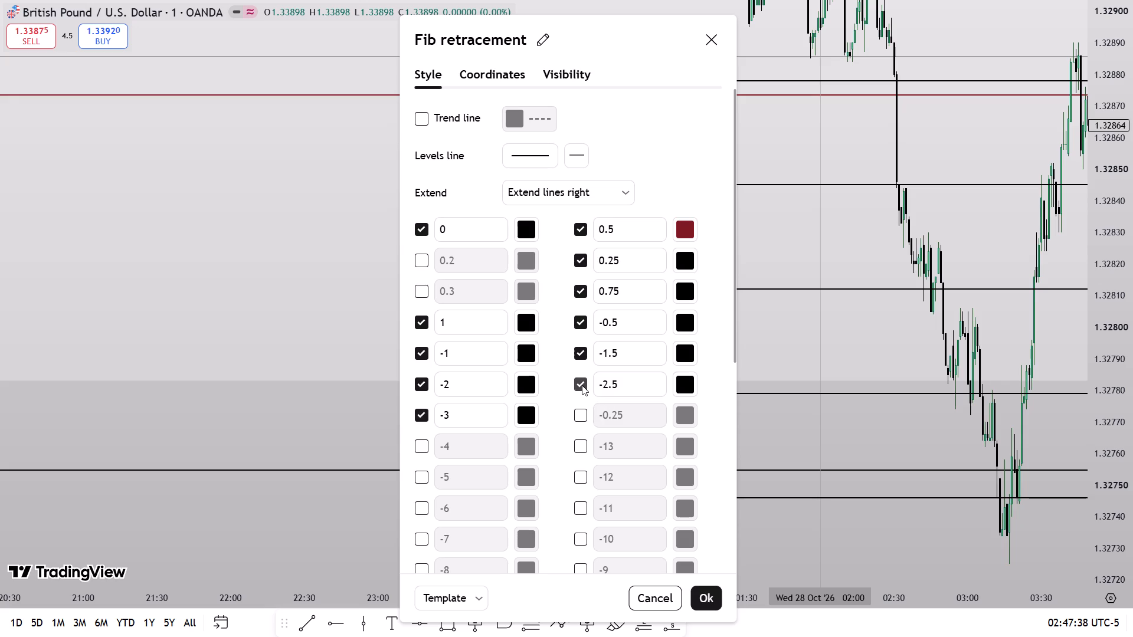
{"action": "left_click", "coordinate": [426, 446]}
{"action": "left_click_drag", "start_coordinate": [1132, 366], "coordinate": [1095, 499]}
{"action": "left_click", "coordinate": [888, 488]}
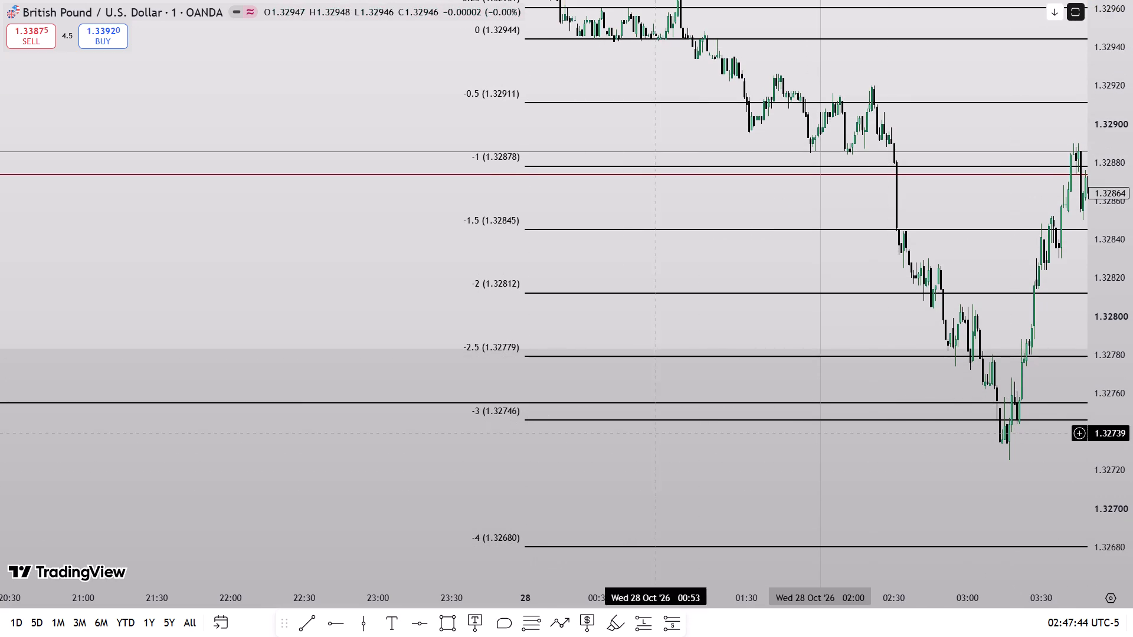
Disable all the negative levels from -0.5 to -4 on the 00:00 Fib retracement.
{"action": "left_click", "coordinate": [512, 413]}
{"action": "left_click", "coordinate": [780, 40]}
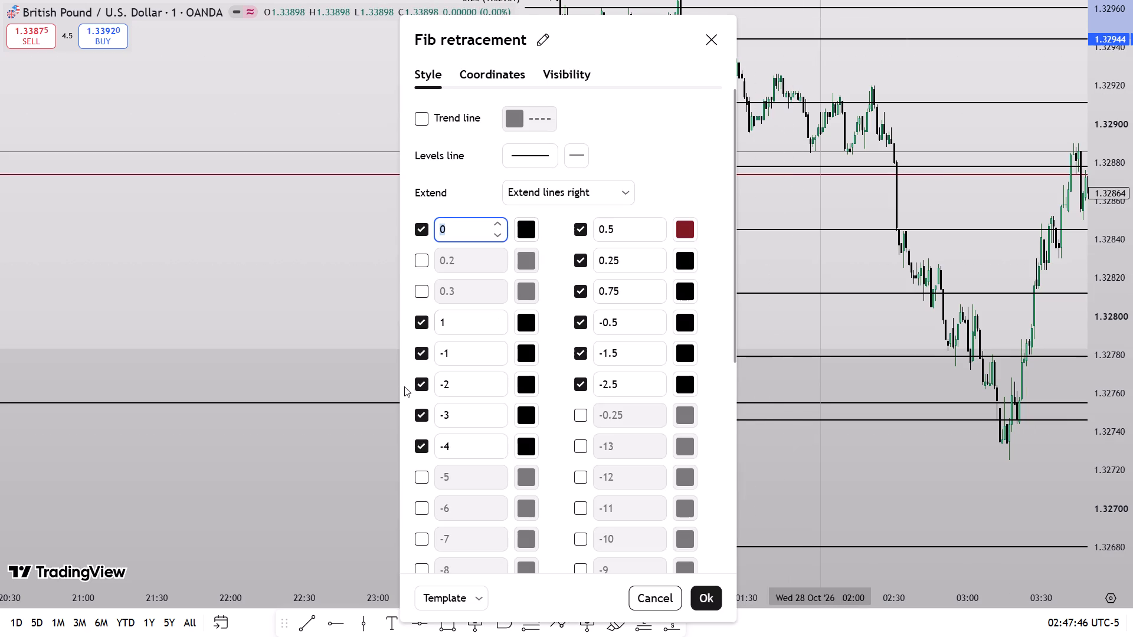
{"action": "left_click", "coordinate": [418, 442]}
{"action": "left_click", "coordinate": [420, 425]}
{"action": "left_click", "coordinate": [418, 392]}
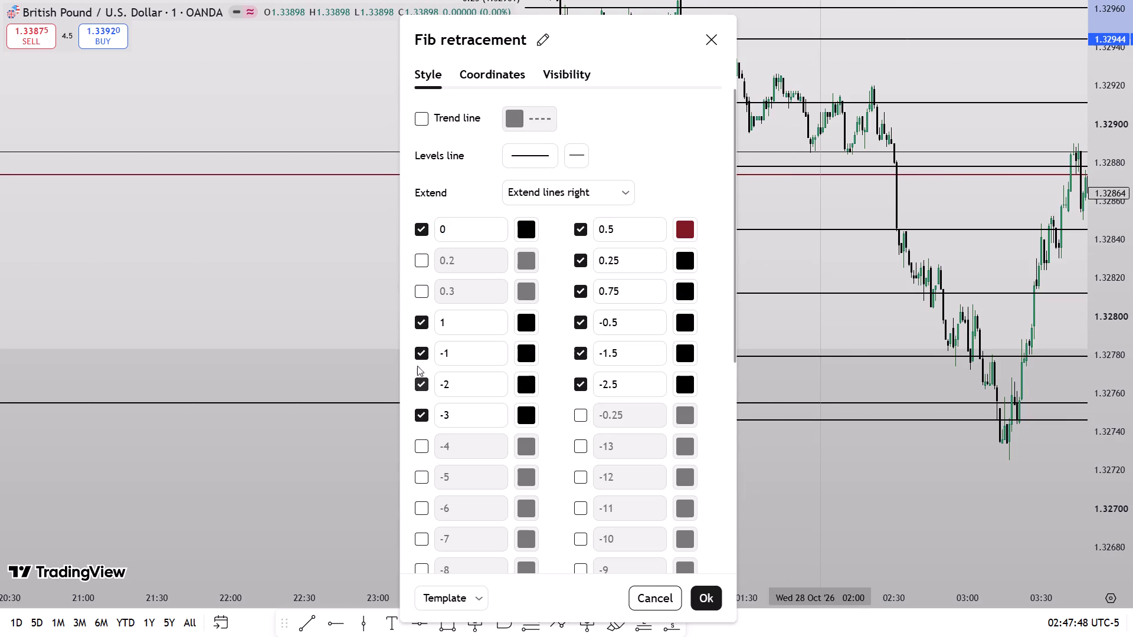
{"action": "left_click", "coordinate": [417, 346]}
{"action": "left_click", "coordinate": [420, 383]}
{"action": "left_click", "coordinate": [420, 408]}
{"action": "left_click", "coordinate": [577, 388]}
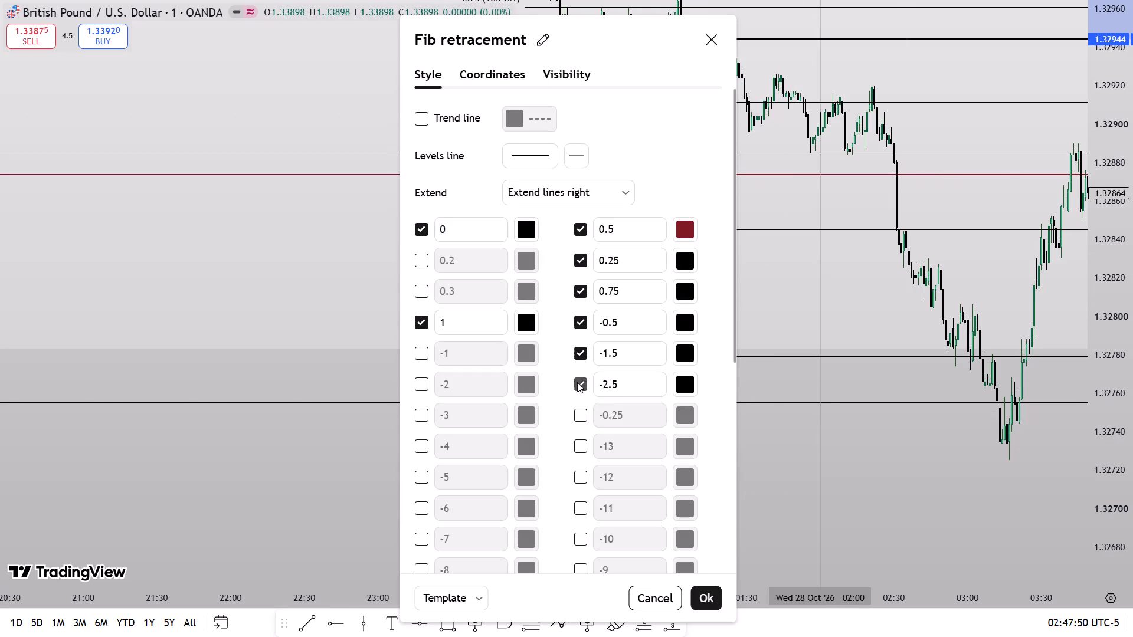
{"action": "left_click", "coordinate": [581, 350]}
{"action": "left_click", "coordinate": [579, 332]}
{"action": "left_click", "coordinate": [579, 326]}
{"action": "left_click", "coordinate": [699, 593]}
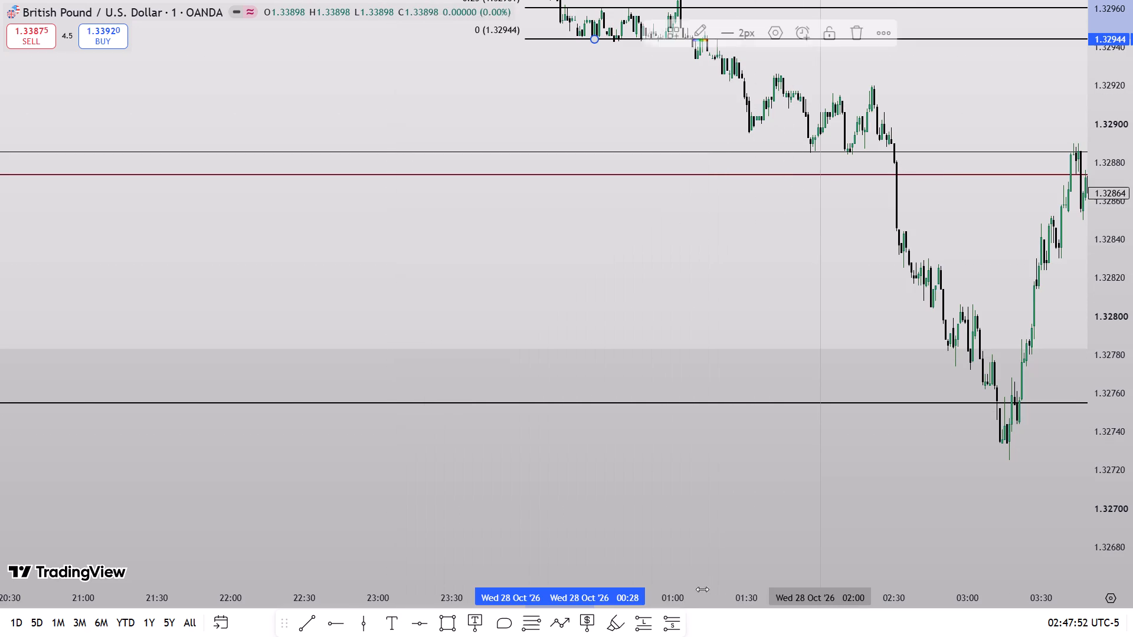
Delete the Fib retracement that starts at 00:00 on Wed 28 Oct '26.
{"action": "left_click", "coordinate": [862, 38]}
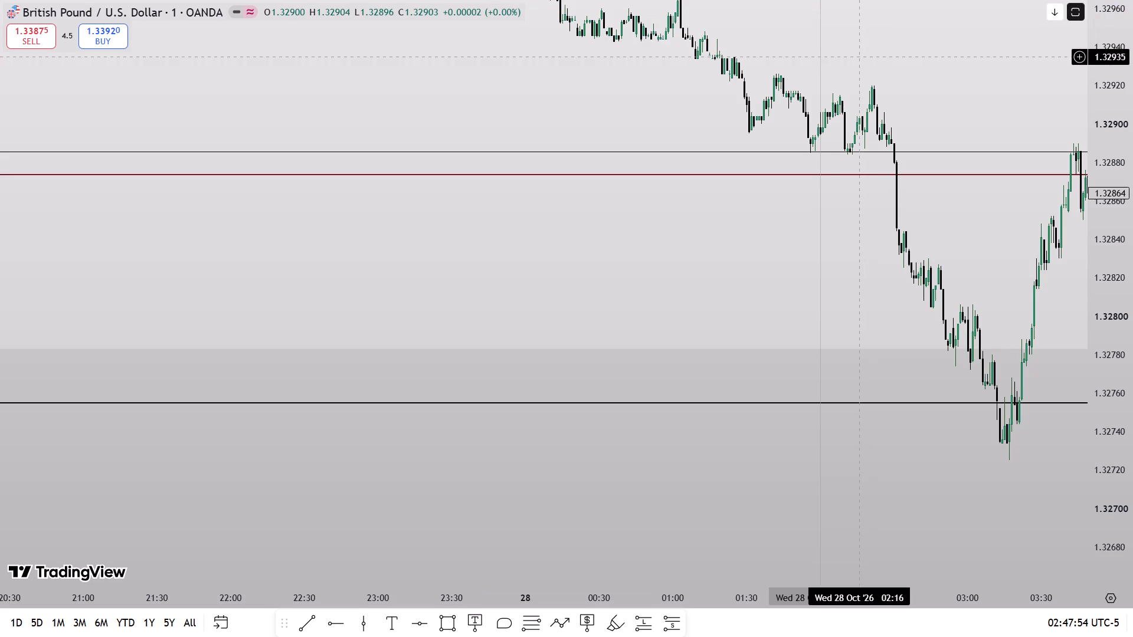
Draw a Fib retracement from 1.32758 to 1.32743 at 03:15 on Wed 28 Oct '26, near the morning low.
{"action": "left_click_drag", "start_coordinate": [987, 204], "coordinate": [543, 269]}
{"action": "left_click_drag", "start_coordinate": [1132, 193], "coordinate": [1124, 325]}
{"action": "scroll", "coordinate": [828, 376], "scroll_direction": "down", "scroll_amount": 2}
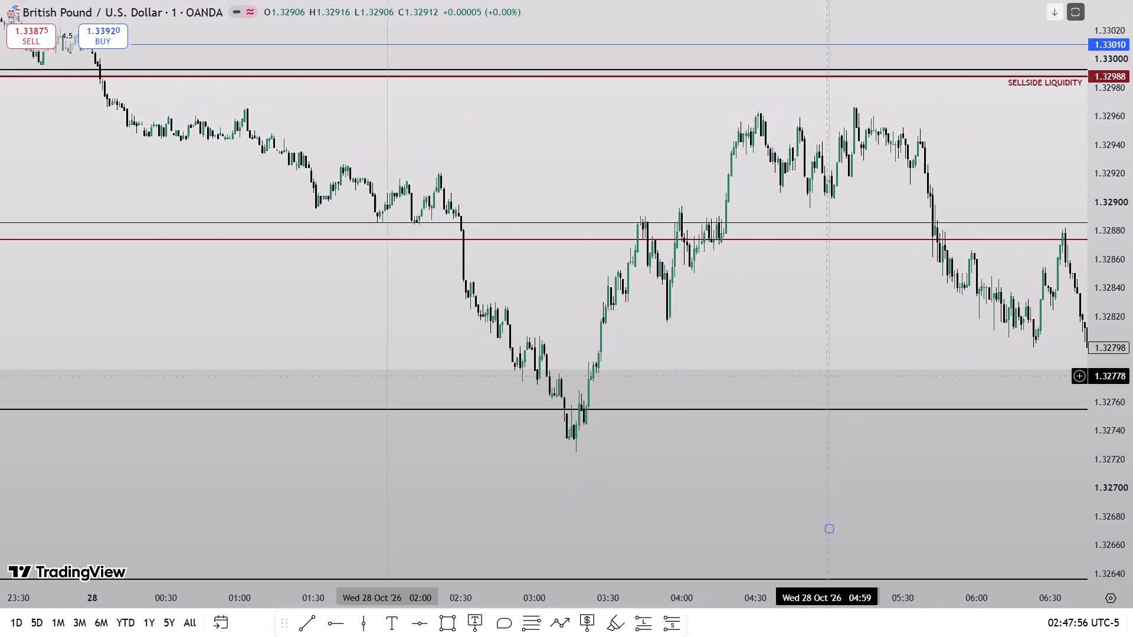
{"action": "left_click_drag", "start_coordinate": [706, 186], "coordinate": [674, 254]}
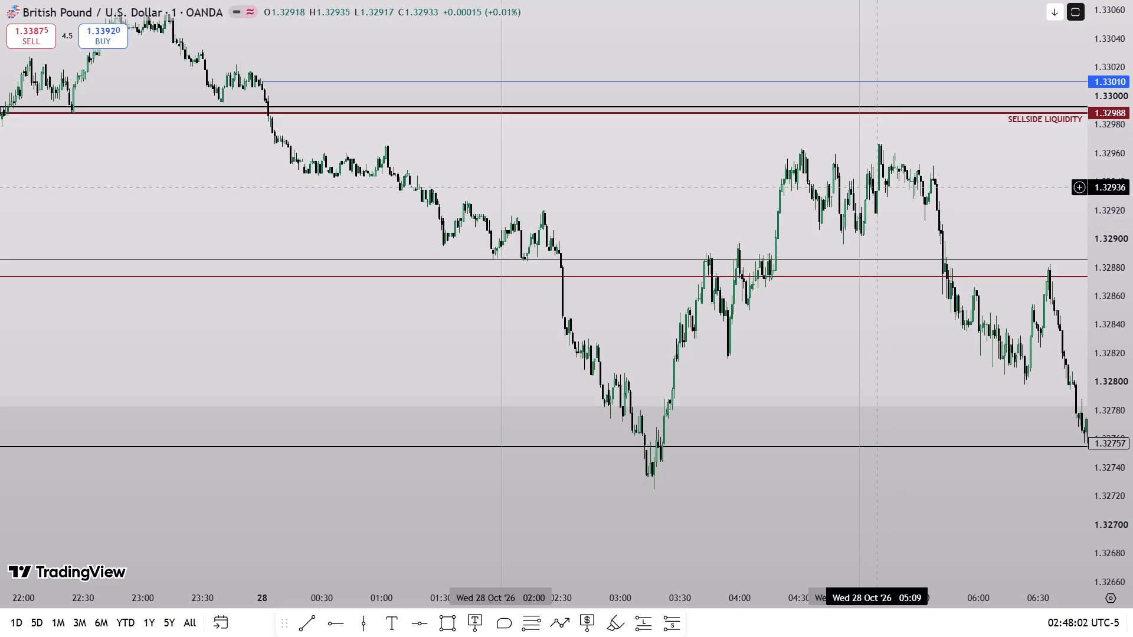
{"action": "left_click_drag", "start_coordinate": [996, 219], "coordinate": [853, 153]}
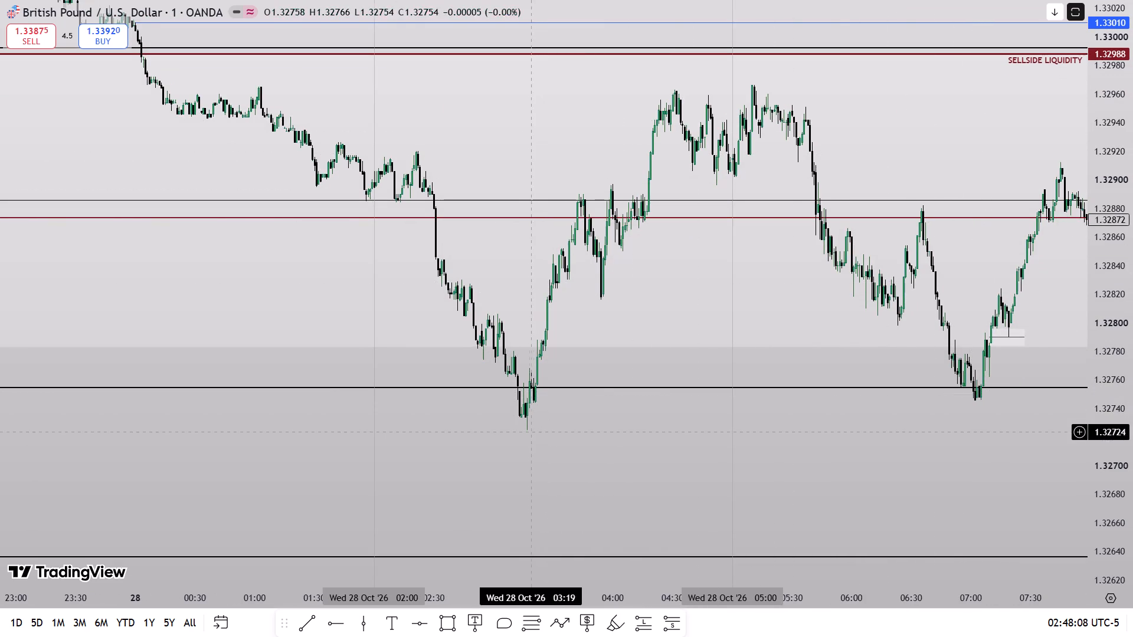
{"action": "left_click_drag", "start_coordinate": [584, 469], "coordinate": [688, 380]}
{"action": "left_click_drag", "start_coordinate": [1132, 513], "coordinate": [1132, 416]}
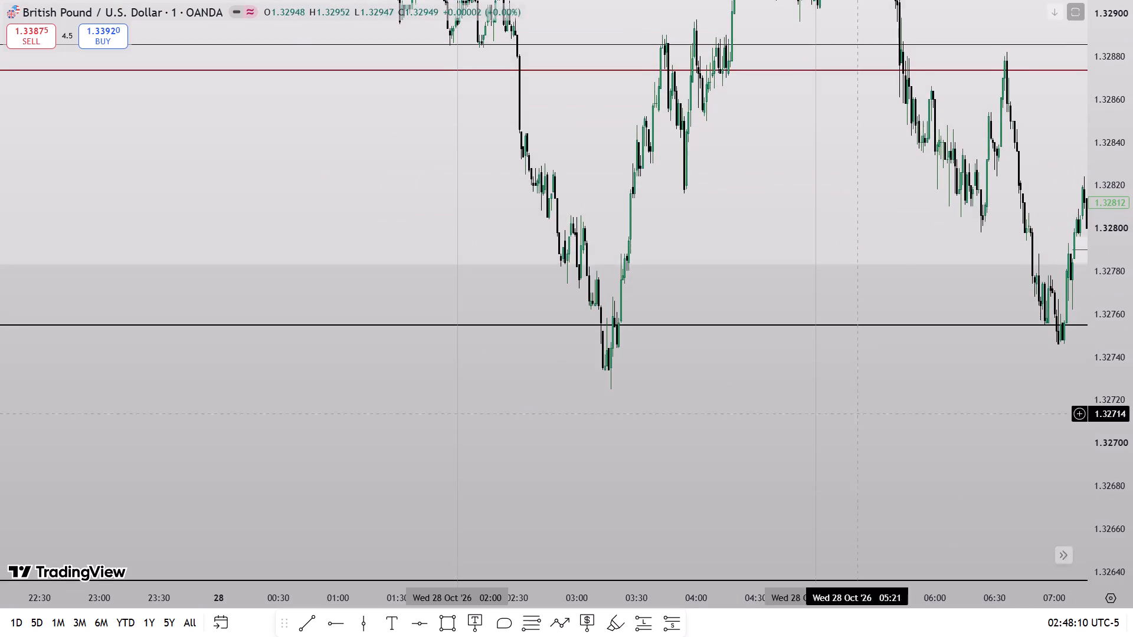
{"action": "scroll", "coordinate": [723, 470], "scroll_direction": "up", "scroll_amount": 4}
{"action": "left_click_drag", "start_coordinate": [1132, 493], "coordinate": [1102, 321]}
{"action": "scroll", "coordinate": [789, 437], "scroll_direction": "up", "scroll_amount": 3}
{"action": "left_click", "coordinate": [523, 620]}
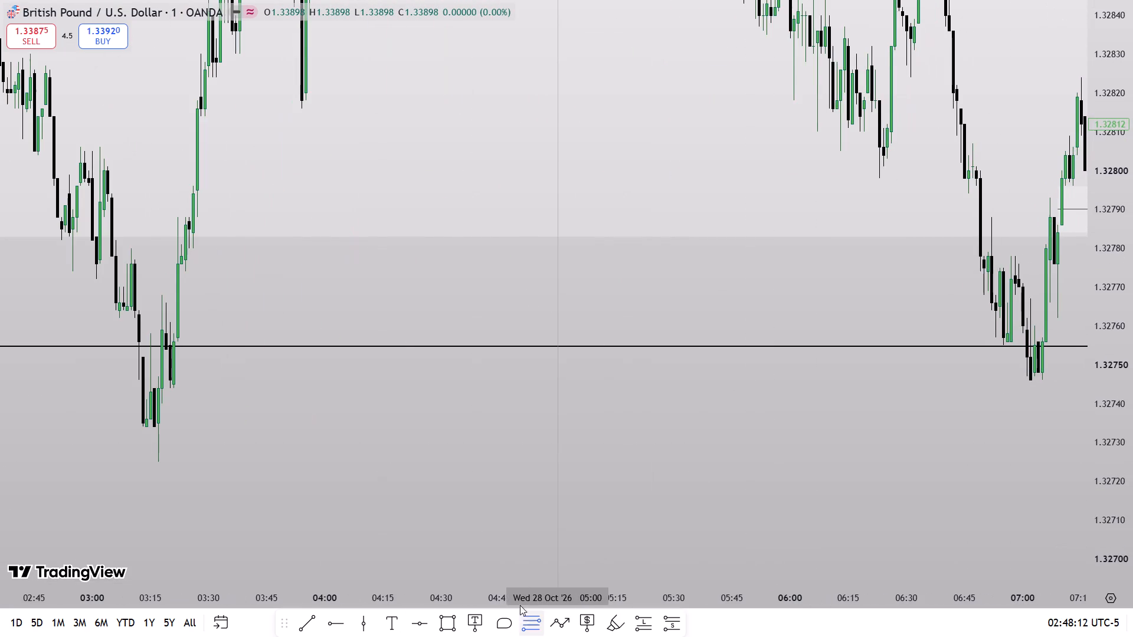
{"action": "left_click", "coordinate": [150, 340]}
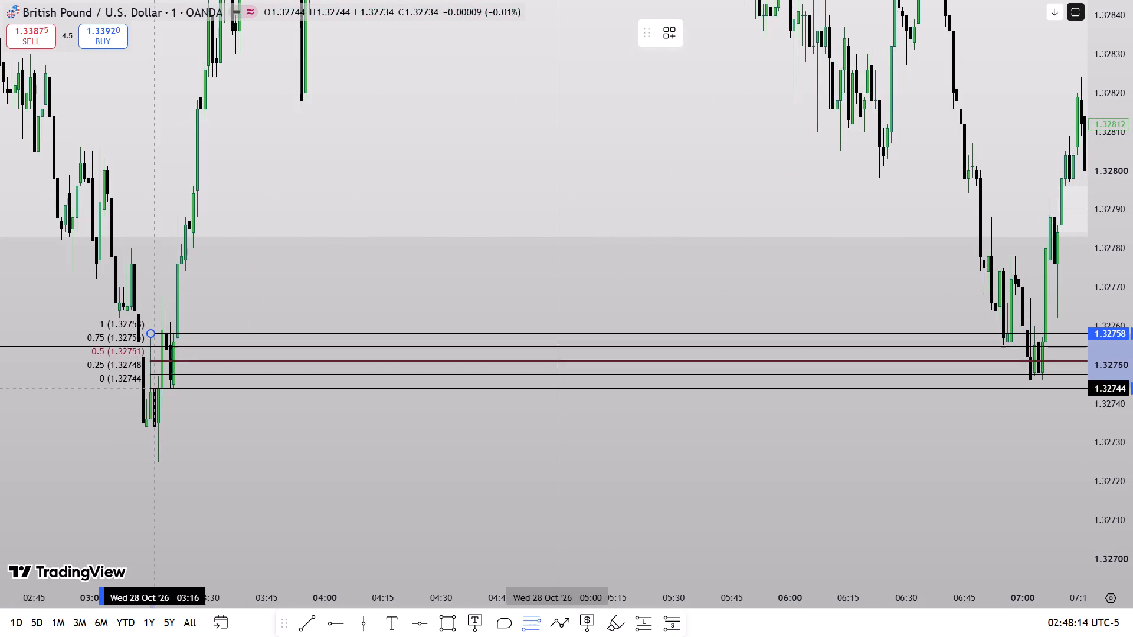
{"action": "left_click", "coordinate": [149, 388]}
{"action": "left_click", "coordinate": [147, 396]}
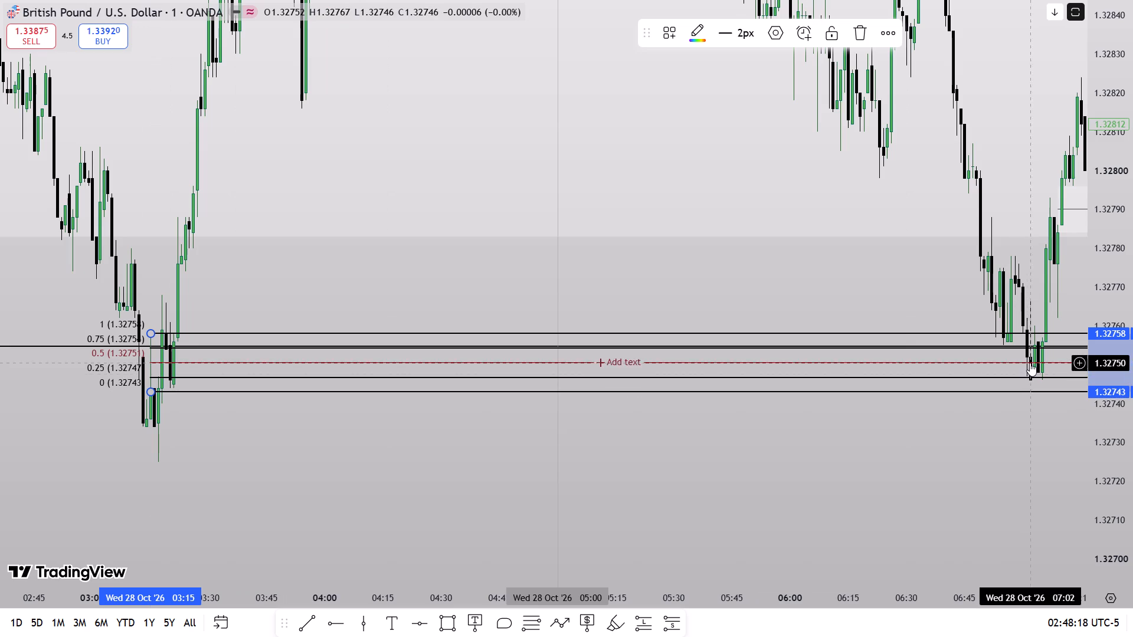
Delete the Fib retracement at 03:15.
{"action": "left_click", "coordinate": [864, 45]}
Place a vertical line at 07:00 on Wed 28 Oct '26.
{"action": "left_click", "coordinate": [354, 618]}
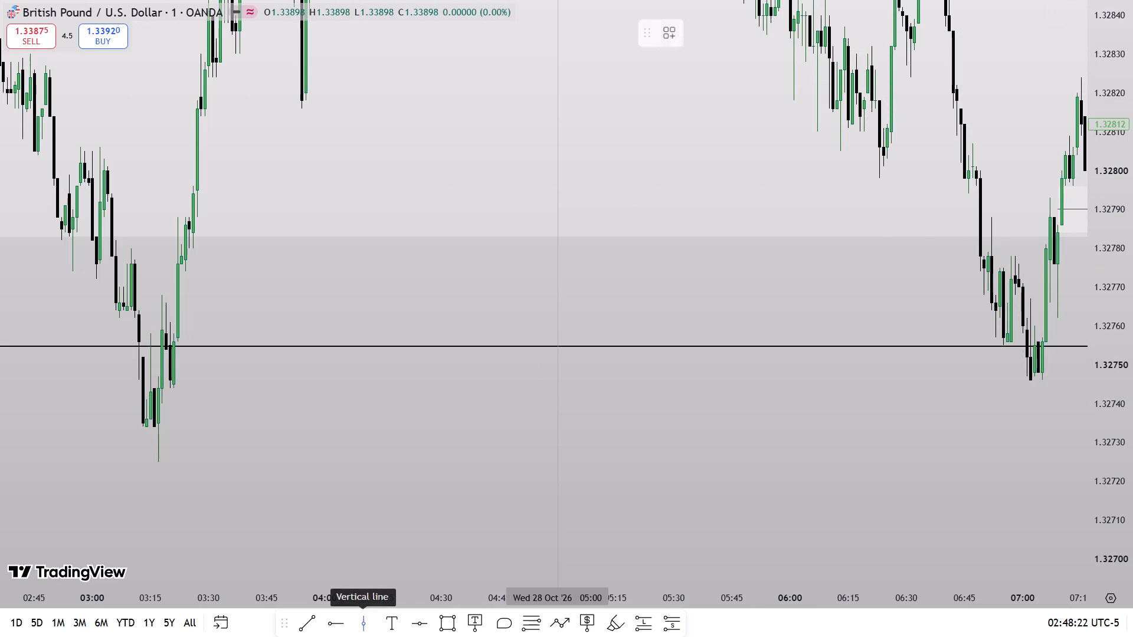
{"action": "left_click", "coordinate": [1024, 505]}
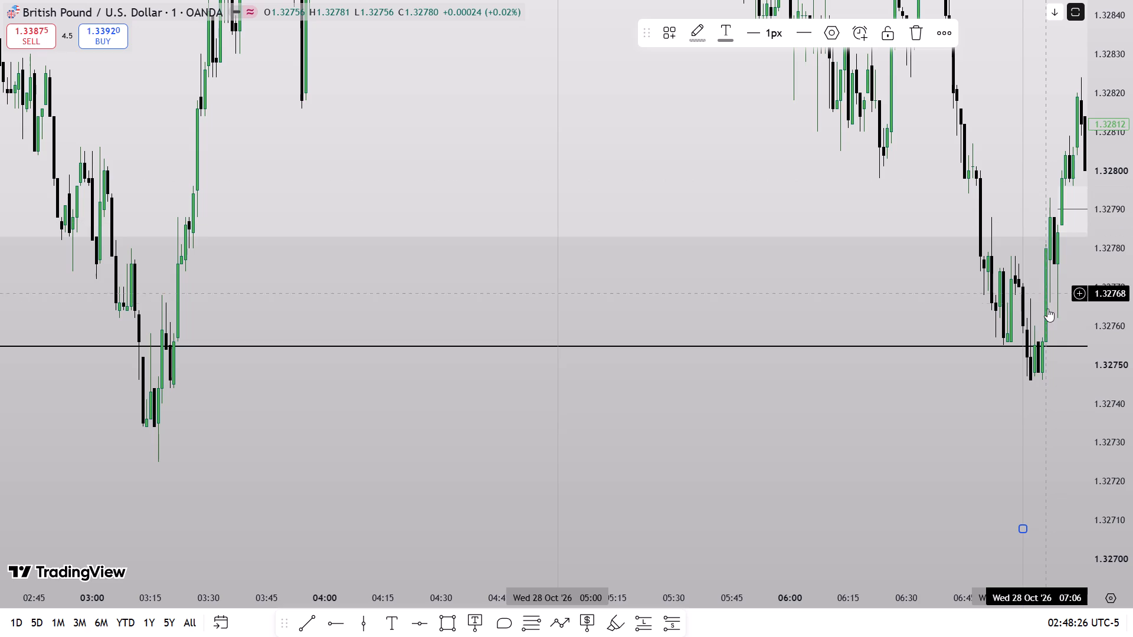
Draw a rectangle over the price gap between 1.32757 and 1.32766, spanning about 07:05 to 07:11 on Wed 28 Oct '26.
{"action": "scroll", "coordinate": [973, 419], "scroll_direction": "up", "scroll_amount": 11}
{"action": "left_click_drag", "start_coordinate": [1132, 456], "coordinate": [1113, 271]}
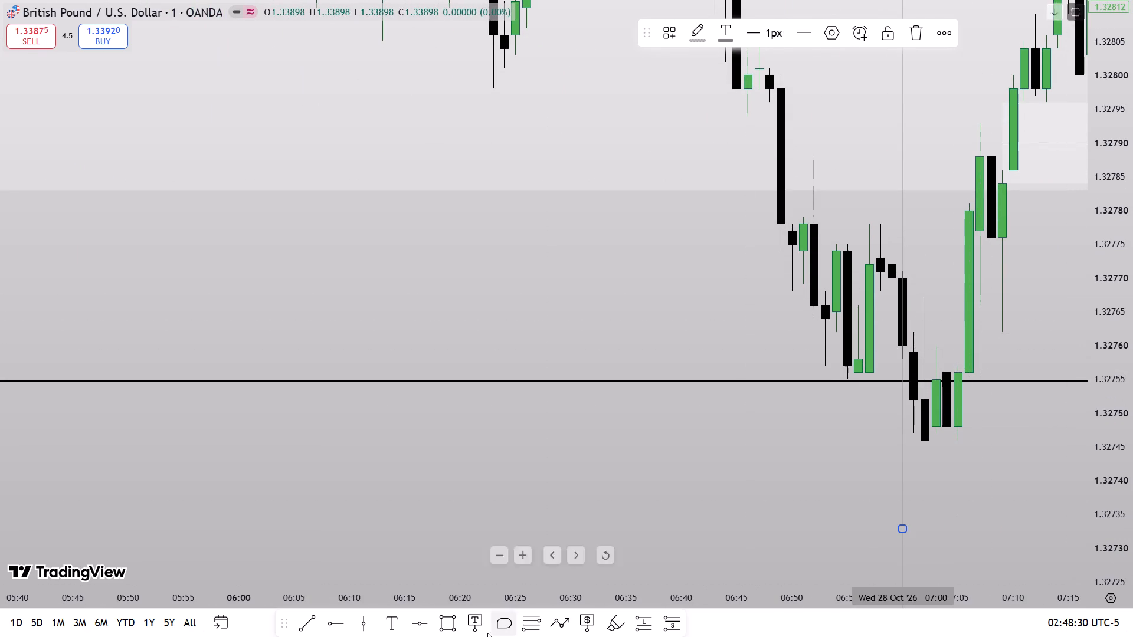
{"action": "left_click", "coordinate": [448, 625]}
{"action": "left_click", "coordinate": [953, 347]}
{"action": "left_click", "coordinate": [977, 313]}
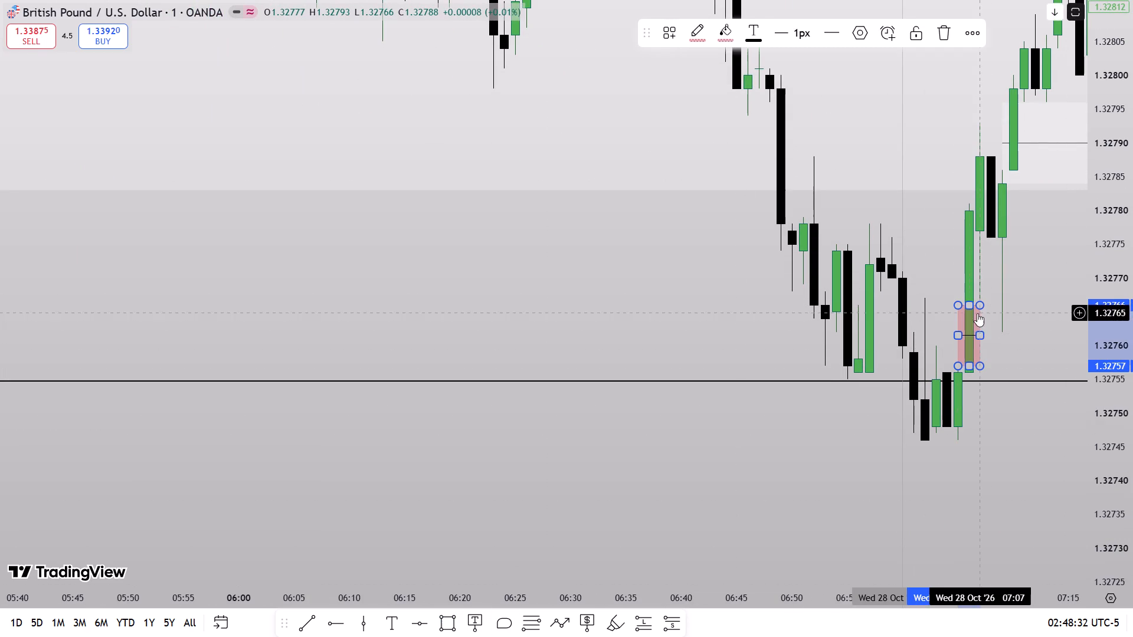
{"action": "left_click_drag", "start_coordinate": [979, 336], "coordinate": [1027, 348]}
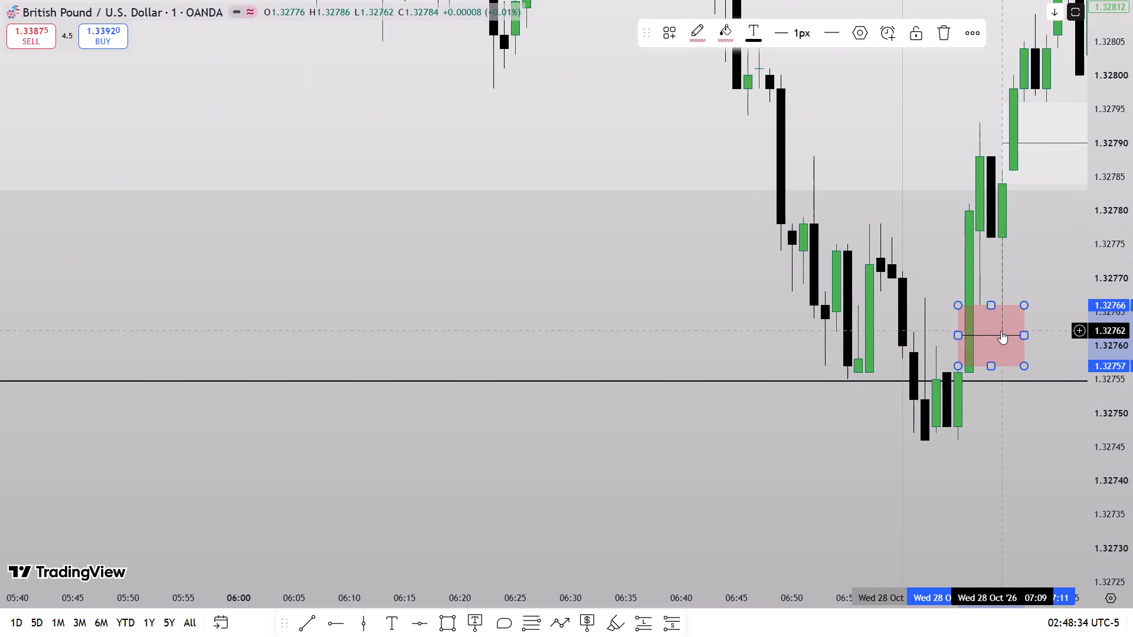
Examine the price action from the evening of 27 Oct to about 10:00 on 28 Oct against the marked levels and session lines.
{"action": "left_click_drag", "start_coordinate": [1132, 169], "coordinate": [1075, 636]}
{"action": "scroll", "coordinate": [707, 550], "scroll_direction": "down", "scroll_amount": 20}
{"action": "scroll", "coordinate": [707, 550], "scroll_direction": "down", "scroll_amount": 3}
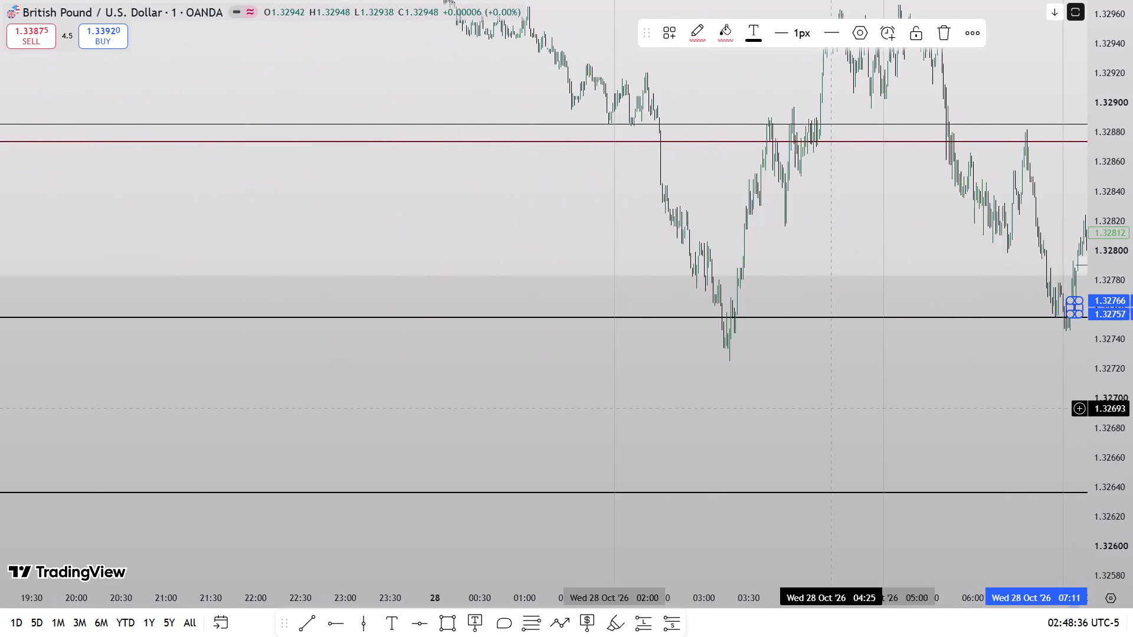
{"action": "left_click_drag", "start_coordinate": [1132, 339], "coordinate": [1124, 464]}
{"action": "scroll", "coordinate": [926, 510], "scroll_direction": "down", "scroll_amount": 3}
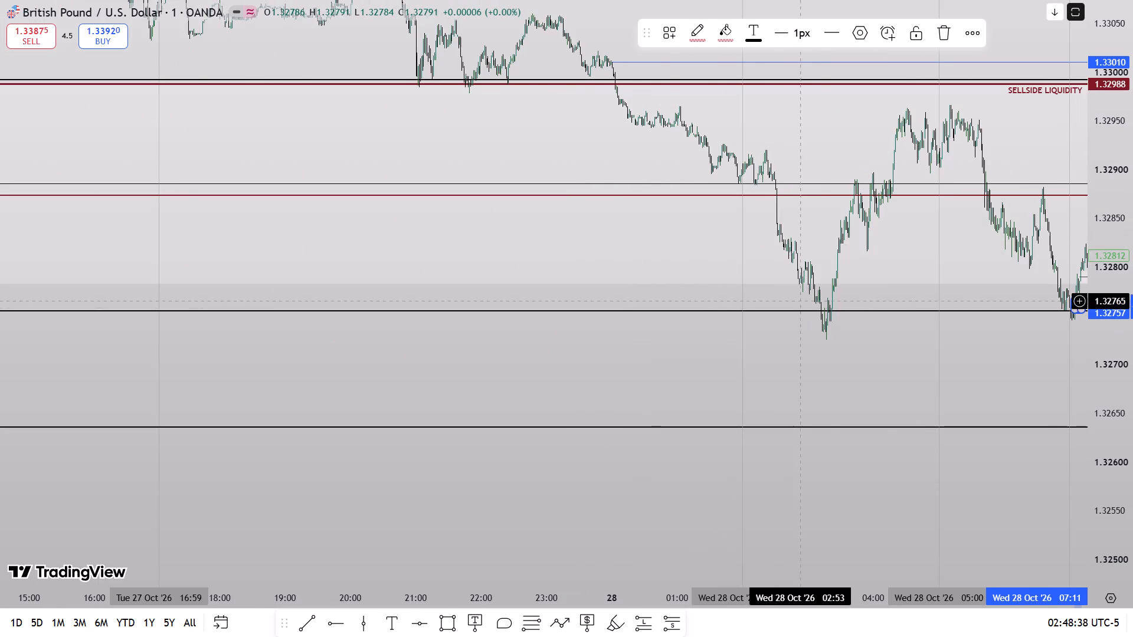
{"action": "left_click_drag", "start_coordinate": [821, 369], "coordinate": [612, 441]}
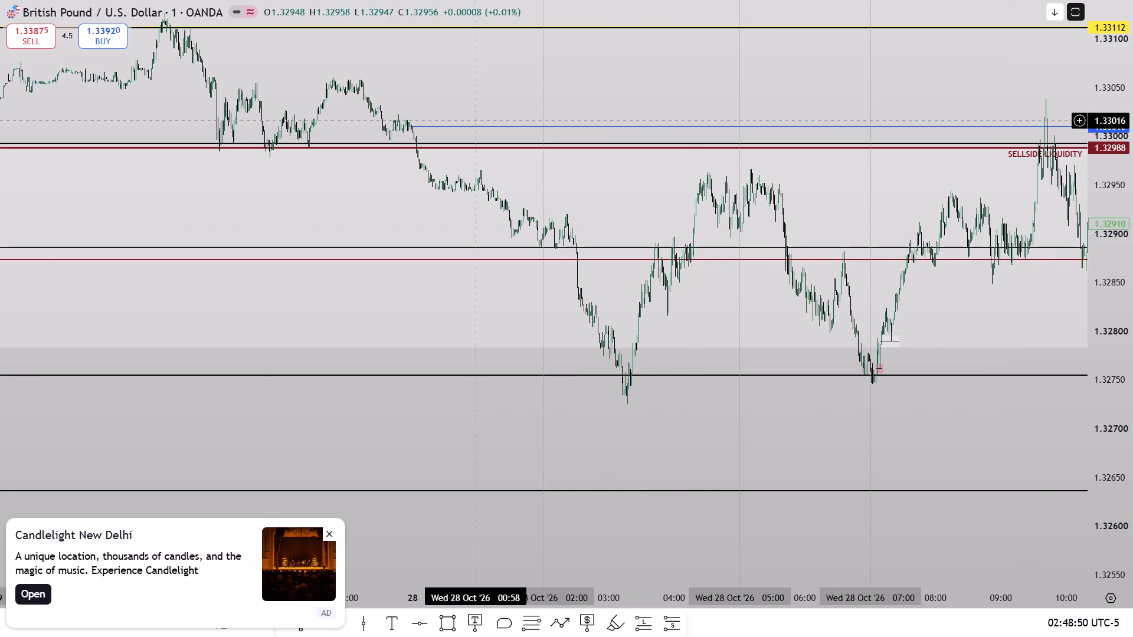
Dismiss the Candlelight advertisement covering the chart.
{"action": "left_click", "coordinate": [328, 531]}
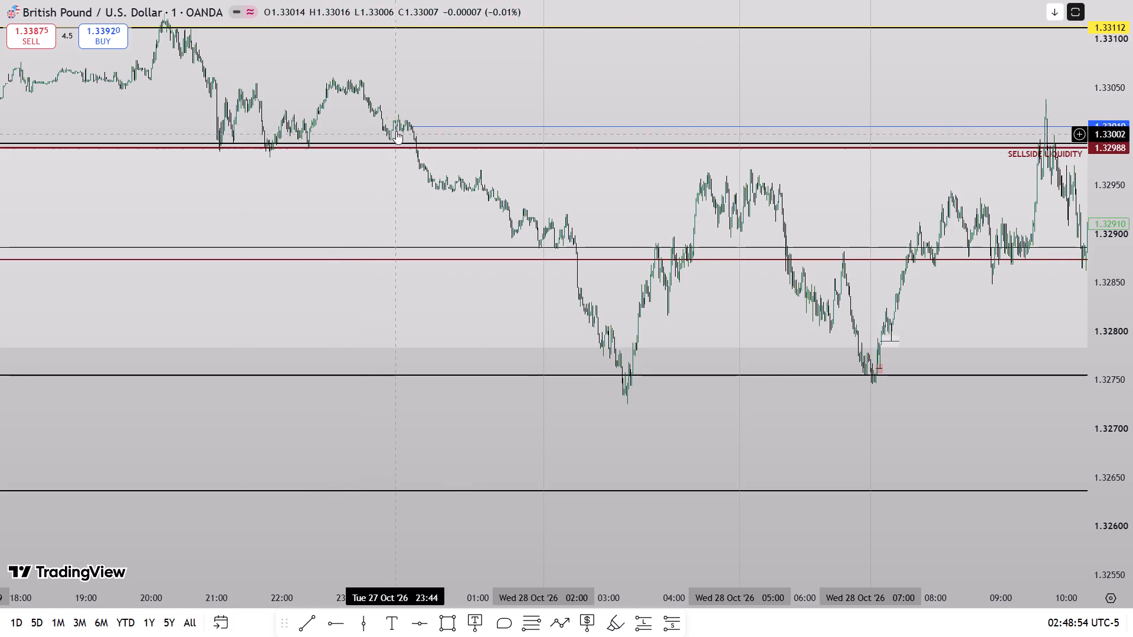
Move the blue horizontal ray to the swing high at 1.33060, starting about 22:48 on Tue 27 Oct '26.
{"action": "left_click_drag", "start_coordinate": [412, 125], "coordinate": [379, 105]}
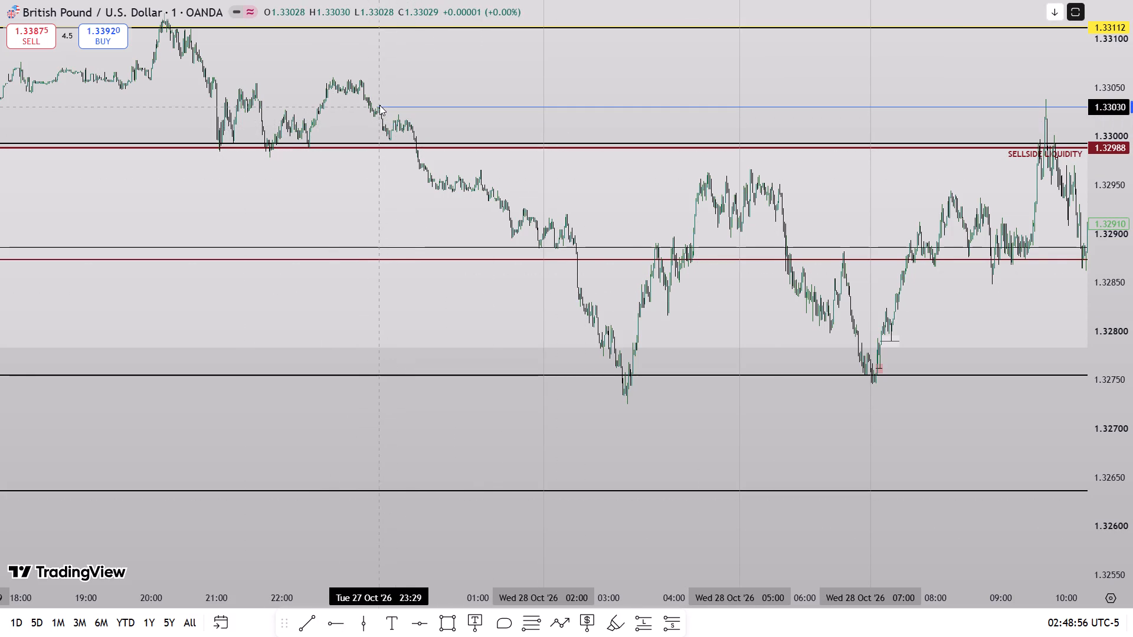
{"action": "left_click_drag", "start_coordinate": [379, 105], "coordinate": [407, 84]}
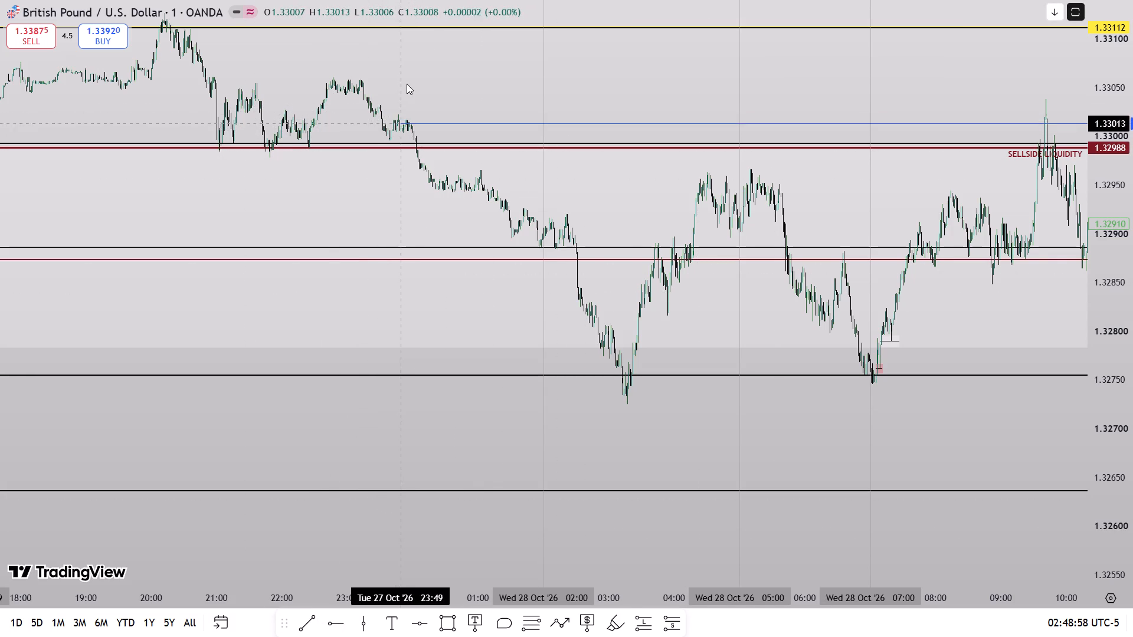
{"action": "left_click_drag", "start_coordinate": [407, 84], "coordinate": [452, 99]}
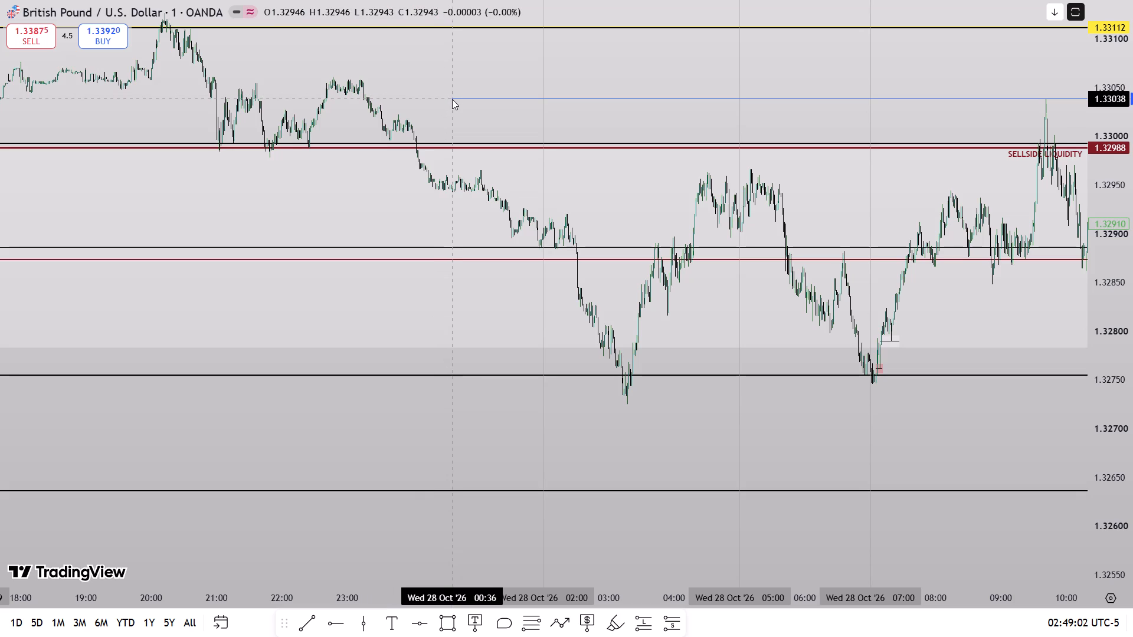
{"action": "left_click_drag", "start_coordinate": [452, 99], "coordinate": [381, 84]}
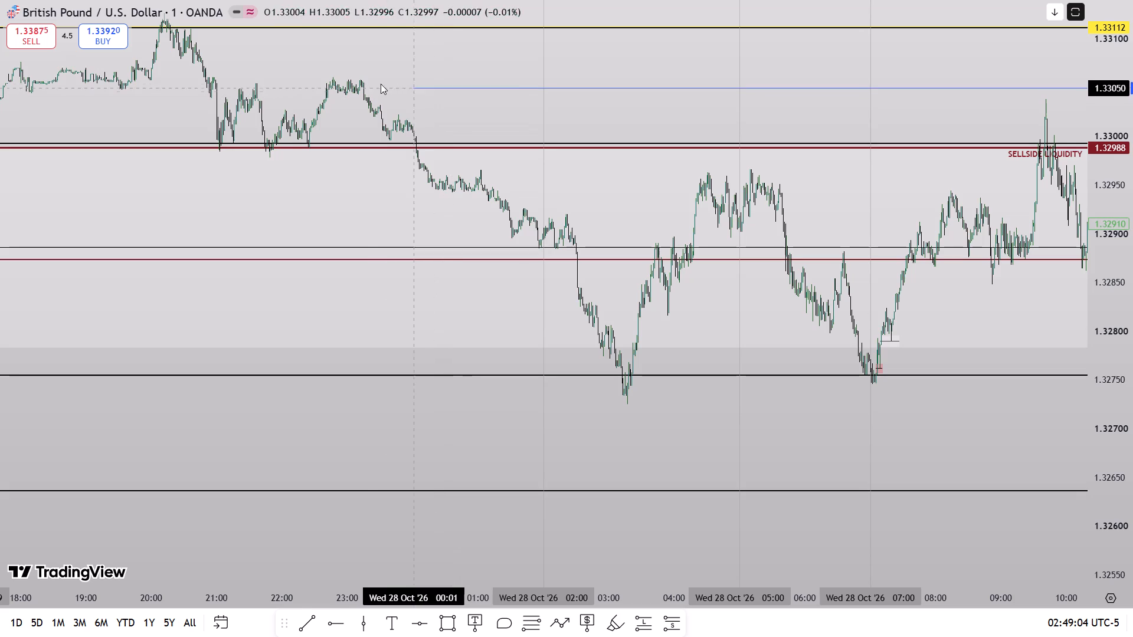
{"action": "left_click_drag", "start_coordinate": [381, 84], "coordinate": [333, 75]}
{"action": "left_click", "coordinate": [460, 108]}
Place a vertical line at 09:30 on Wed 28 Oct '26.
{"action": "left_click_drag", "start_coordinate": [469, 109], "coordinate": [463, 129]}
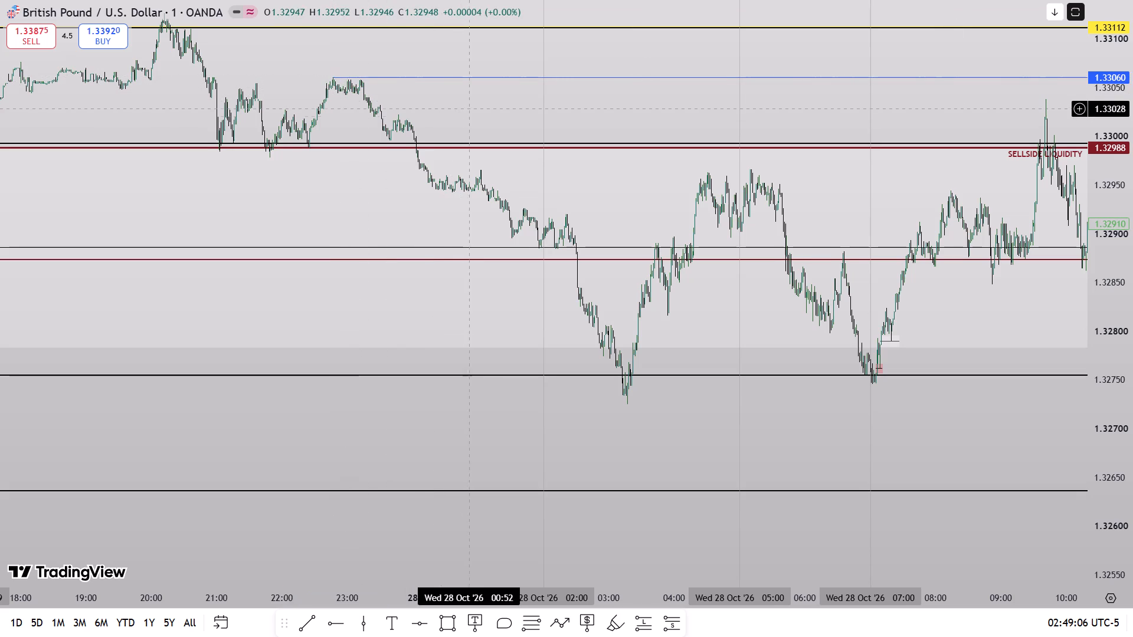
{"action": "left_click_drag", "start_coordinate": [463, 129], "coordinate": [456, 166]}
{"action": "scroll", "coordinate": [837, 441], "scroll_direction": "up", "scroll_amount": 7}
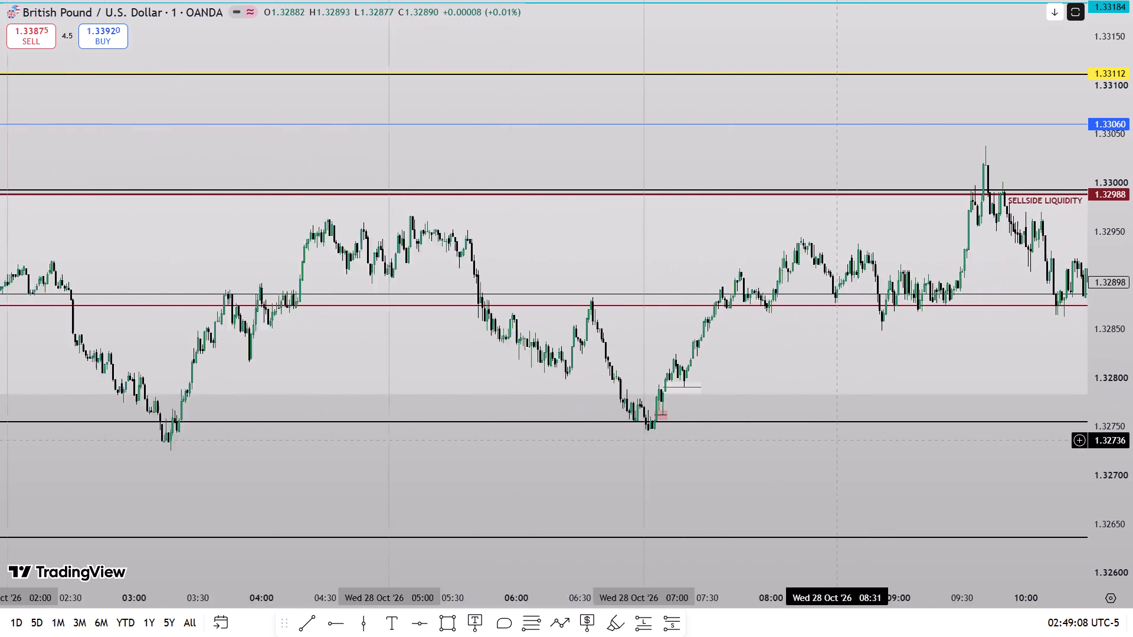
{"action": "scroll", "coordinate": [837, 441], "scroll_direction": "up", "scroll_amount": 1}
{"action": "left_click_drag", "start_coordinate": [810, 478], "coordinate": [824, 434]}
{"action": "left_click_drag", "start_coordinate": [1132, 492], "coordinate": [1125, 317]}
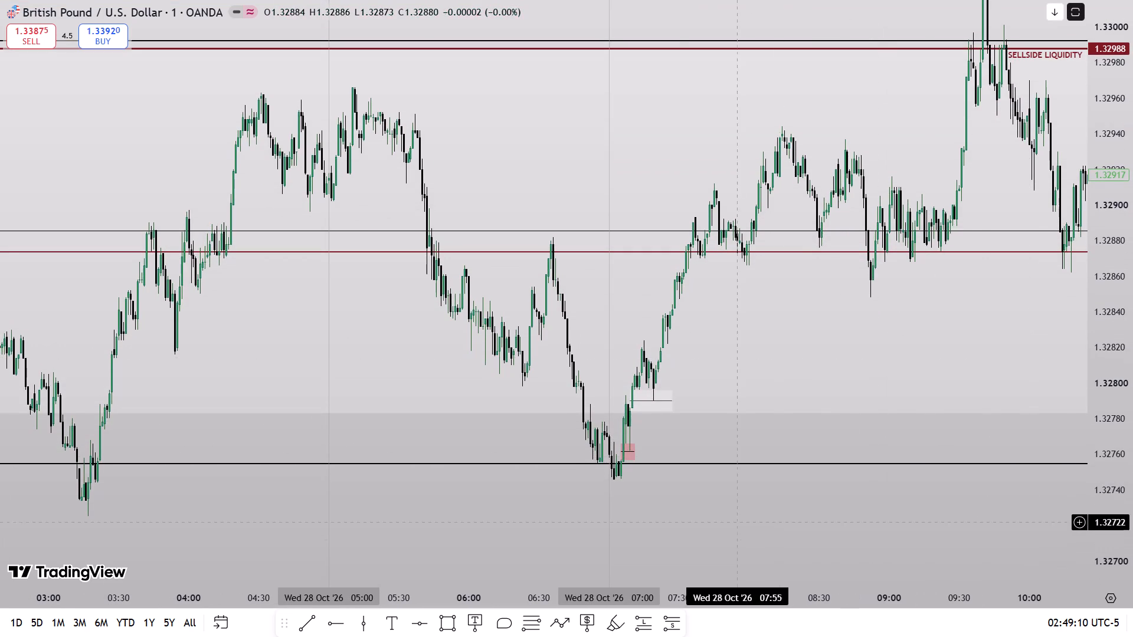
{"action": "left_click", "coordinate": [375, 622]}
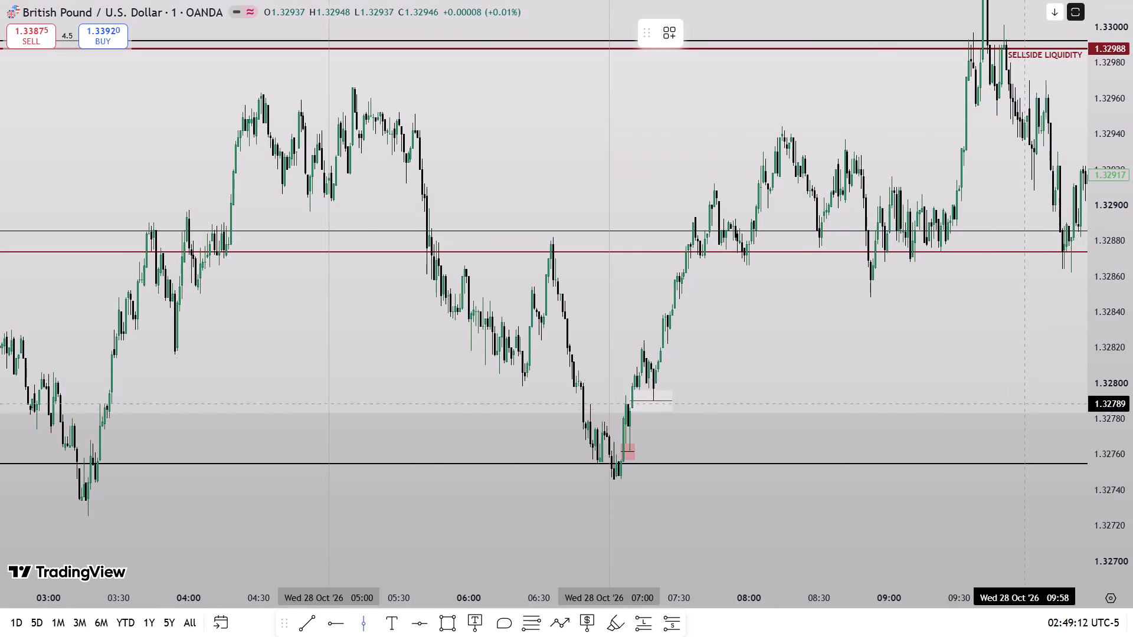
{"action": "left_click", "coordinate": [960, 450]}
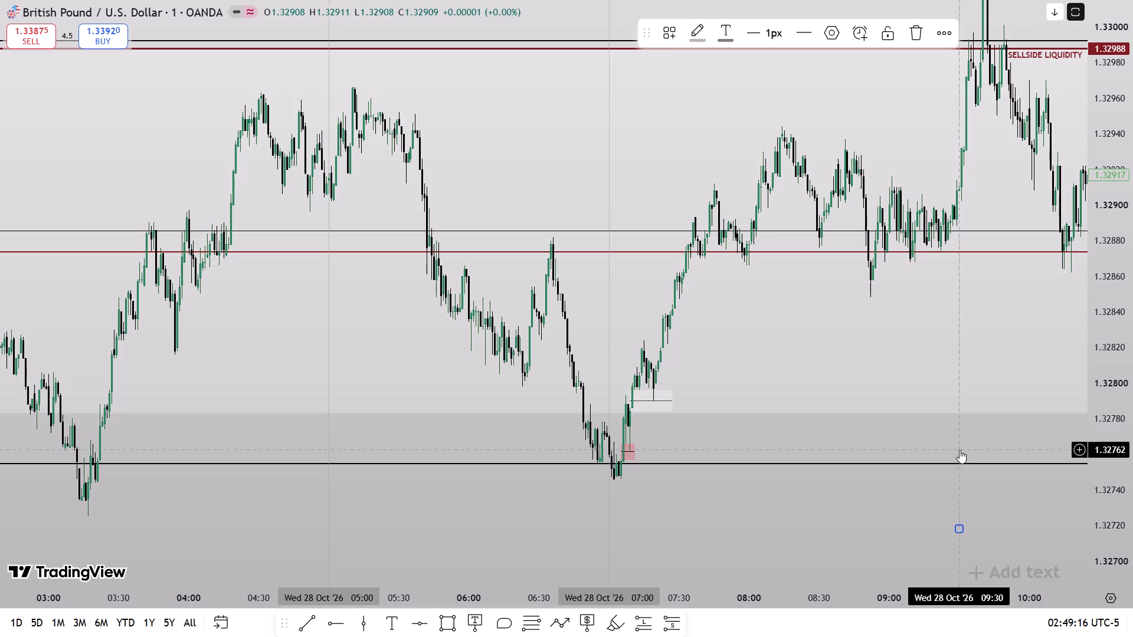
Draw a purple 2px horizontal ray at 1.33076 from the 17:00 candle on Tue 27 Oct '26.
{"action": "left_click_drag", "start_coordinate": [990, 191], "coordinate": [991, 262]}
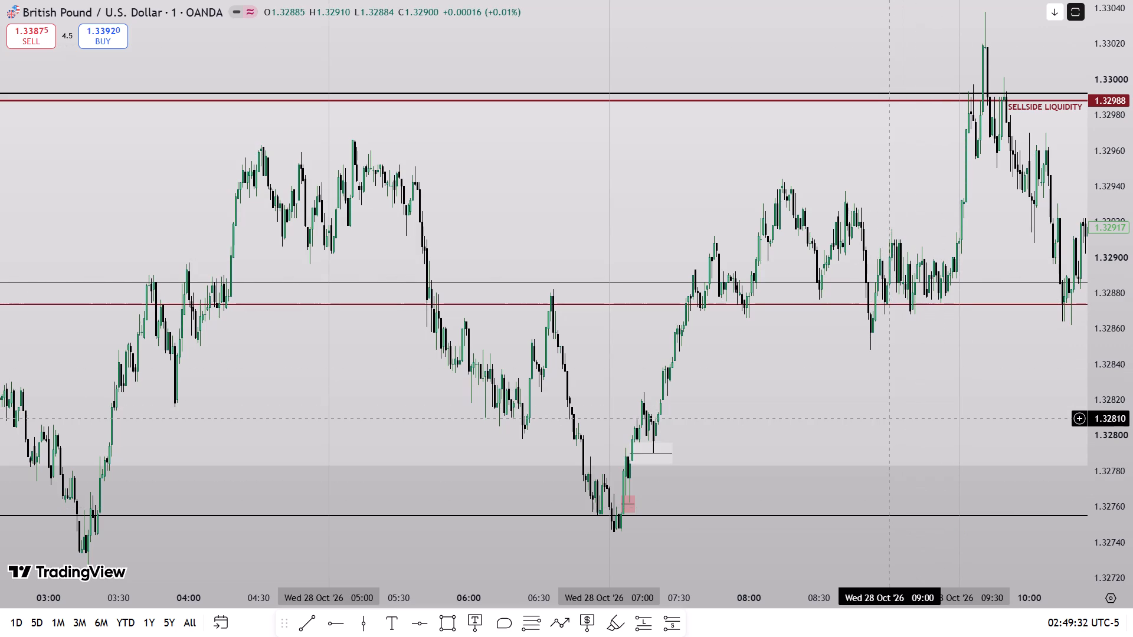
{"action": "left_click_drag", "start_coordinate": [859, 55], "coordinate": [821, 327]}
{"action": "left_click_drag", "start_coordinate": [1132, 173], "coordinate": [1132, 195]}
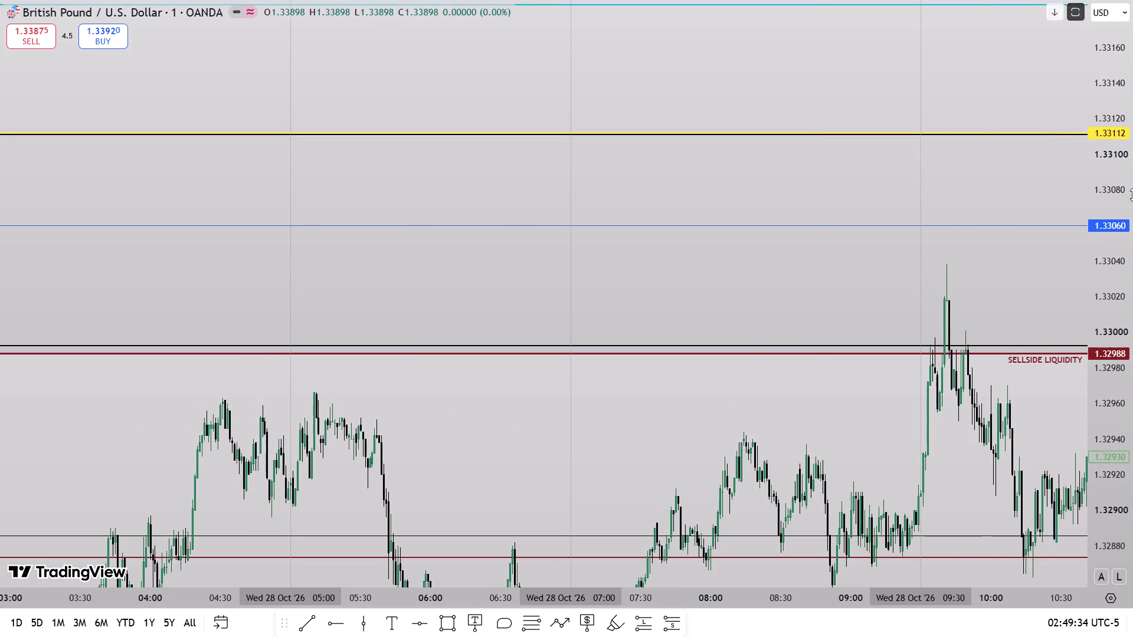
{"action": "left_click_drag", "start_coordinate": [1132, 195], "coordinate": [1132, 292]}
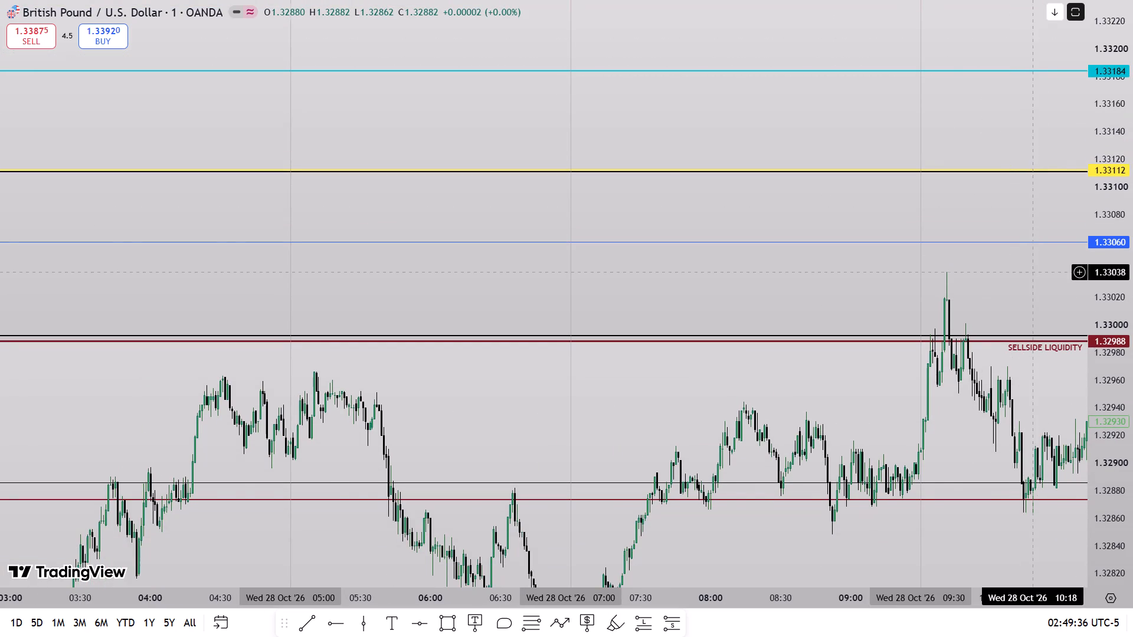
{"action": "scroll", "coordinate": [997, 317], "scroll_direction": "down", "scroll_amount": 16}
{"action": "left_click_drag", "start_coordinate": [634, 302], "coordinate": [768, 308]}
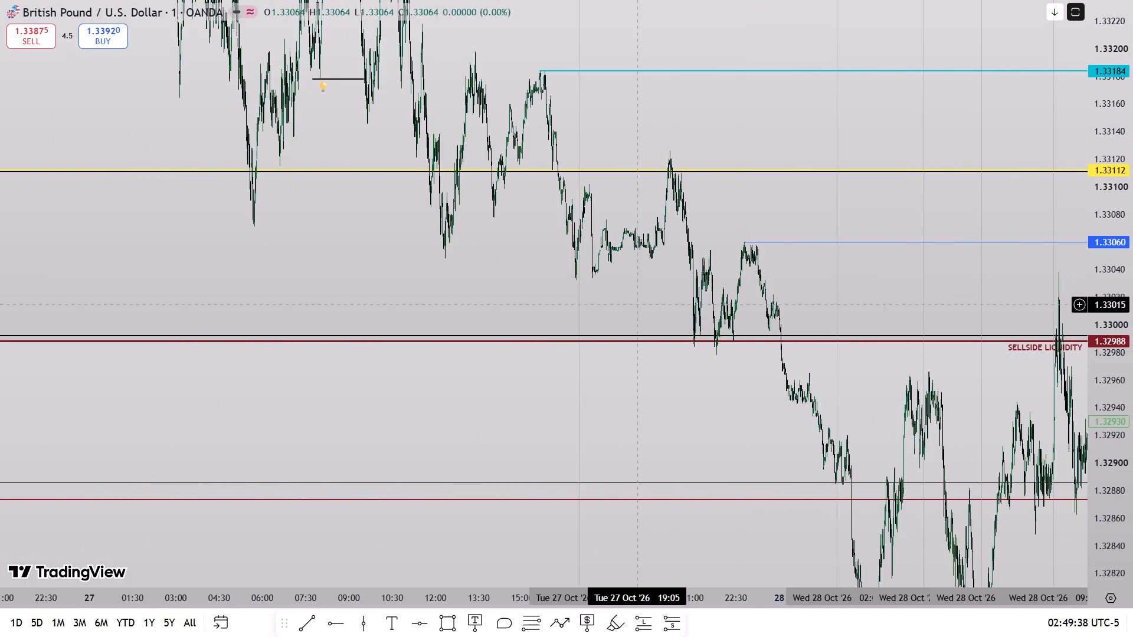
{"action": "left_click_drag", "start_coordinate": [768, 308], "coordinate": [1132, 316]}
{"action": "scroll", "coordinate": [922, 359], "scroll_direction": "up", "scroll_amount": 20}
{"action": "scroll", "coordinate": [922, 359], "scroll_direction": "up", "scroll_amount": 19}
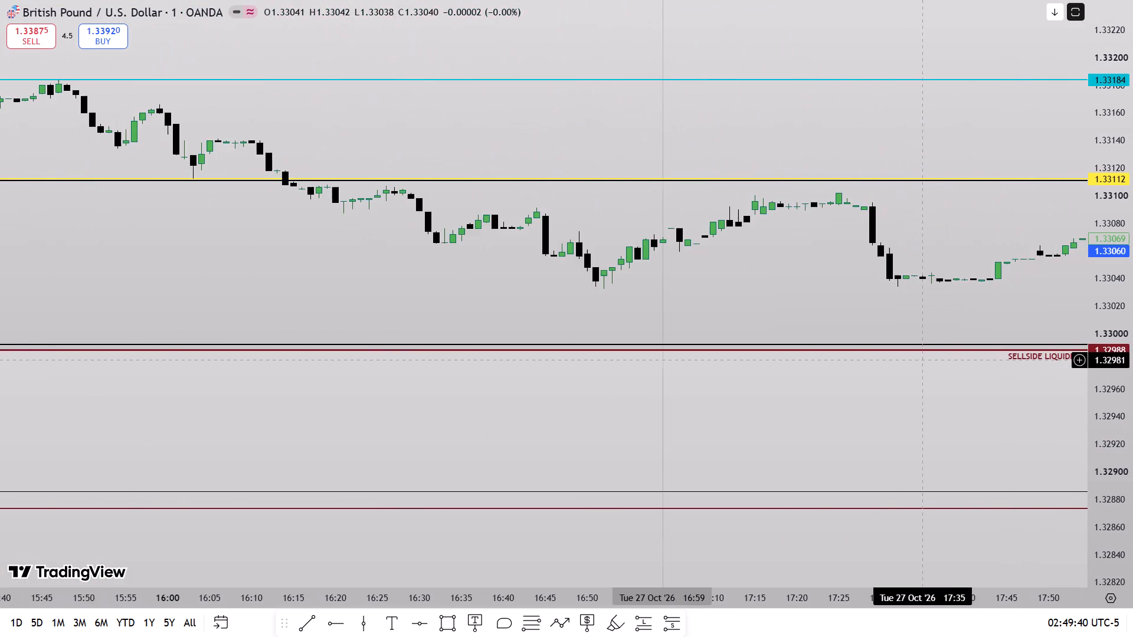
{"action": "left_click_drag", "start_coordinate": [1132, 472], "coordinate": [1096, 188]}
{"action": "left_click_drag", "start_coordinate": [794, 198], "coordinate": [781, 310]}
{"action": "left_click", "coordinate": [333, 618]}
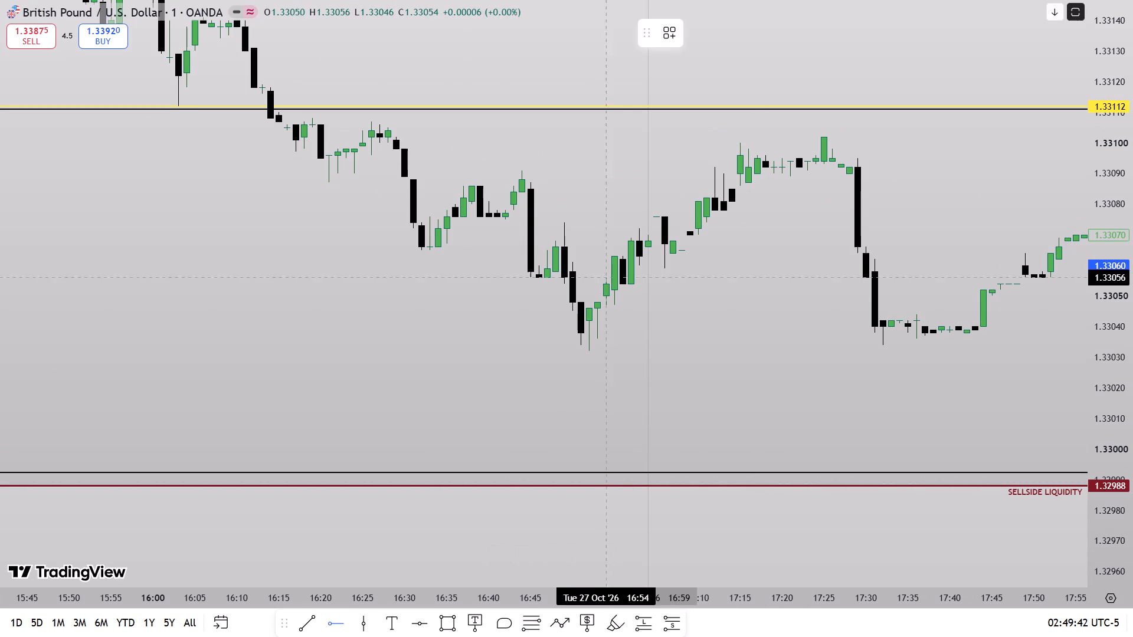
{"action": "left_click", "coordinate": [658, 240]}
{"action": "left_click", "coordinate": [694, 29]}
{"action": "left_click", "coordinate": [808, 80]}
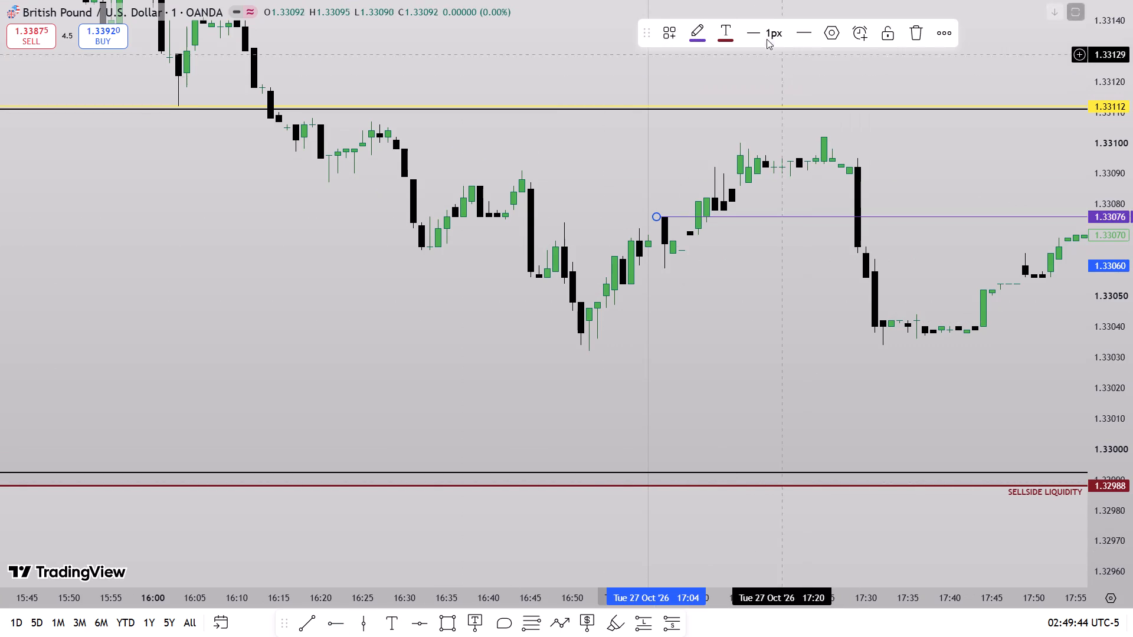
{"action": "left_click", "coordinate": [766, 38]}
{"action": "left_click", "coordinate": [765, 83]}
{"action": "left_click", "coordinate": [788, 300]}
Add a matching purple horizontal ray at 1.33068 from the 16:59 candle on Tue 27 Oct '26.
{"action": "left_click", "coordinate": [333, 618]}
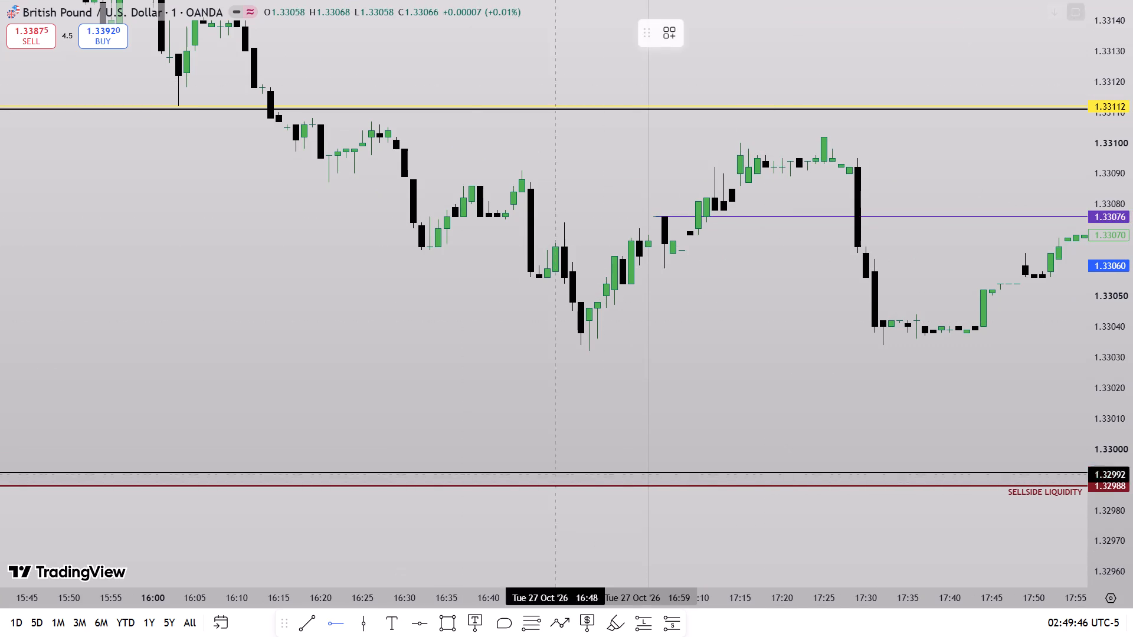
{"action": "left_click", "coordinate": [646, 241]}
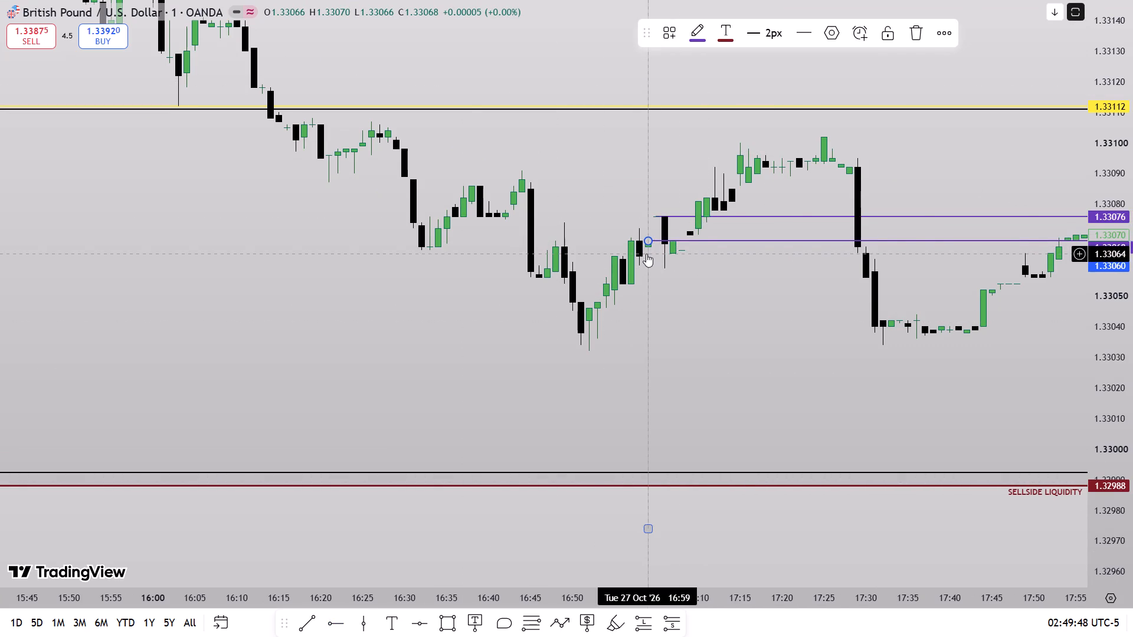
Delete the blue horizontal ray at 1.33060.
{"action": "left_click_drag", "start_coordinate": [1132, 268], "coordinate": [1112, 426]}
{"action": "scroll", "coordinate": [876, 342], "scroll_direction": "down", "scroll_amount": 8}
{"action": "left_click_drag", "start_coordinate": [961, 380], "coordinate": [224, 347]}
{"action": "scroll", "coordinate": [611, 333], "scroll_direction": "down", "scroll_amount": 10}
{"action": "left_click_drag", "start_coordinate": [972, 344], "coordinate": [551, 320]}
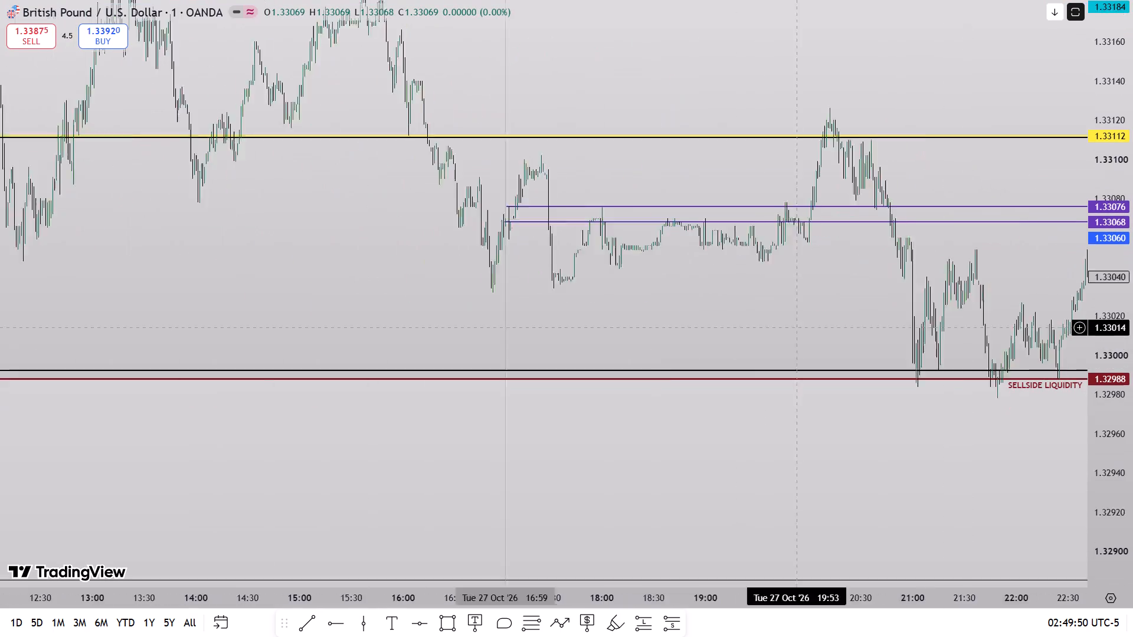
{"action": "left_click_drag", "start_coordinate": [551, 320], "coordinate": [162, 314]}
{"action": "scroll", "coordinate": [480, 330], "scroll_direction": "down", "scroll_amount": 8}
{"action": "left_click_drag", "start_coordinate": [883, 313], "coordinate": [372, 291]}
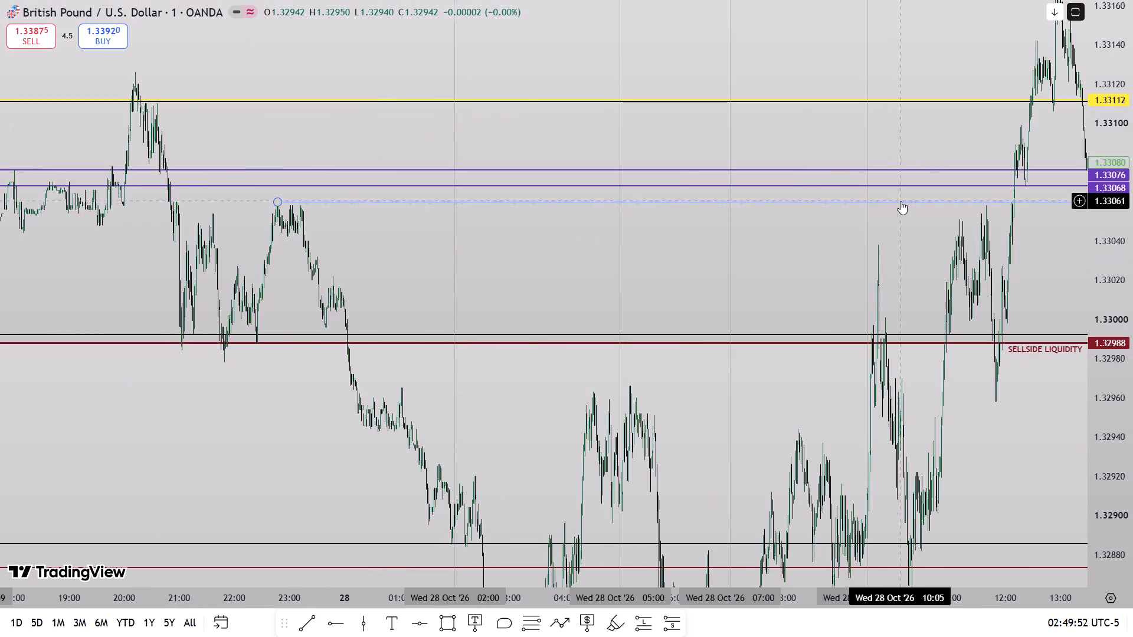
{"action": "left_click", "coordinate": [900, 201]}
{"action": "left_click", "coordinate": [915, 27]}
Place a vertical line at 10:00 on Wed 28 Oct '26.
{"action": "left_click_drag", "start_coordinate": [826, 249], "coordinate": [987, 28]}
{"action": "scroll", "coordinate": [912, 358], "scroll_direction": "up", "scroll_amount": 13}
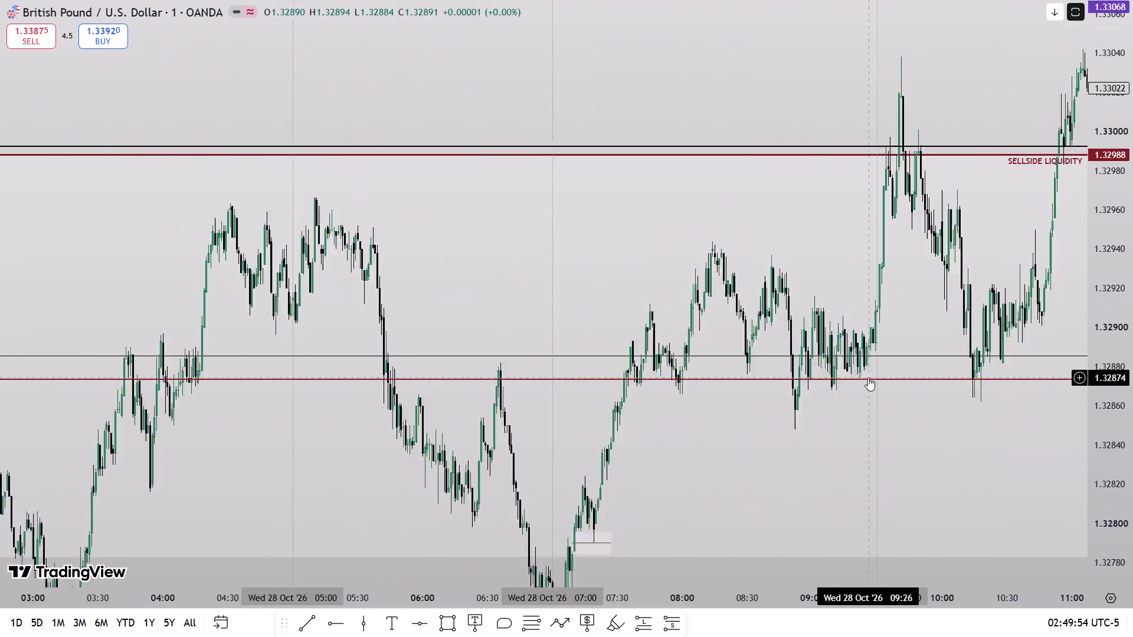
{"action": "scroll", "coordinate": [868, 377], "scroll_direction": "up", "scroll_amount": 8}
{"action": "left_click_drag", "start_coordinate": [679, 446], "coordinate": [839, 448]}
{"action": "left_click_drag", "start_coordinate": [1132, 429], "coordinate": [1116, 347]}
{"action": "scroll", "coordinate": [822, 443], "scroll_direction": "up", "scroll_amount": 4}
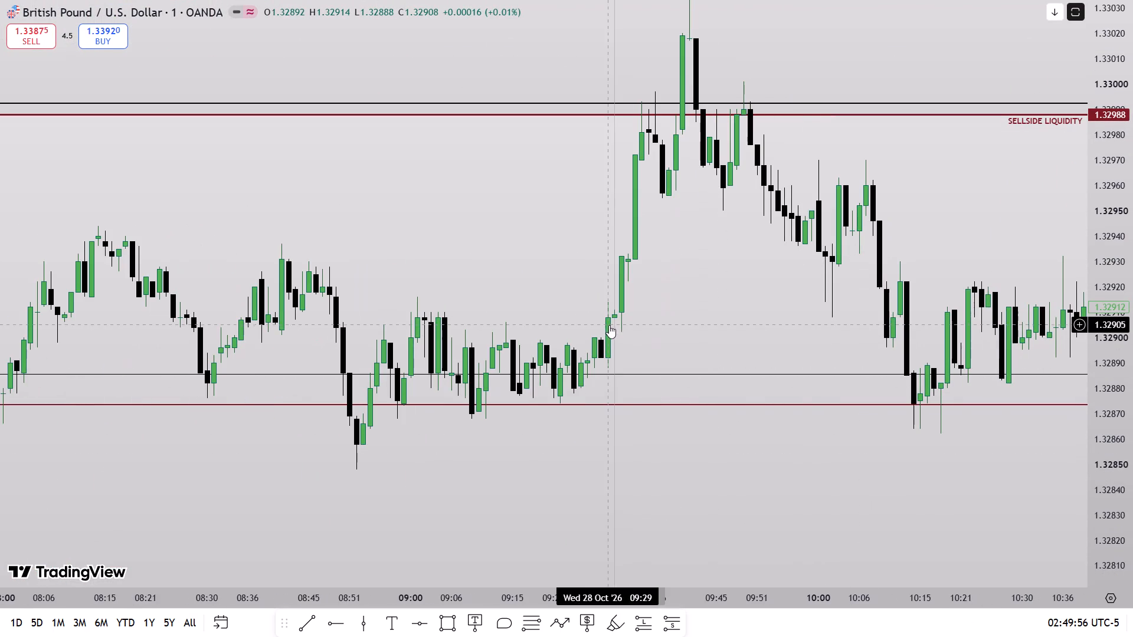
{"action": "left_click", "coordinate": [361, 633]}
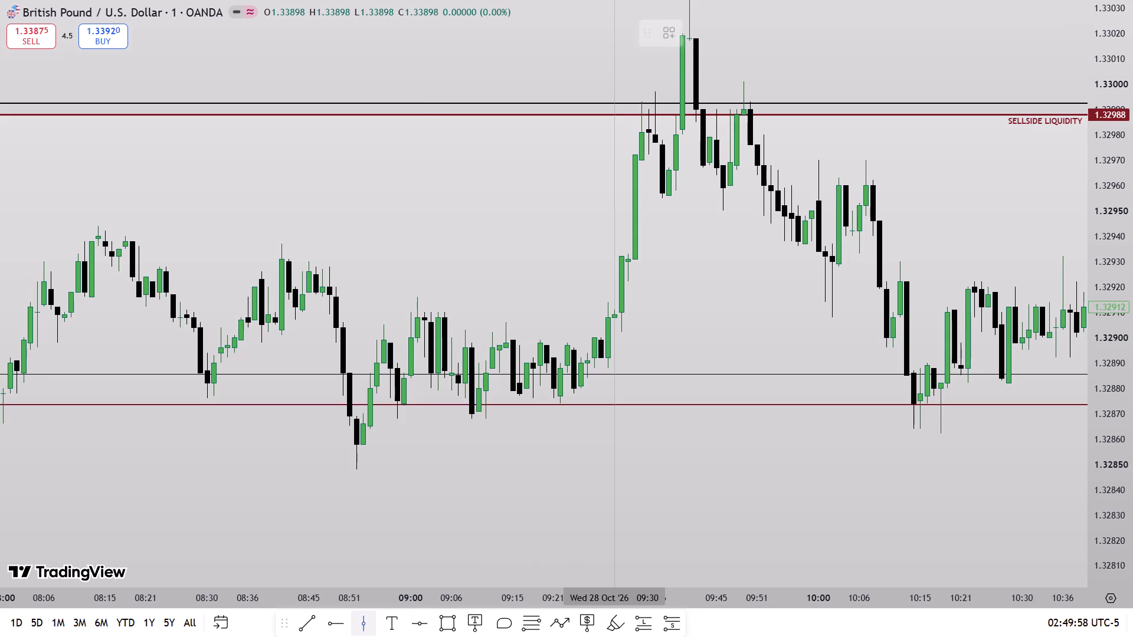
{"action": "left_click", "coordinate": [816, 409]}
Draw a dark red 2px level trend line at 1.32902 from 09:31 to 10:14 on Wed 28 Oct '26.
{"action": "left_click_drag", "start_coordinate": [725, 288], "coordinate": [771, 401]}
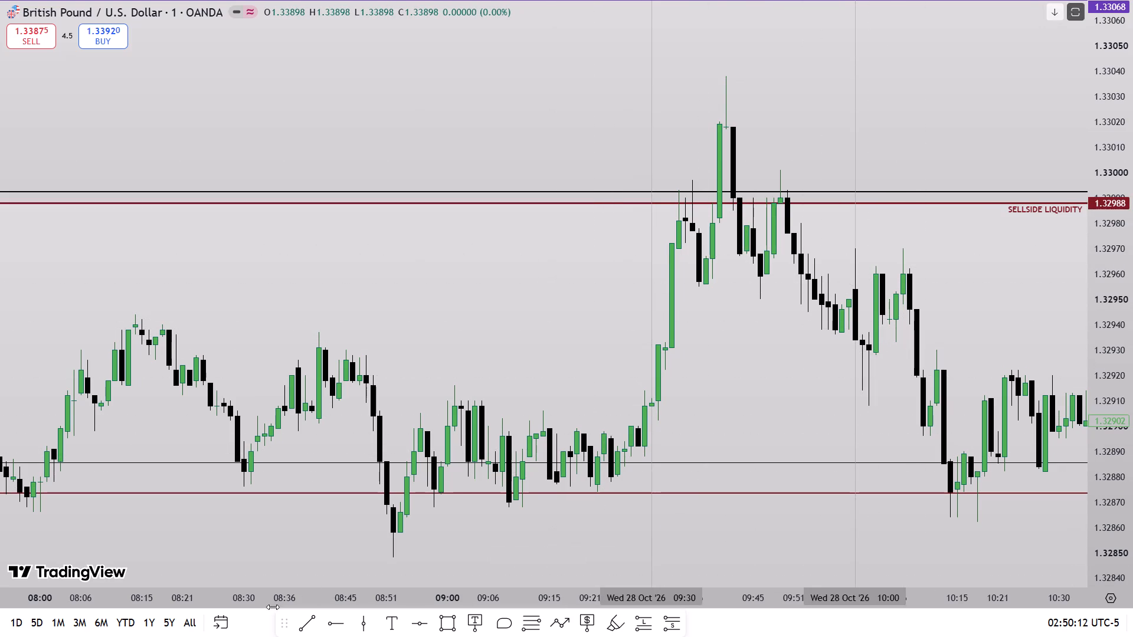
{"action": "left_click", "coordinate": [321, 633]}
{"action": "left_click", "coordinate": [302, 630]}
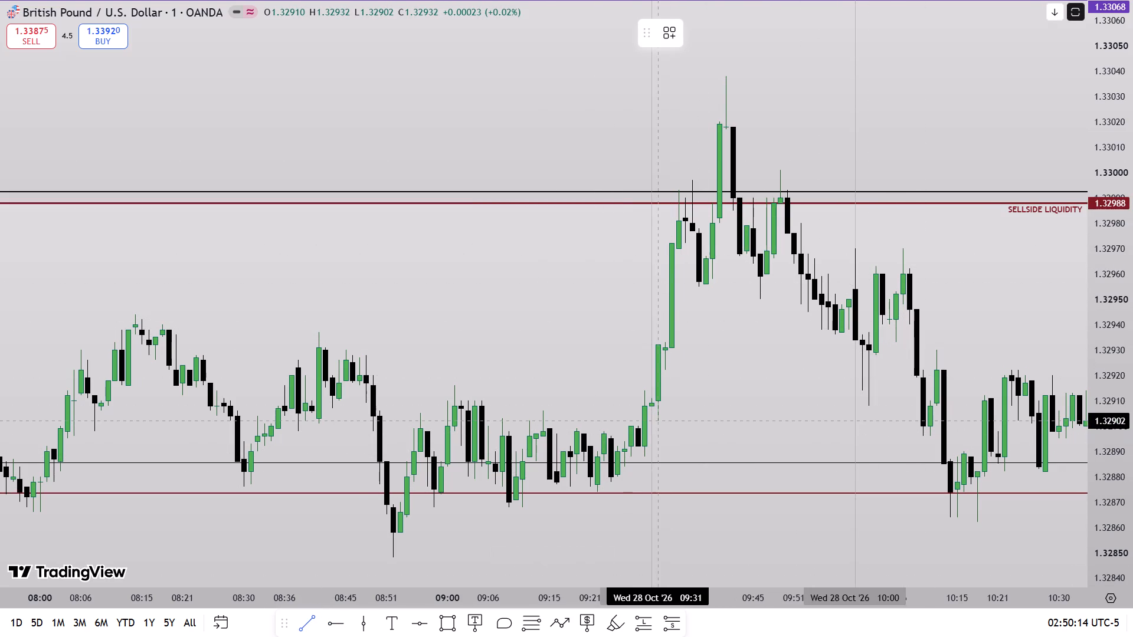
{"action": "left_click_drag", "start_coordinate": [656, 436], "coordinate": [939, 445]}
{"action": "left_click", "coordinate": [951, 439], "text": "shift"}
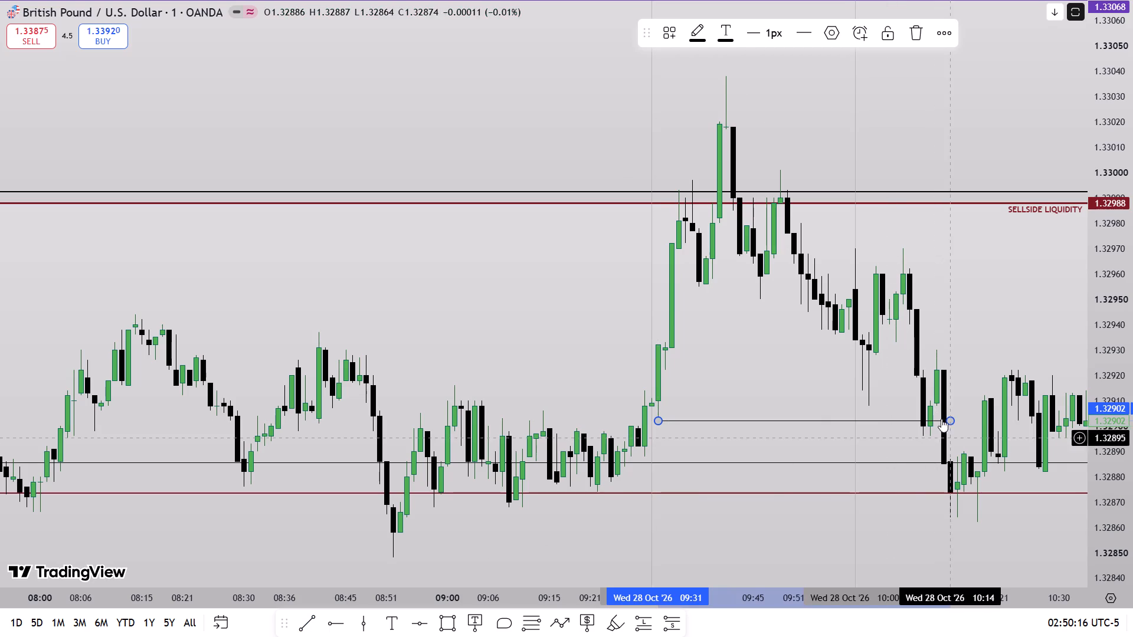
{"action": "left_click", "coordinate": [762, 40]}
{"action": "left_click", "coordinate": [765, 89]}
{"action": "left_click", "coordinate": [703, 40]}
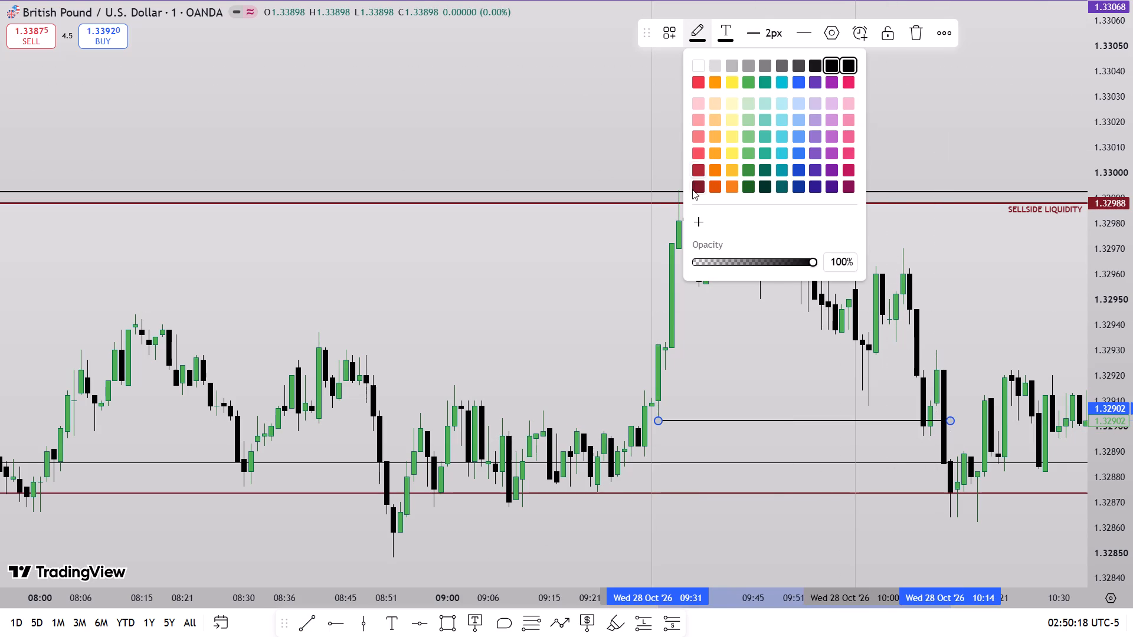
{"action": "left_click", "coordinate": [692, 189]}
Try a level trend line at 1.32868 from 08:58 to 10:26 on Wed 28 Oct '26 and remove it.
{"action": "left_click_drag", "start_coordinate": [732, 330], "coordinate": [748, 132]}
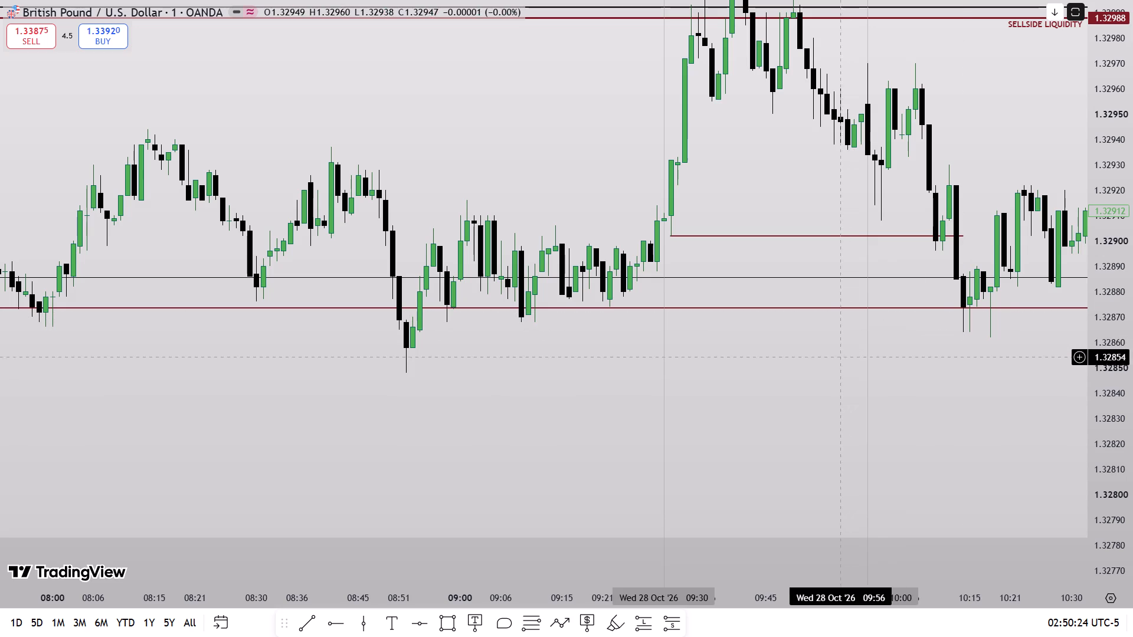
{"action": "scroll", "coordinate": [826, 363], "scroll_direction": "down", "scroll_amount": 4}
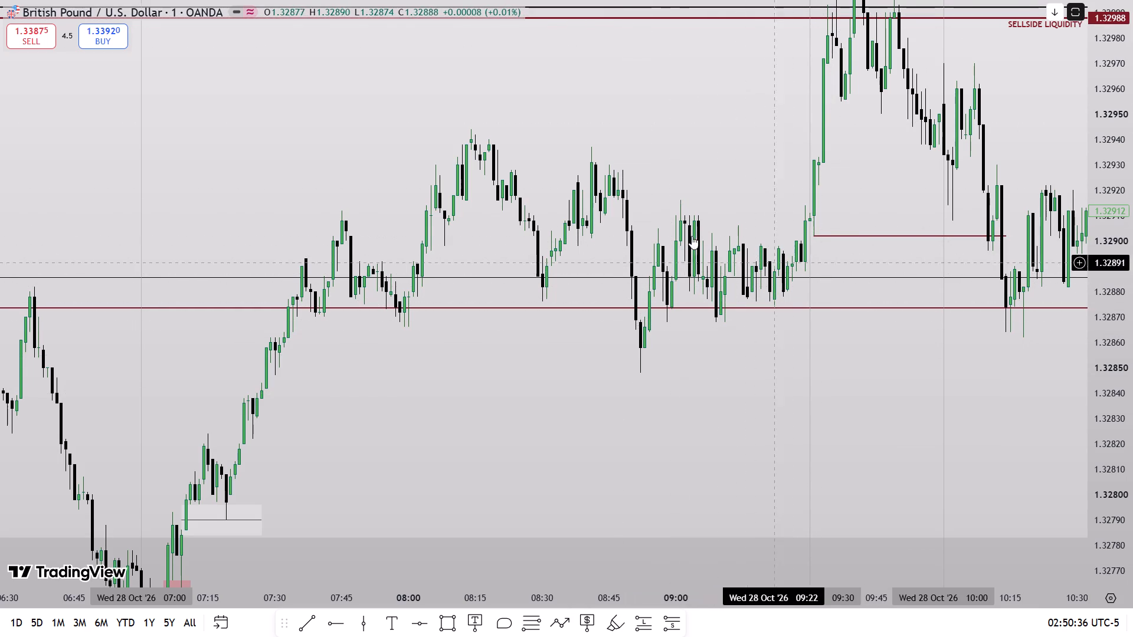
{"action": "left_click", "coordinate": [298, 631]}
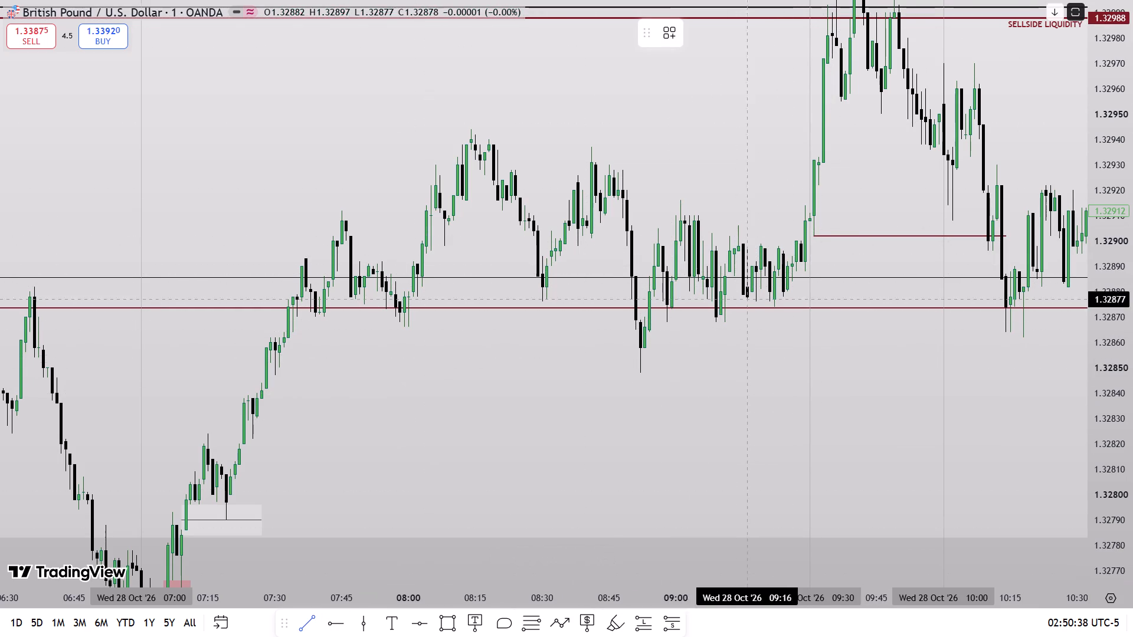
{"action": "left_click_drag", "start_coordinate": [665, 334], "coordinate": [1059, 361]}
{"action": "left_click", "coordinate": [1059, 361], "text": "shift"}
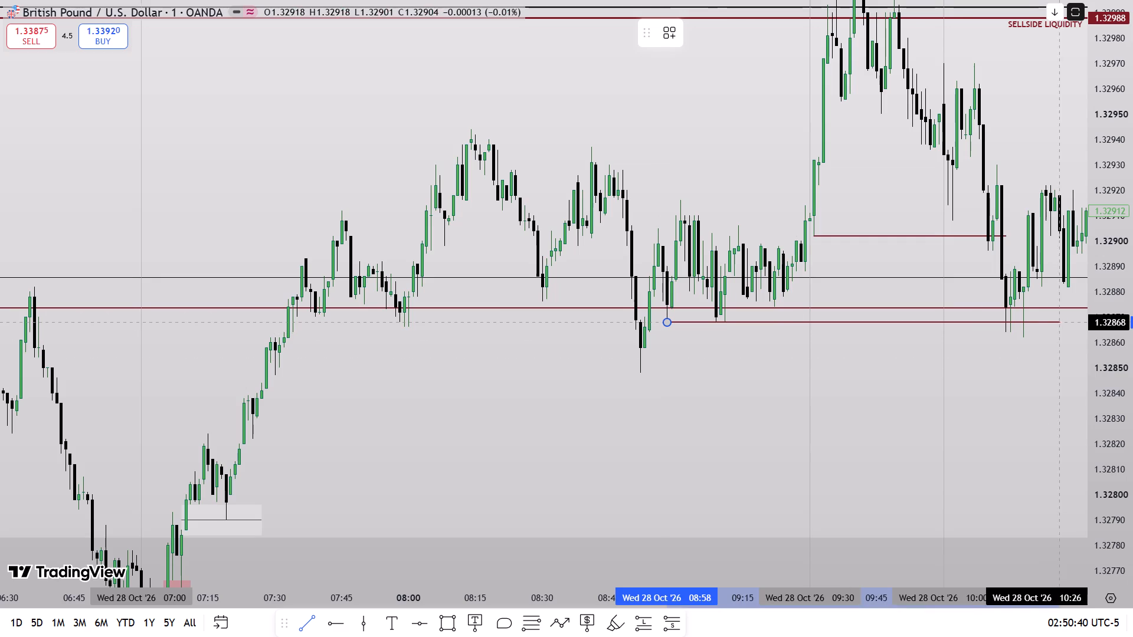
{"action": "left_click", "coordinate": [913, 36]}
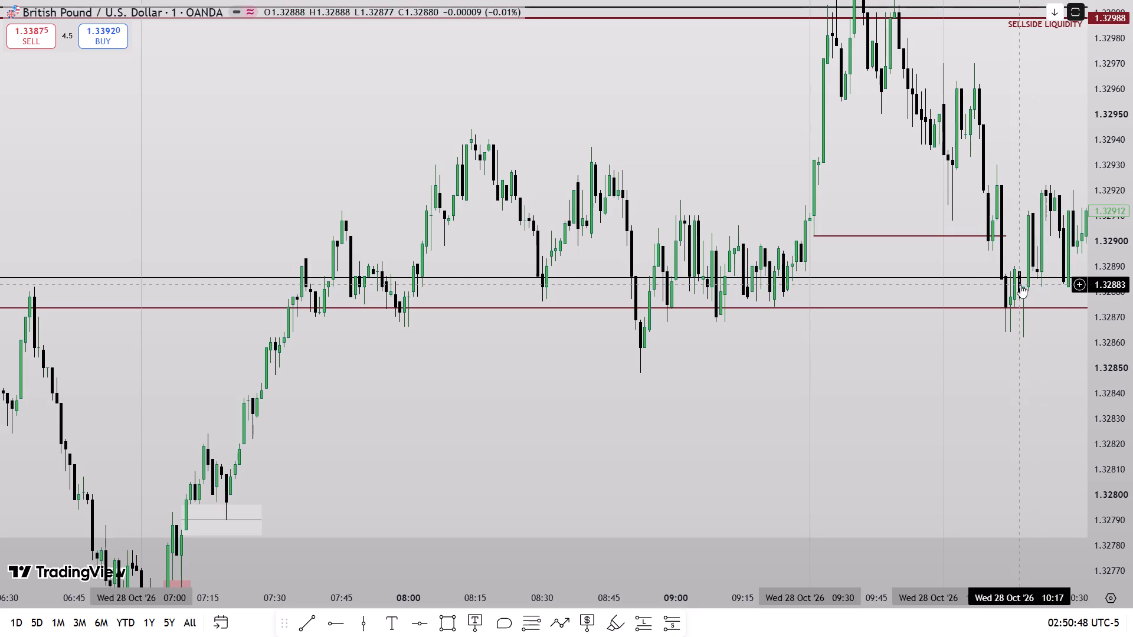
Draw a rectangle over the price gap between 1.32882 and 1.32888, spanning 10:18 to 10:32 on Wed 28 Oct '26.
{"action": "left_click_drag", "start_coordinate": [1064, 167], "coordinate": [973, 165]}
{"action": "left_click_drag", "start_coordinate": [1132, 369], "coordinate": [1125, 199]}
{"action": "scroll", "coordinate": [1019, 334], "scroll_direction": "up", "scroll_amount": 5}
{"action": "left_click_drag", "start_coordinate": [974, 369], "coordinate": [972, 471]}
{"action": "left_click_drag", "start_coordinate": [1132, 468], "coordinate": [1110, 236]}
{"action": "scroll", "coordinate": [938, 405], "scroll_direction": "up", "scroll_amount": 5}
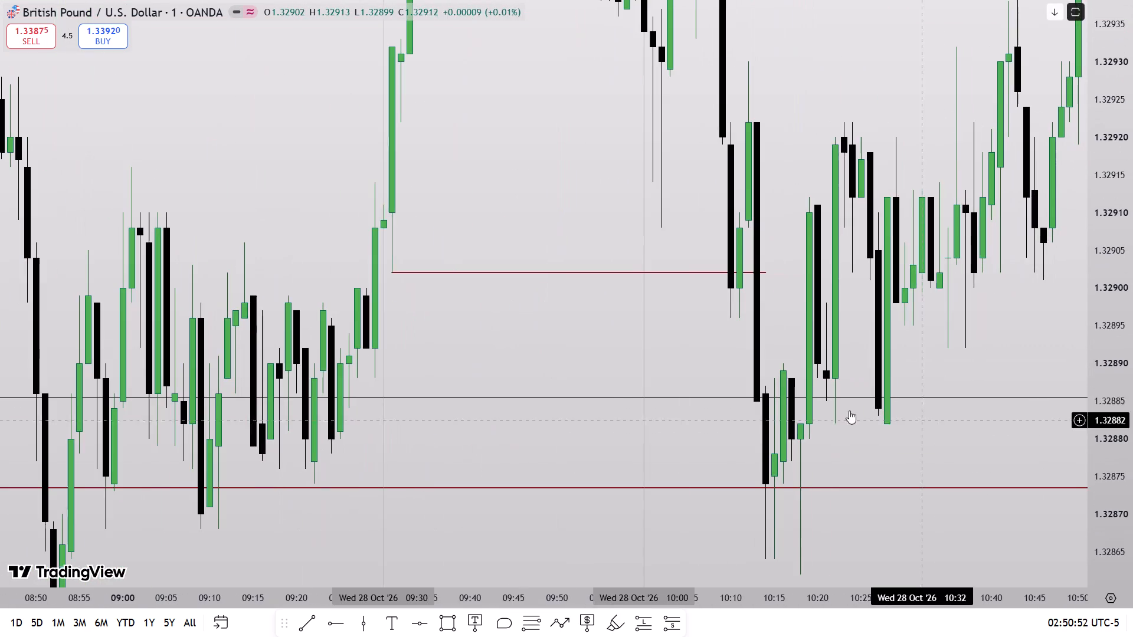
{"action": "left_click", "coordinate": [447, 622]}
{"action": "left_click", "coordinate": [802, 427]}
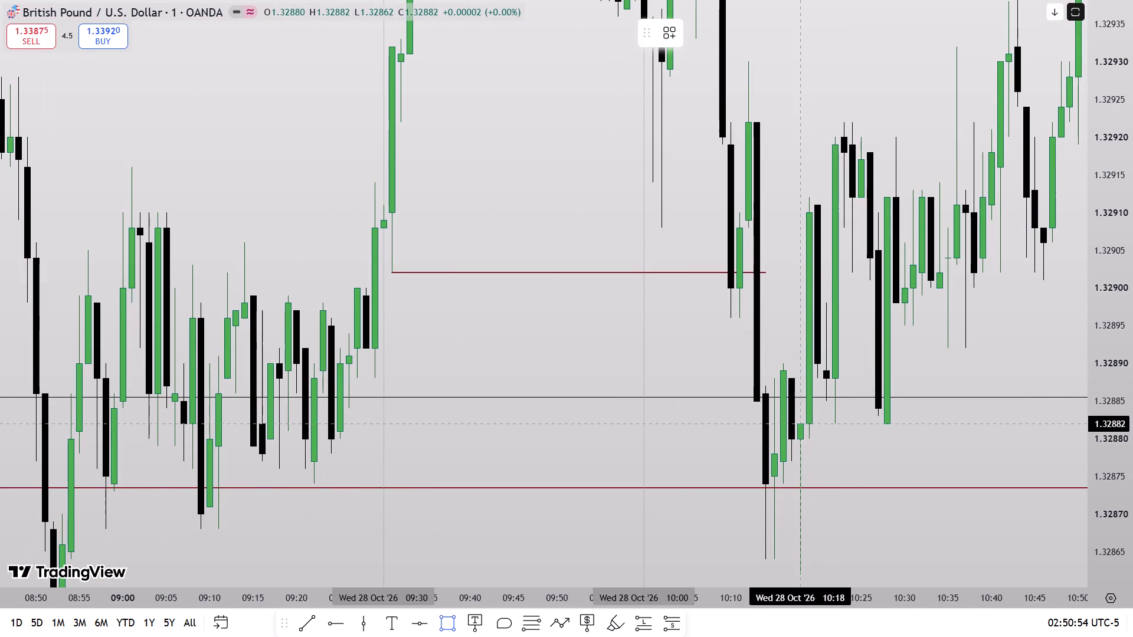
{"action": "left_click", "coordinate": [818, 388]}
{"action": "left_click_drag", "start_coordinate": [816, 398], "coordinate": [921, 404]}
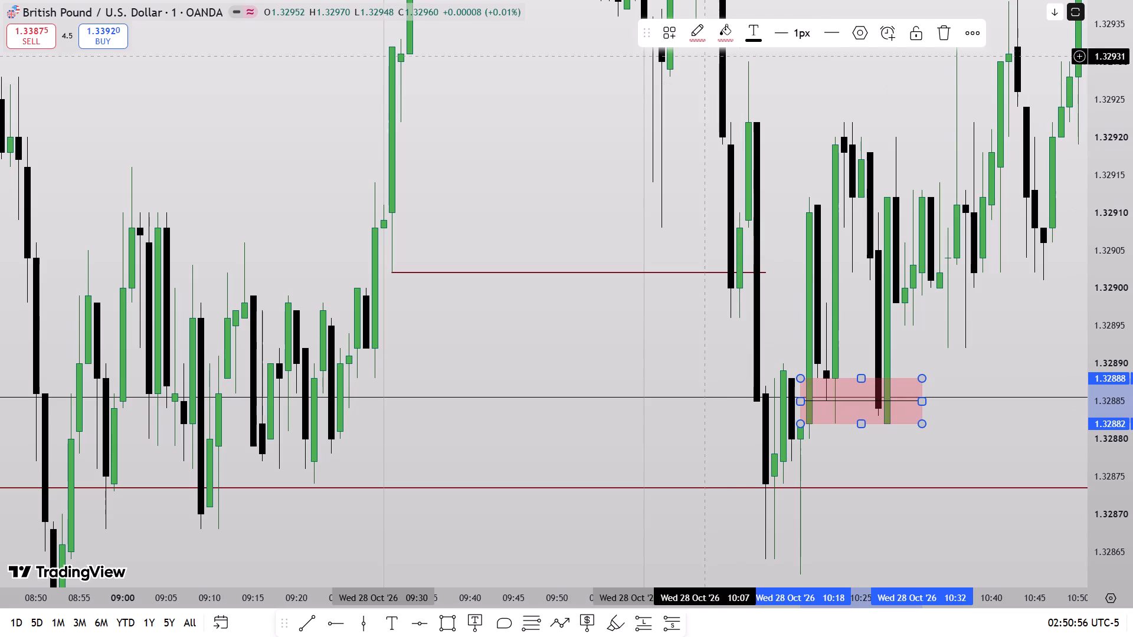
Change the border and fill of the 10:18–10:32 gap rectangle to white.
{"action": "left_click", "coordinate": [699, 42]}
{"action": "left_click", "coordinate": [708, 62]}
{"action": "left_click", "coordinate": [717, 37]}
{"action": "left_click", "coordinate": [719, 64]}
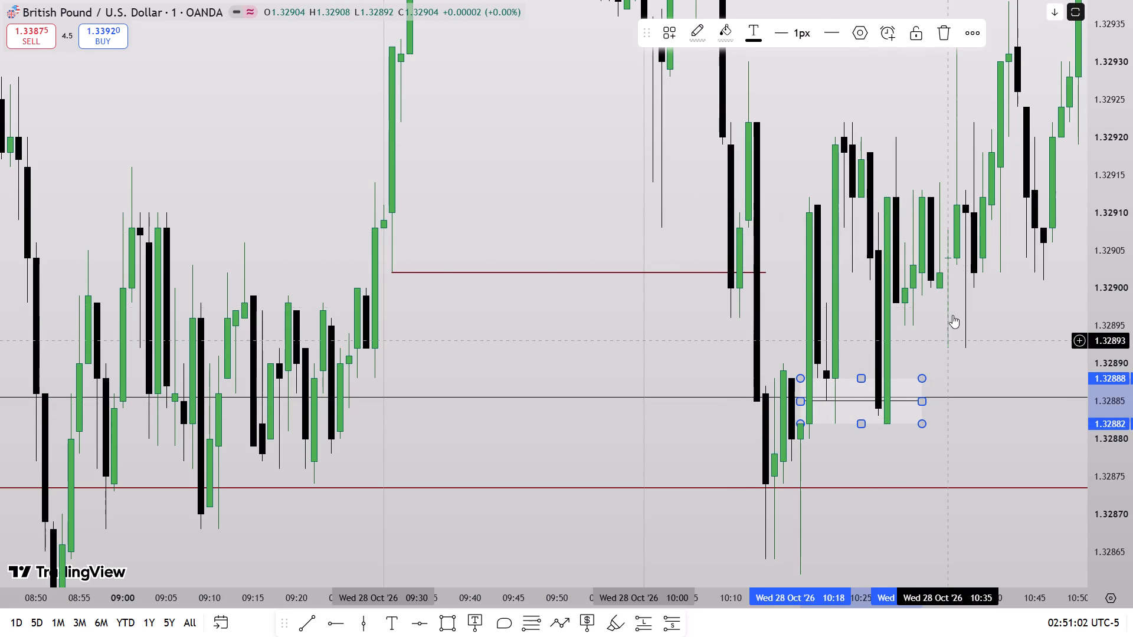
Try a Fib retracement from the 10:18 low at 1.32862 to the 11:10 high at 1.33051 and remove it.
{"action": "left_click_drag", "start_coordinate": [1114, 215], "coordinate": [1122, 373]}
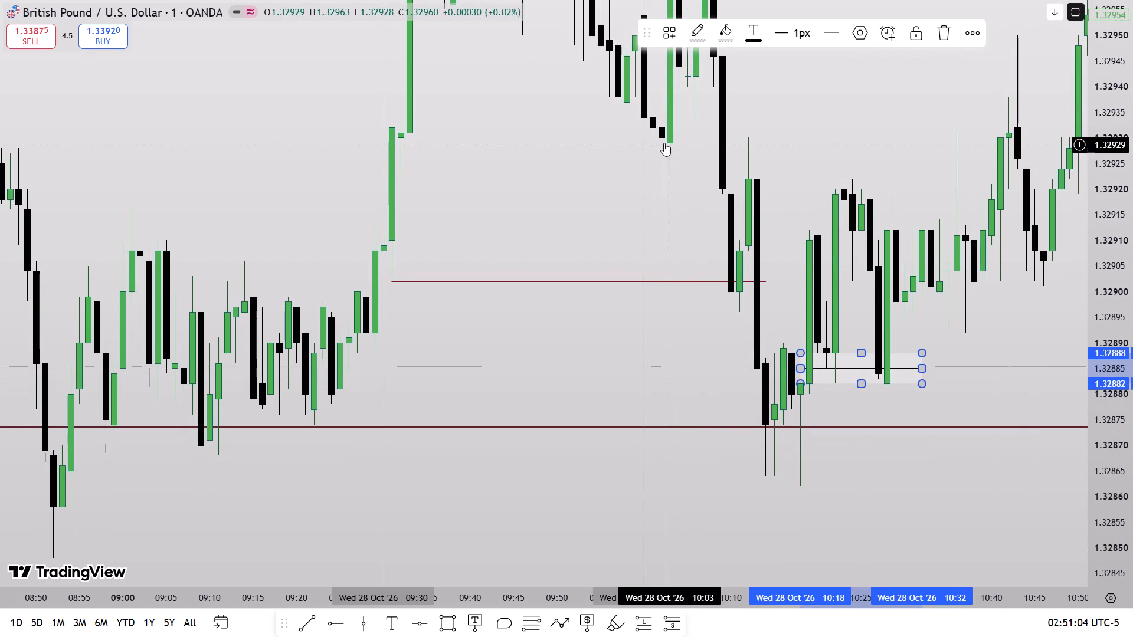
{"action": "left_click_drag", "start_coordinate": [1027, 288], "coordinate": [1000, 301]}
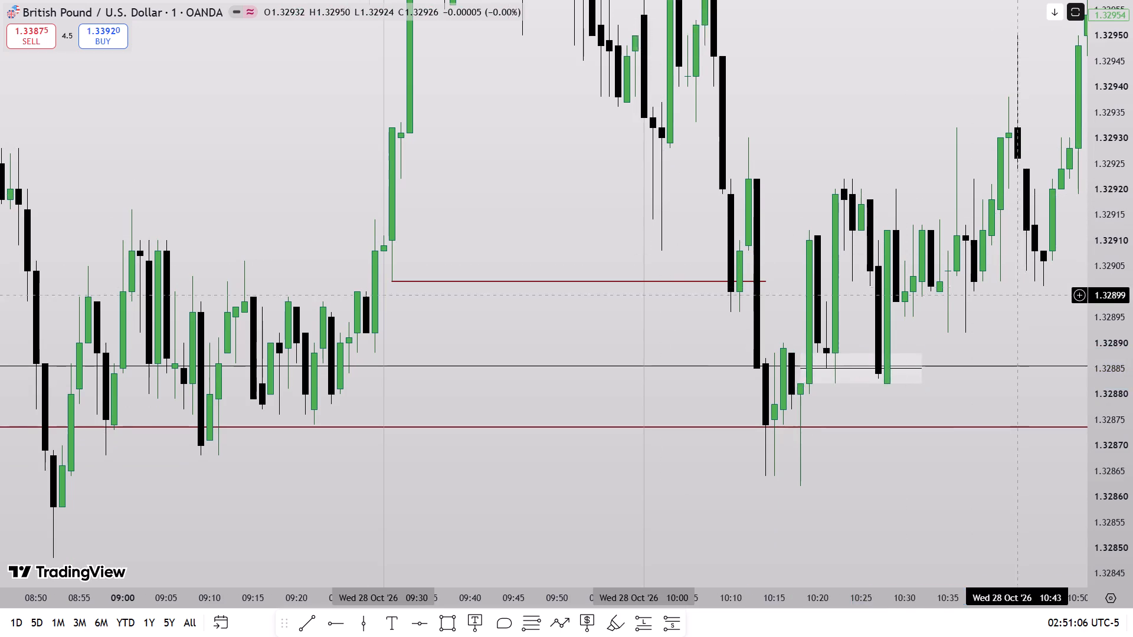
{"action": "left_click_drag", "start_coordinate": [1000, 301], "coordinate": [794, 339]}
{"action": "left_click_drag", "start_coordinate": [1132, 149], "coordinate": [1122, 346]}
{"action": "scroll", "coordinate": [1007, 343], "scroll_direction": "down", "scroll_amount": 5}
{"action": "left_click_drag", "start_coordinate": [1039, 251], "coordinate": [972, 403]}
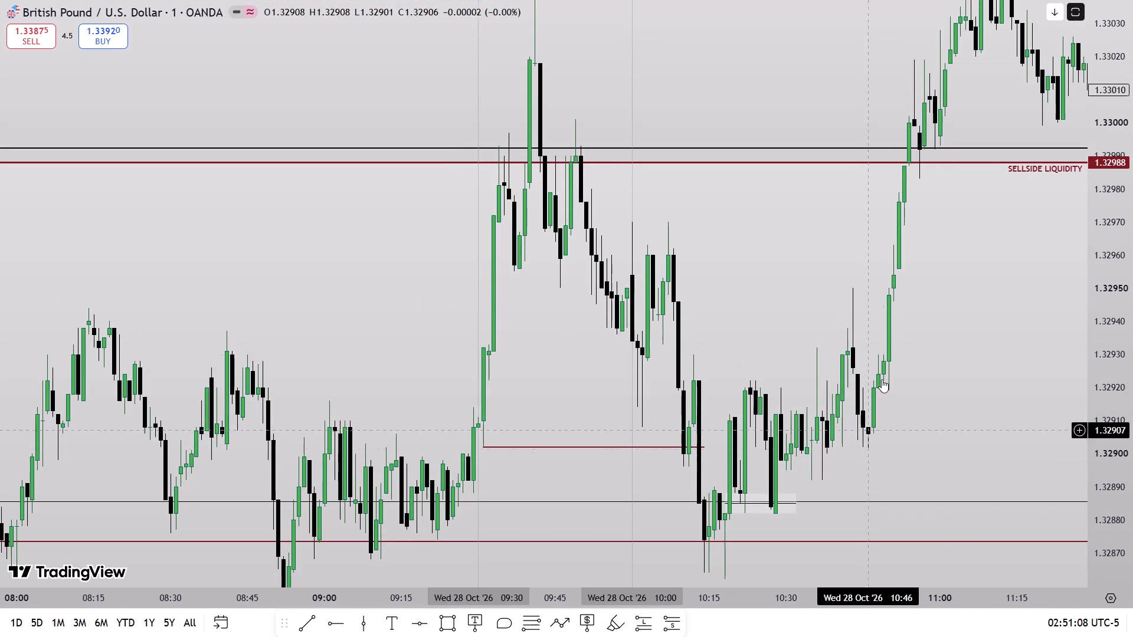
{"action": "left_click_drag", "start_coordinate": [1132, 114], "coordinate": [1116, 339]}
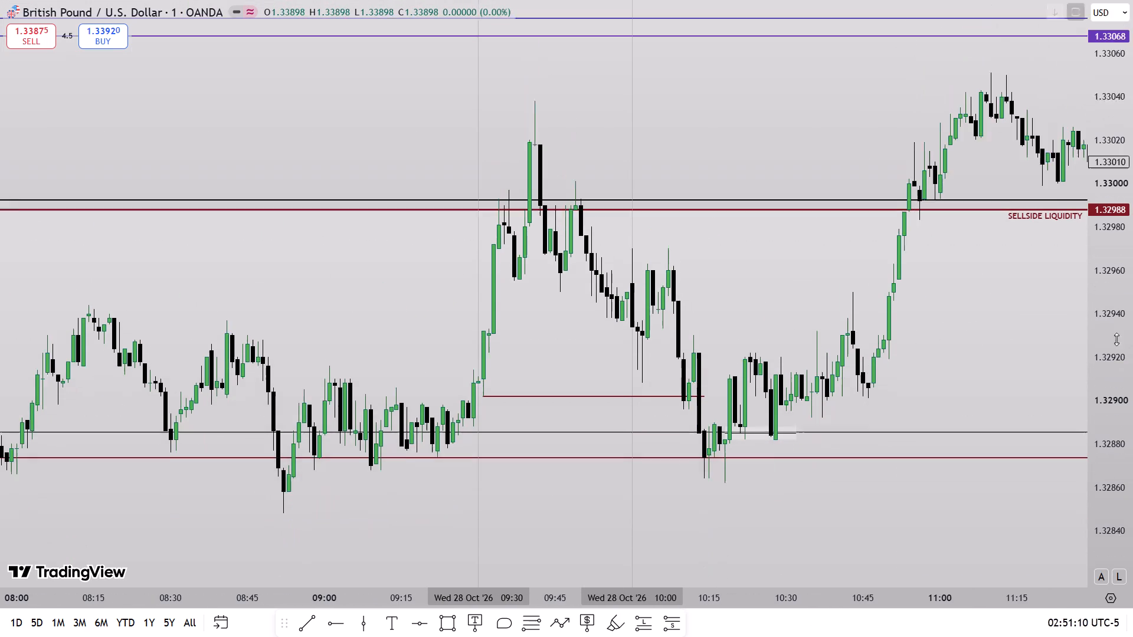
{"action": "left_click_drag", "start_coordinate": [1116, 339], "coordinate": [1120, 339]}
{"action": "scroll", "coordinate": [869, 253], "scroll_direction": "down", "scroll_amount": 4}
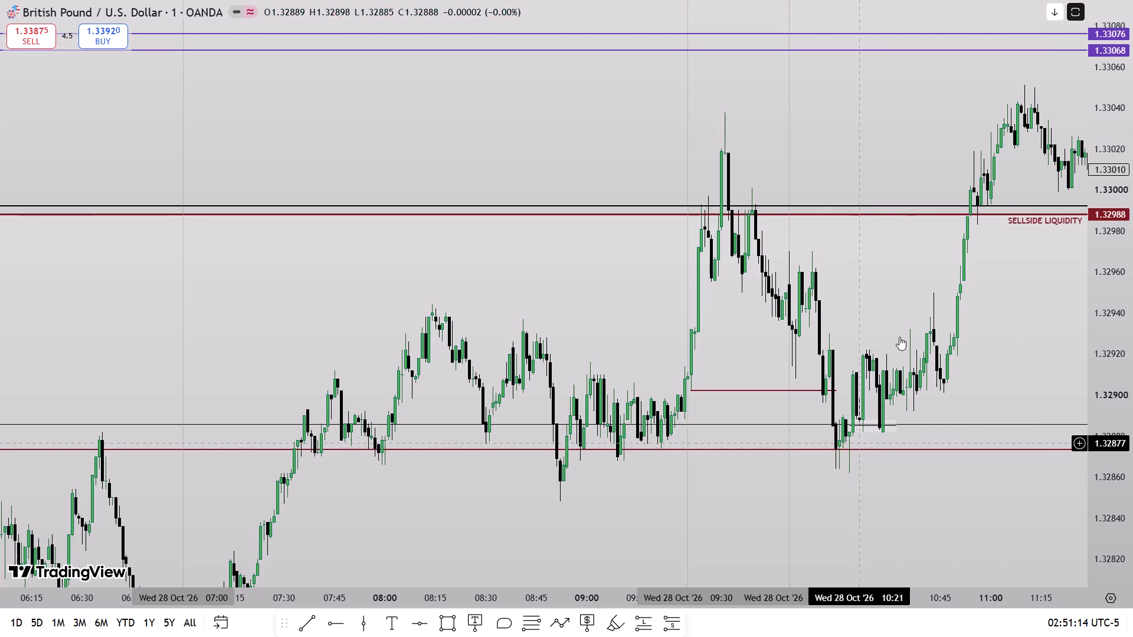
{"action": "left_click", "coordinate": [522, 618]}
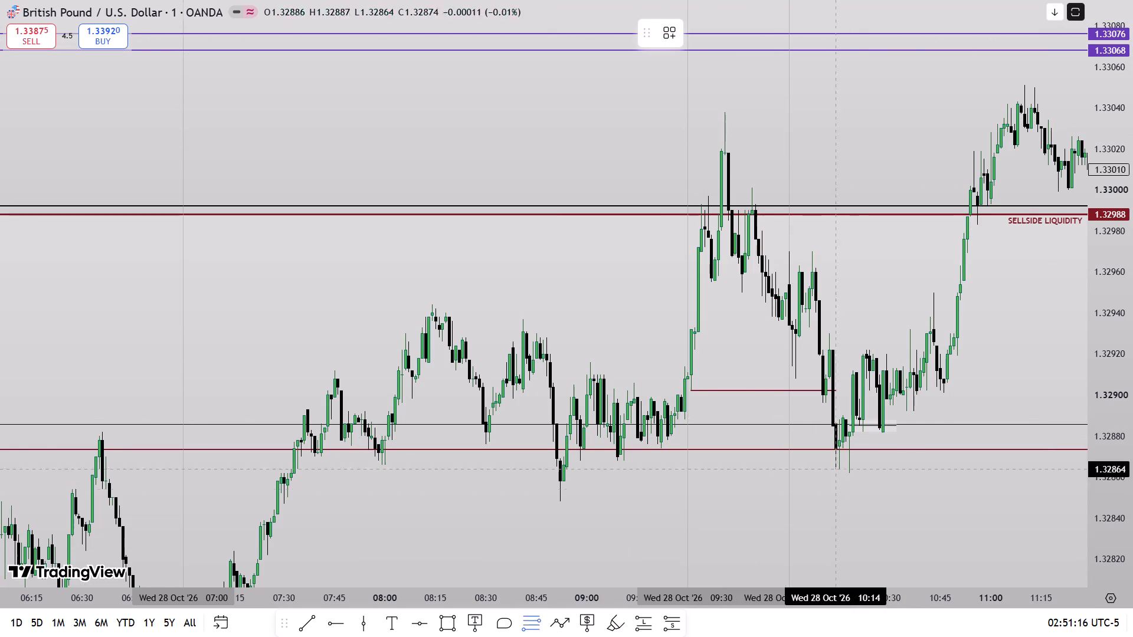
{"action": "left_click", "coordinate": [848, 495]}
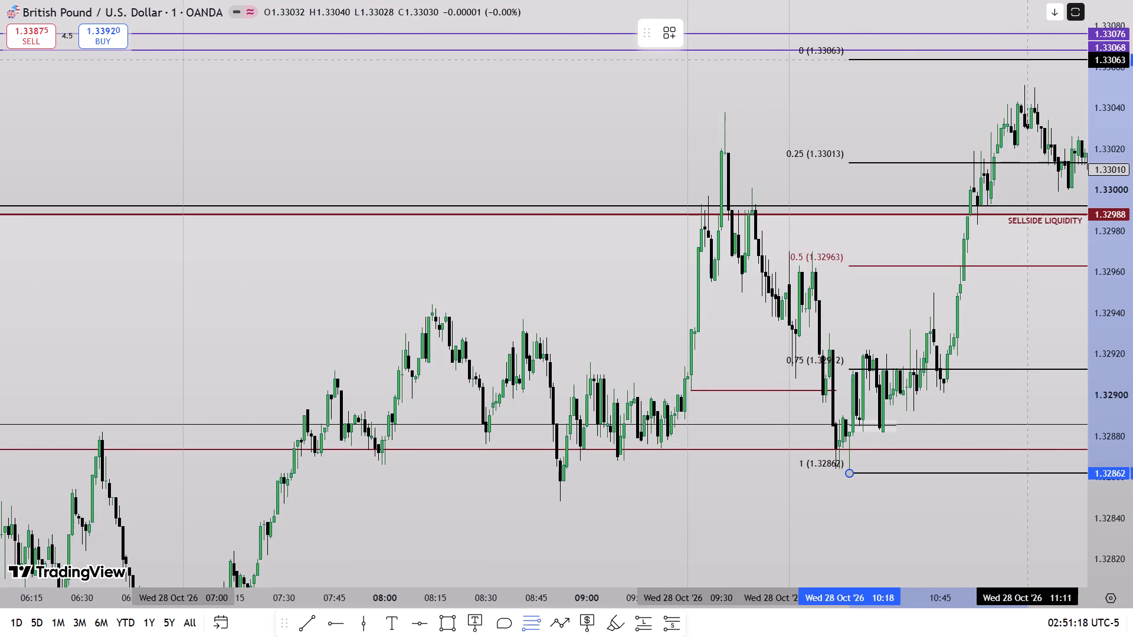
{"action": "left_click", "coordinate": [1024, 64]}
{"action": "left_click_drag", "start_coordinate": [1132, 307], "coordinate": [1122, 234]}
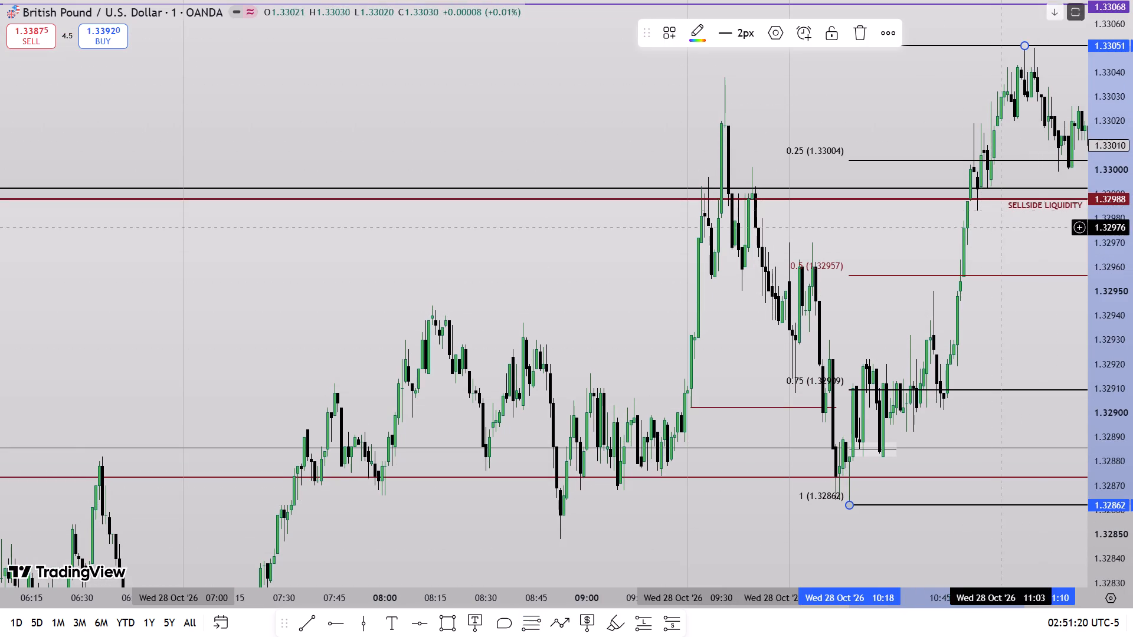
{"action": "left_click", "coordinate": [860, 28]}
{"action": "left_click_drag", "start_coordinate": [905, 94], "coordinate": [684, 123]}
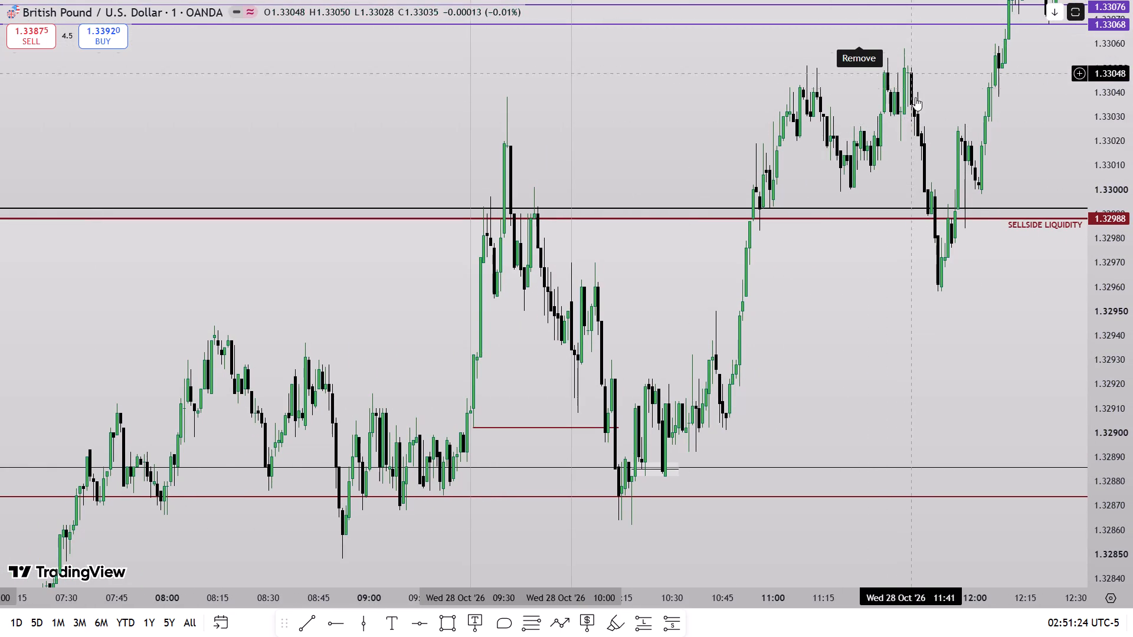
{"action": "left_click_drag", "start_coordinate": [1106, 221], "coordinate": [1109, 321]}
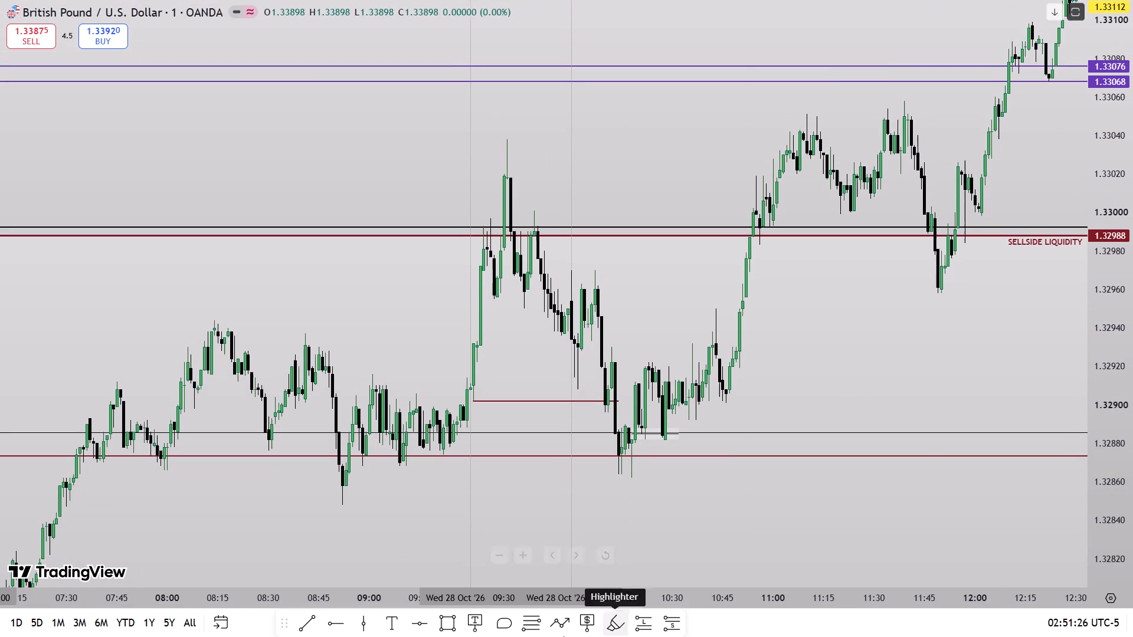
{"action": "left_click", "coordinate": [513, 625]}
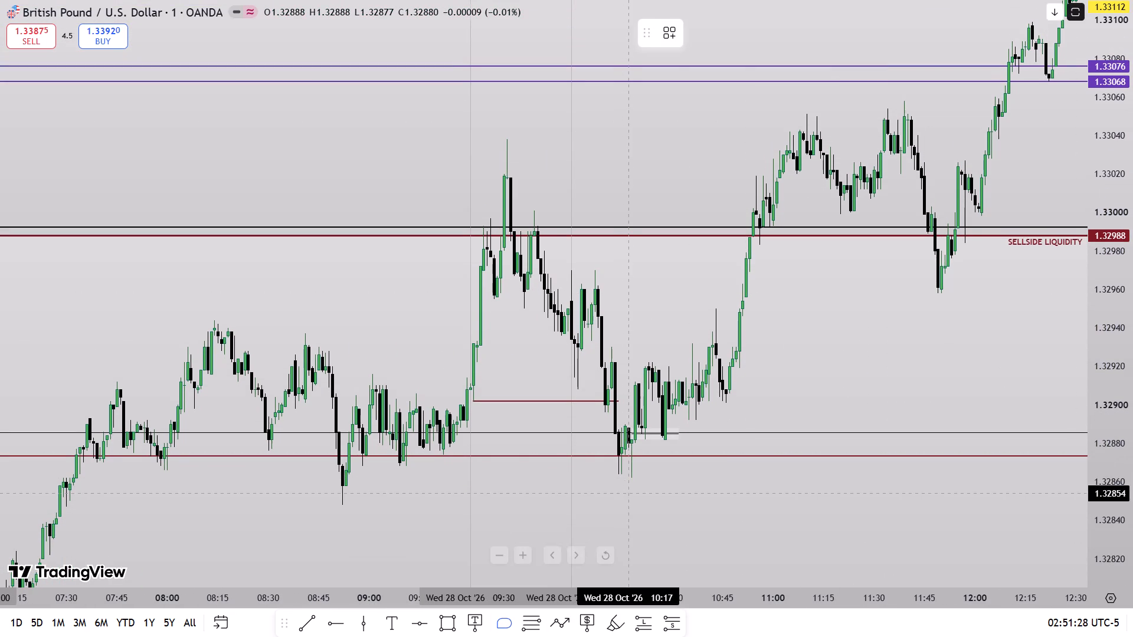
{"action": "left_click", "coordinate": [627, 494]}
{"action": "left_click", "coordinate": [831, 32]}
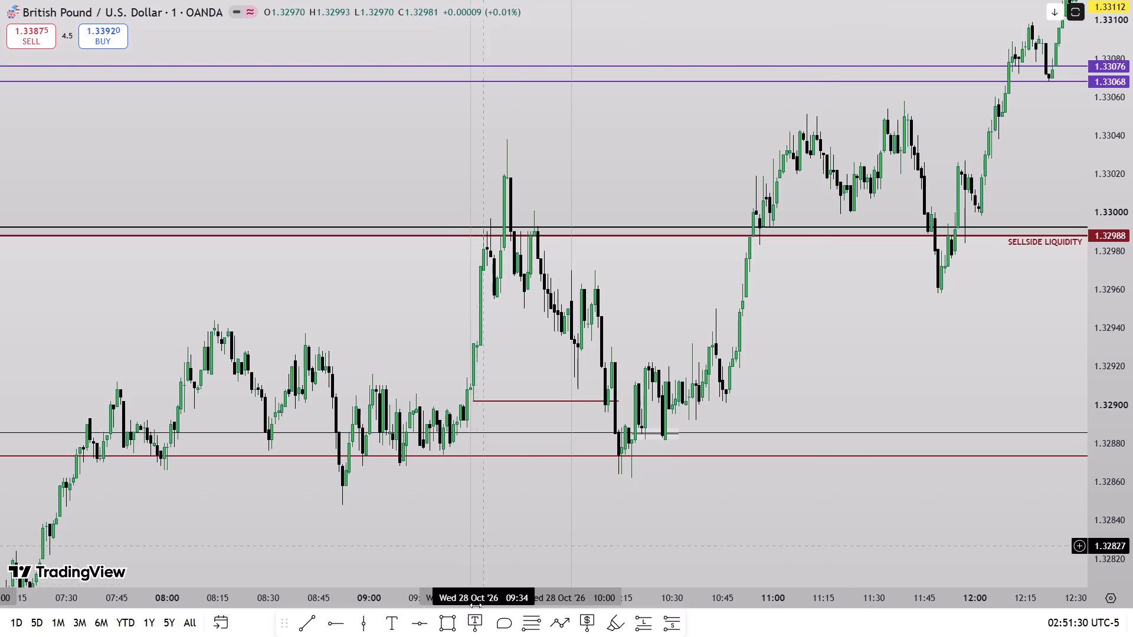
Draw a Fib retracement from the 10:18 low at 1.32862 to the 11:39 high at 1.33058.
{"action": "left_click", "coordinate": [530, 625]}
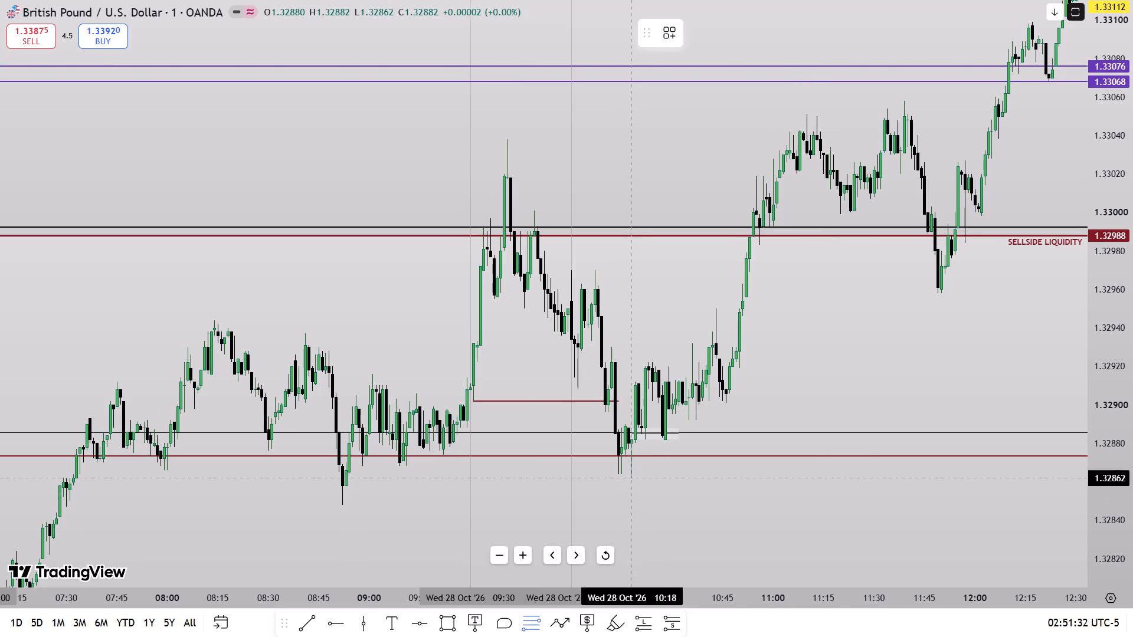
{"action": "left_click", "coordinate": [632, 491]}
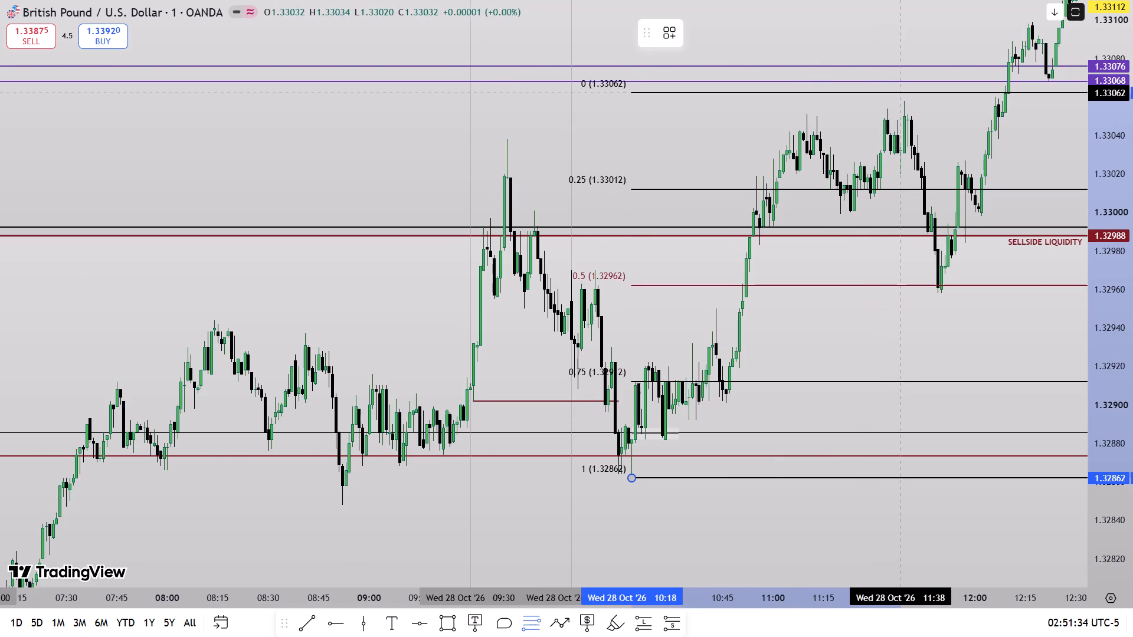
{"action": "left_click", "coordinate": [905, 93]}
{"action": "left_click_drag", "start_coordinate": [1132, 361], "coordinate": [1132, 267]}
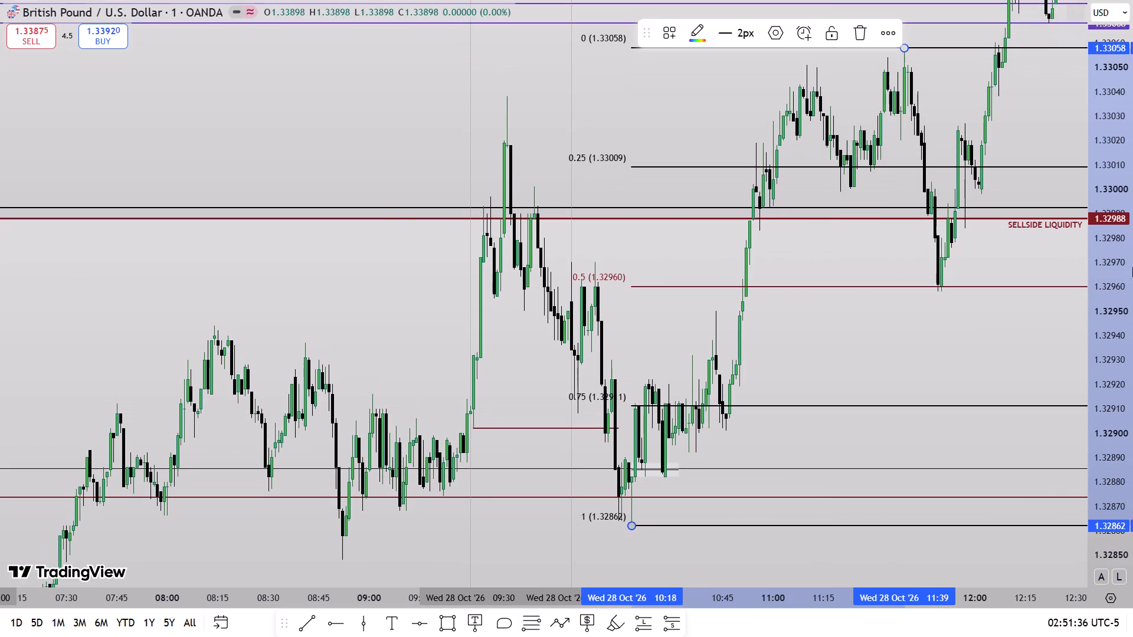
Draw a rectangle between 1.32933 and 1.32970, spanning 09:32 to 12:03 on Wed 28 Oct '26.
{"action": "scroll", "coordinate": [405, 371], "scroll_direction": "up", "scroll_amount": 2}
{"action": "left_click", "coordinate": [448, 624]}
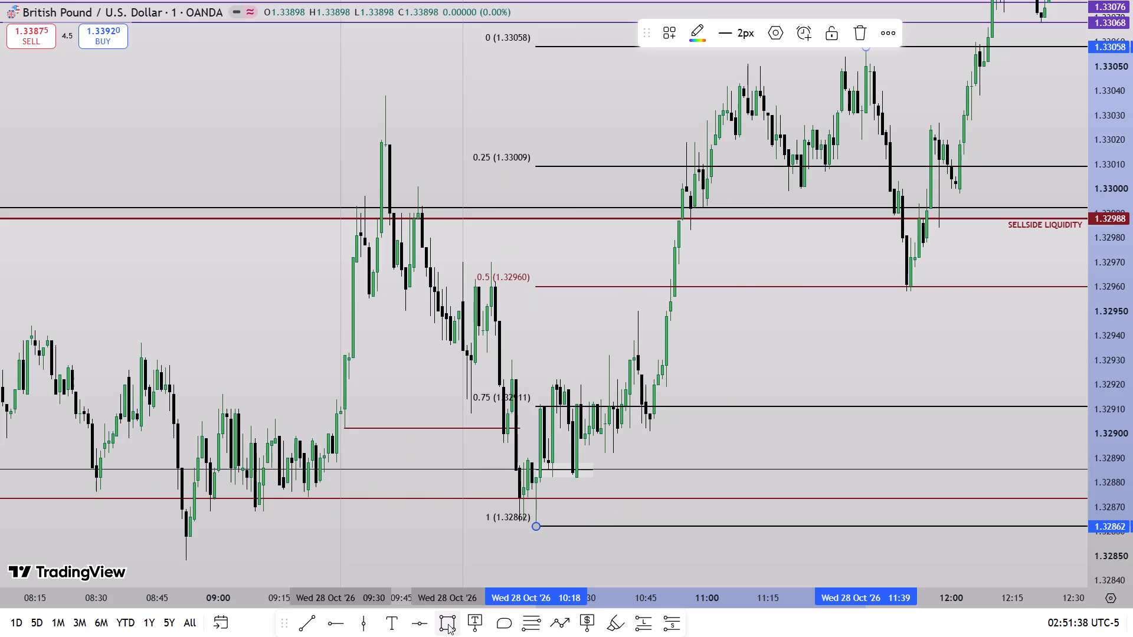
{"action": "left_click", "coordinate": [350, 339]}
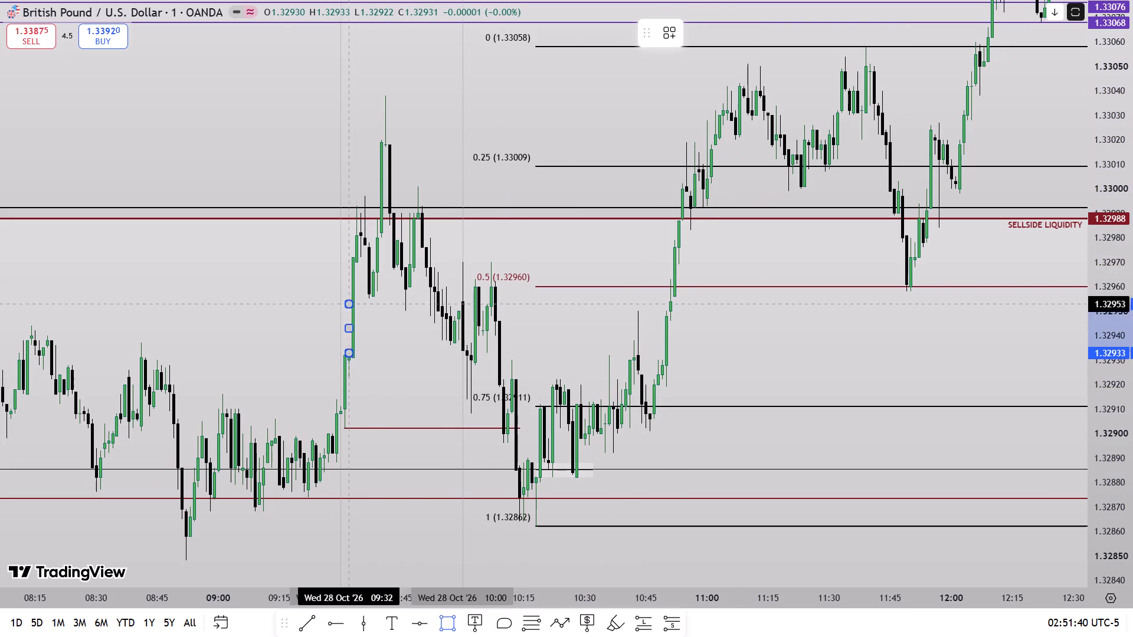
{"action": "left_click", "coordinate": [357, 272]}
{"action": "left_click_drag", "start_coordinate": [357, 303], "coordinate": [965, 324]}
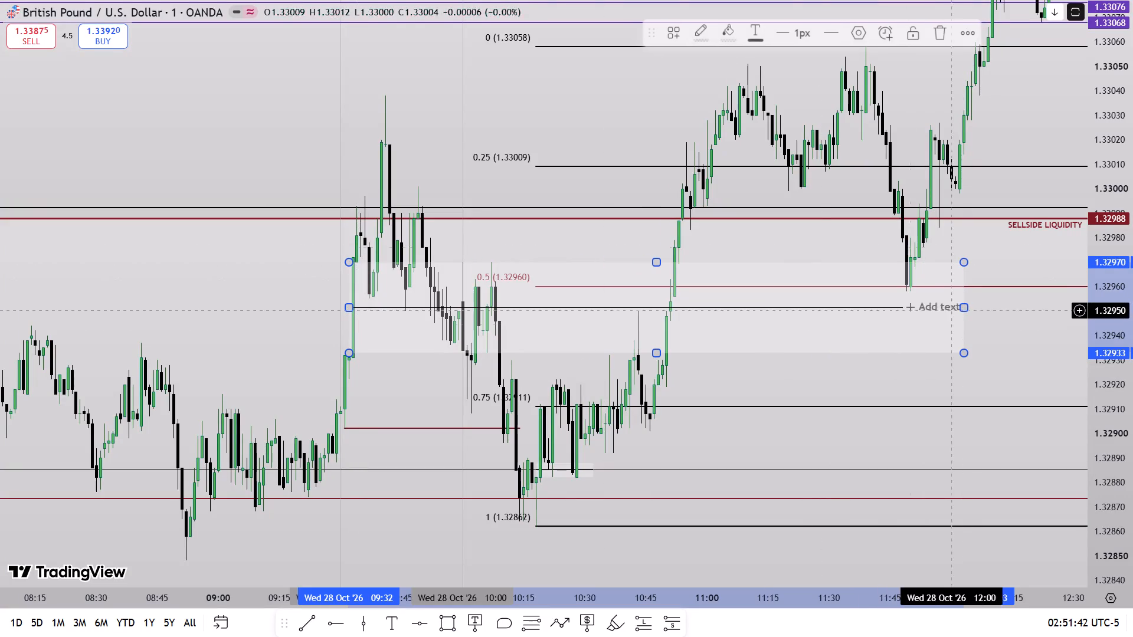
Change the border and fill of the 09:32–12:03 rectangle to teal.
{"action": "left_click", "coordinate": [697, 31]}
{"action": "left_click", "coordinate": [767, 80]}
{"action": "left_click", "coordinate": [717, 40]}
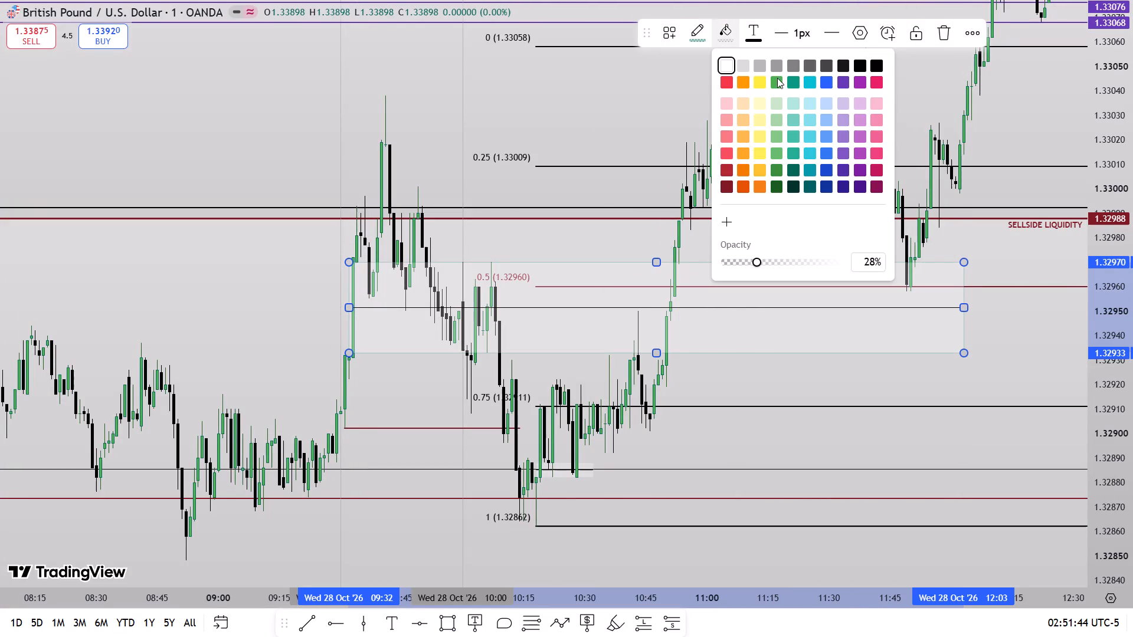
{"action": "left_click", "coordinate": [796, 80]}
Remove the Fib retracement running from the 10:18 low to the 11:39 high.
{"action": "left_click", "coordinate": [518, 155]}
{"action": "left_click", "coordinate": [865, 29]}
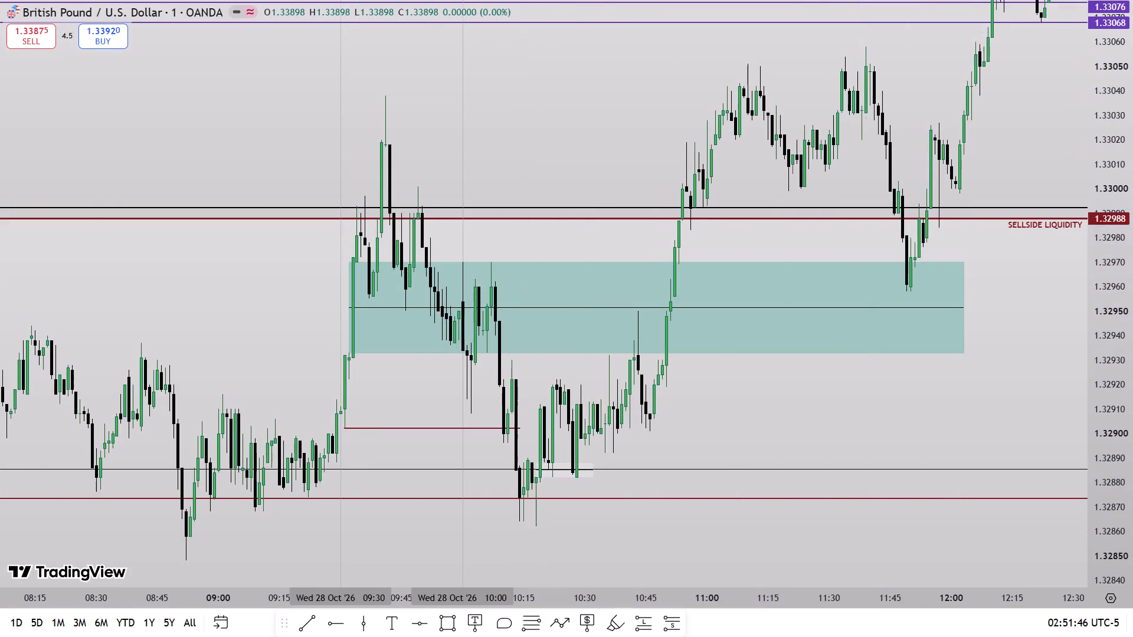
Draw a black level trend line at 1.32981 from about 11:49 to 12:00 on Wed 28 Oct '26.
{"action": "scroll", "coordinate": [823, 229], "scroll_direction": "up", "scroll_amount": 3}
{"action": "left_click_drag", "start_coordinate": [719, 379], "coordinate": [726, 429]}
{"action": "left_click_drag", "start_coordinate": [1132, 481], "coordinate": [1097, 275]}
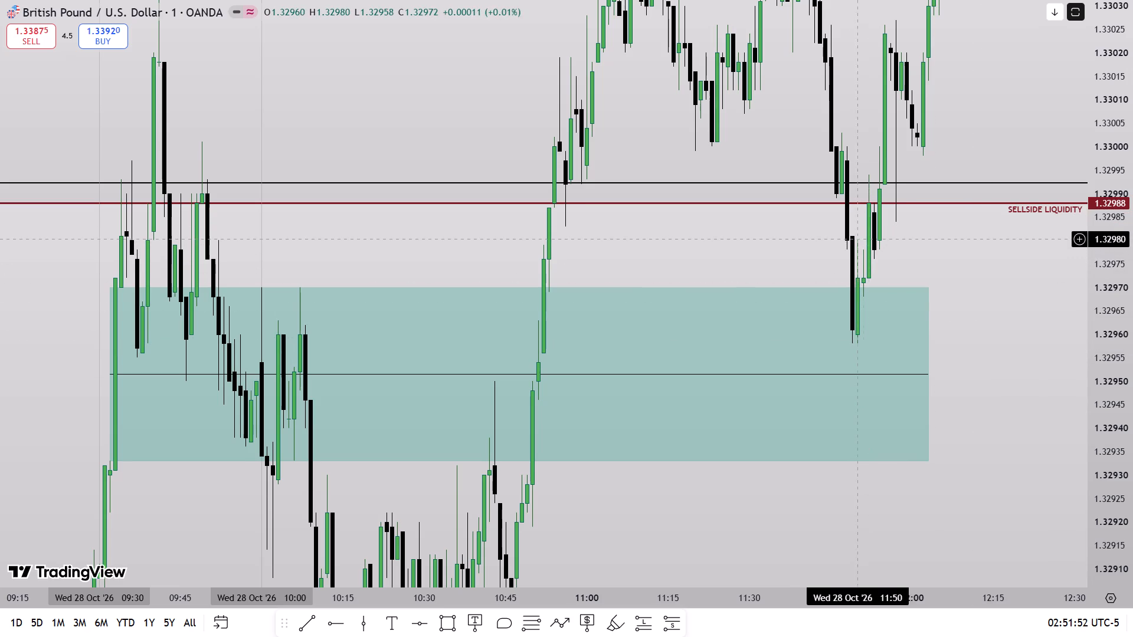
{"action": "left_click", "coordinate": [309, 619]}
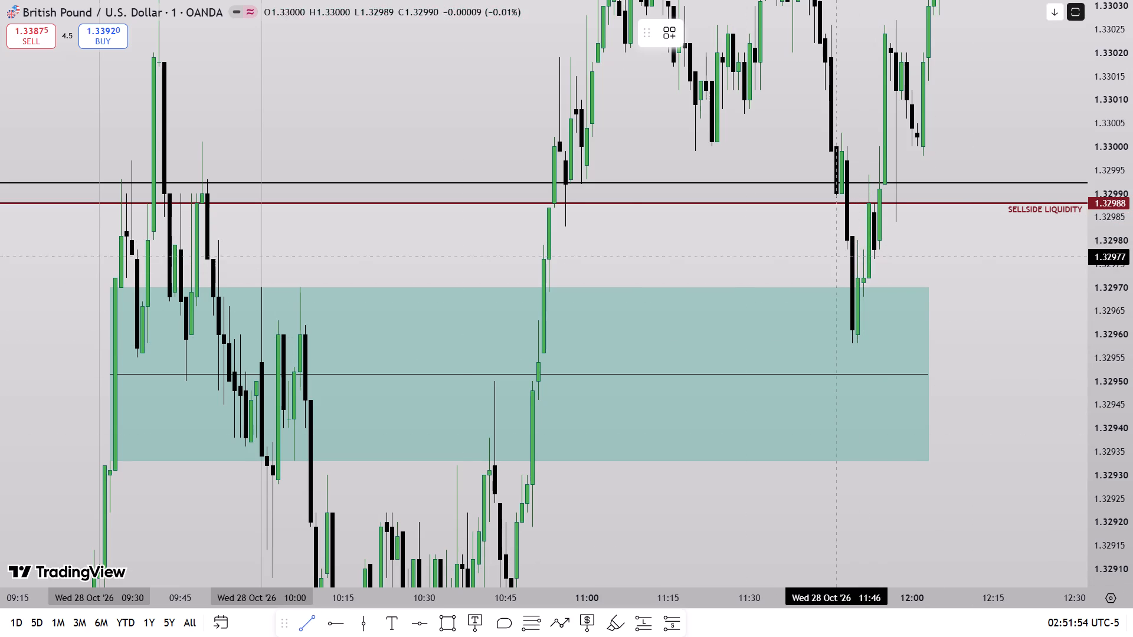
{"action": "left_click_drag", "start_coordinate": [850, 247], "coordinate": [914, 245]}
{"action": "left_click", "coordinate": [914, 245], "text": "shift"}
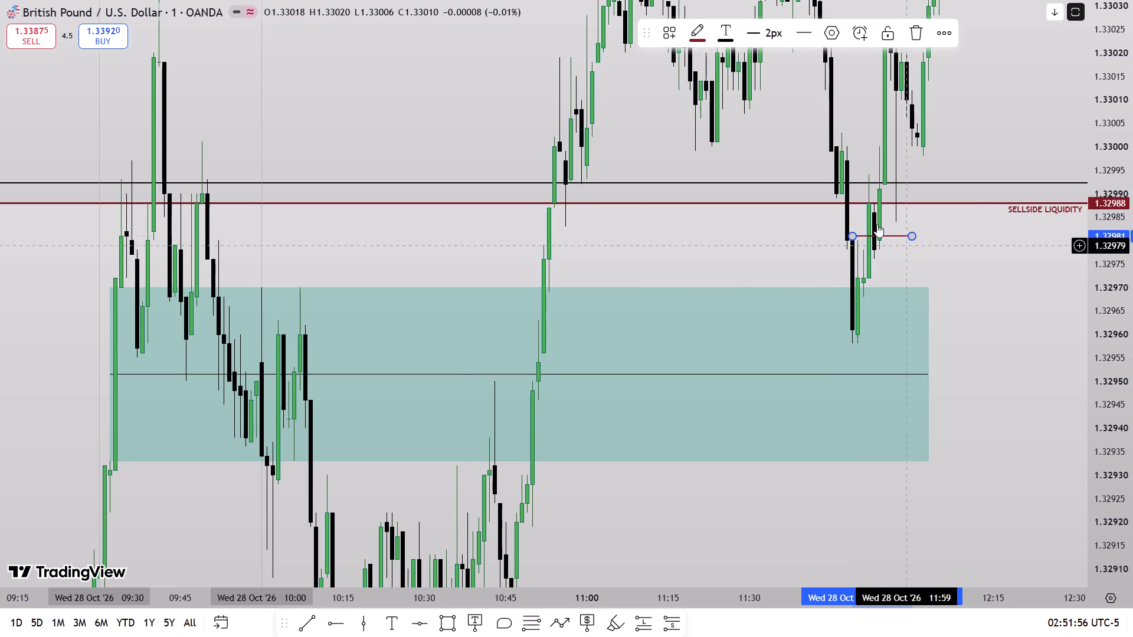
{"action": "left_click", "coordinate": [685, 24]}
{"action": "left_click", "coordinate": [841, 68]}
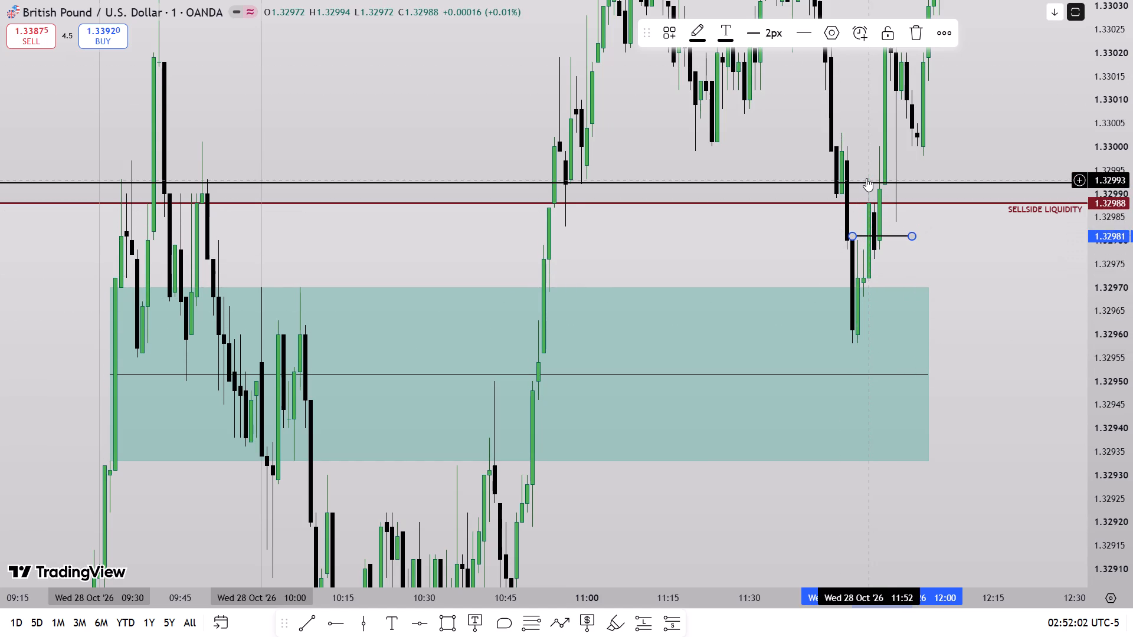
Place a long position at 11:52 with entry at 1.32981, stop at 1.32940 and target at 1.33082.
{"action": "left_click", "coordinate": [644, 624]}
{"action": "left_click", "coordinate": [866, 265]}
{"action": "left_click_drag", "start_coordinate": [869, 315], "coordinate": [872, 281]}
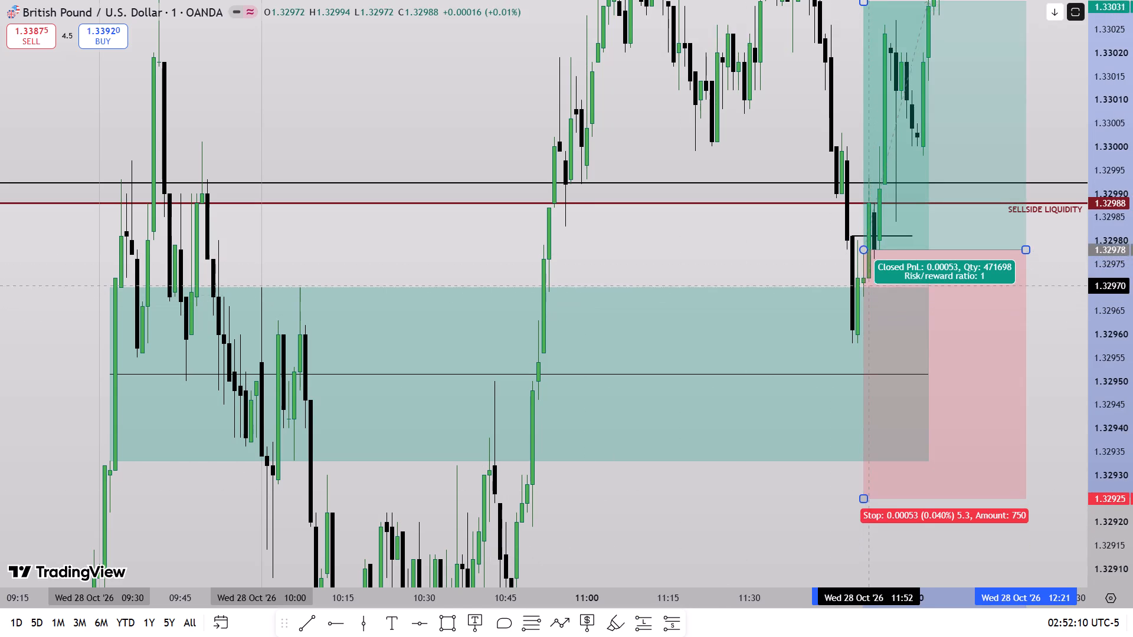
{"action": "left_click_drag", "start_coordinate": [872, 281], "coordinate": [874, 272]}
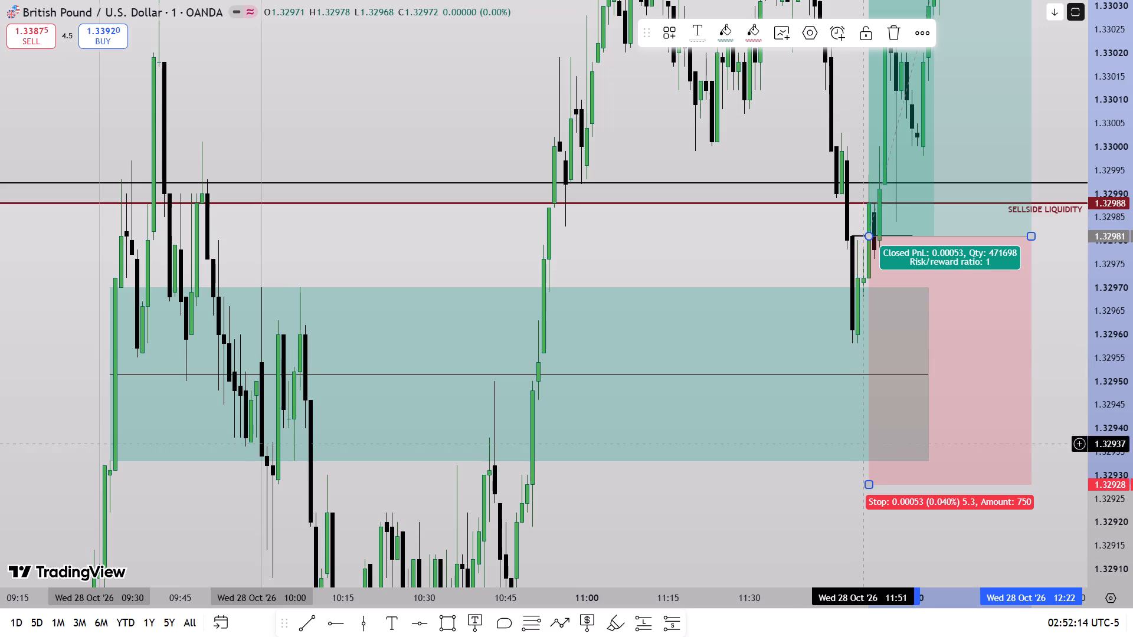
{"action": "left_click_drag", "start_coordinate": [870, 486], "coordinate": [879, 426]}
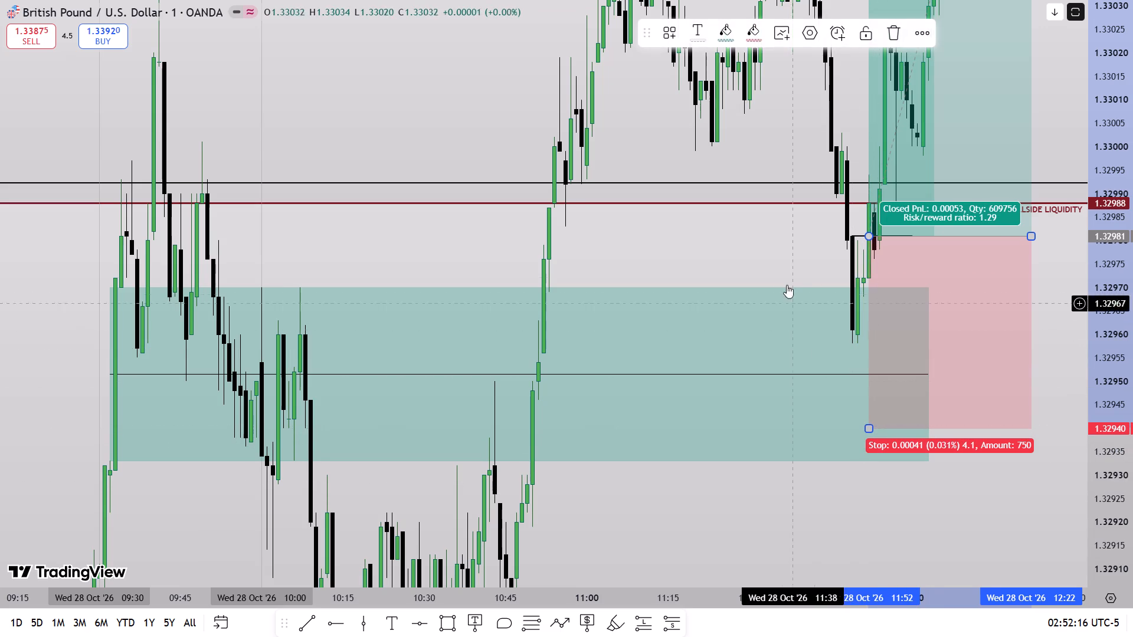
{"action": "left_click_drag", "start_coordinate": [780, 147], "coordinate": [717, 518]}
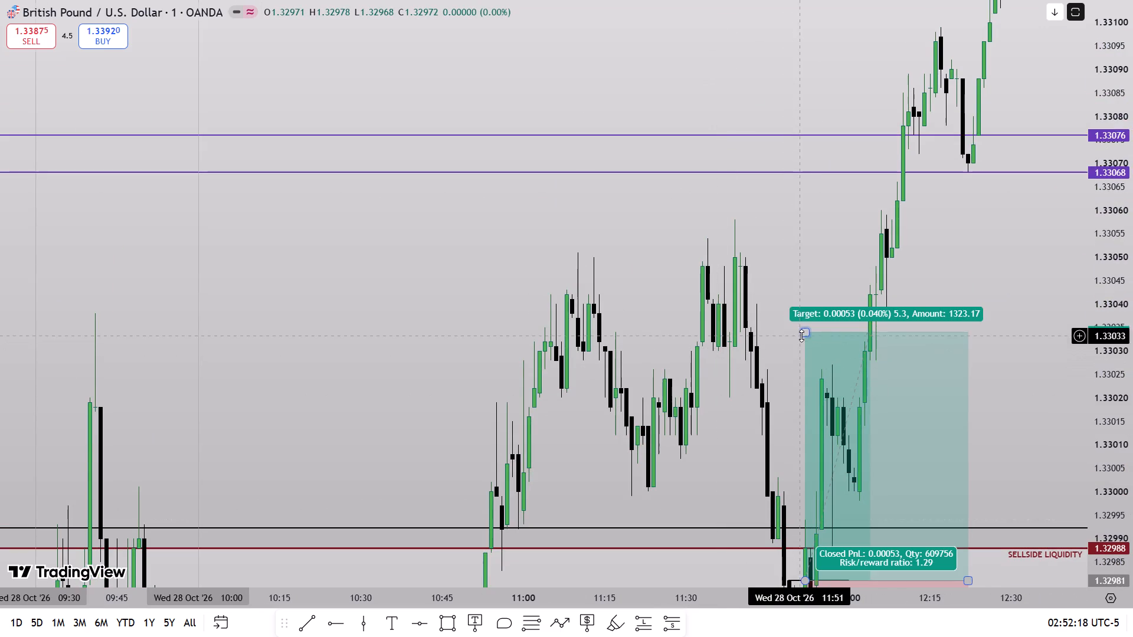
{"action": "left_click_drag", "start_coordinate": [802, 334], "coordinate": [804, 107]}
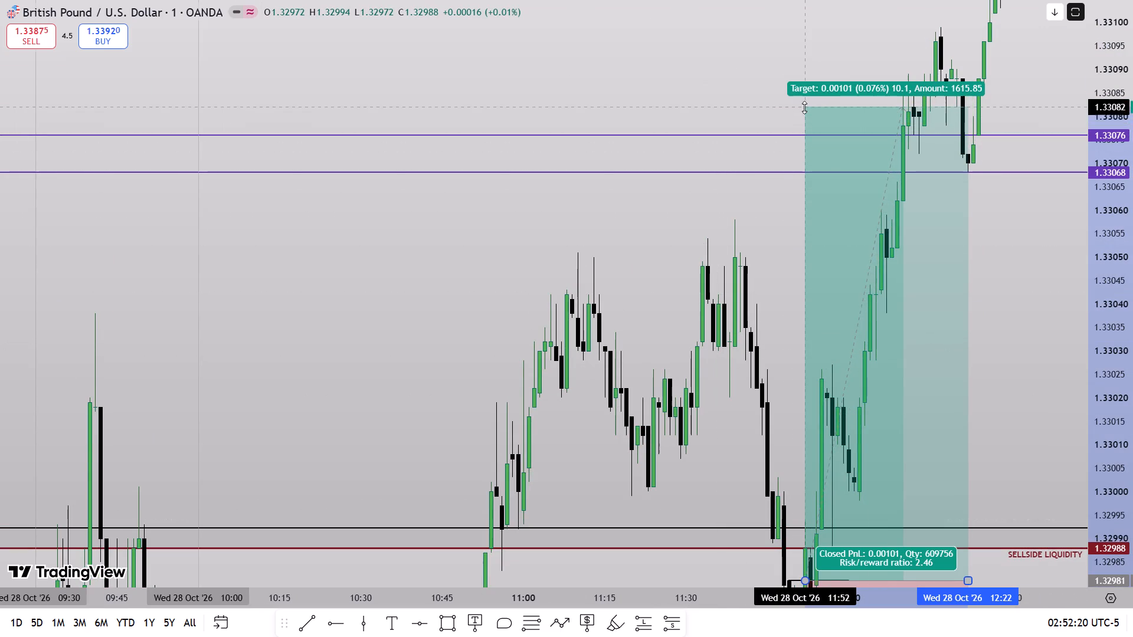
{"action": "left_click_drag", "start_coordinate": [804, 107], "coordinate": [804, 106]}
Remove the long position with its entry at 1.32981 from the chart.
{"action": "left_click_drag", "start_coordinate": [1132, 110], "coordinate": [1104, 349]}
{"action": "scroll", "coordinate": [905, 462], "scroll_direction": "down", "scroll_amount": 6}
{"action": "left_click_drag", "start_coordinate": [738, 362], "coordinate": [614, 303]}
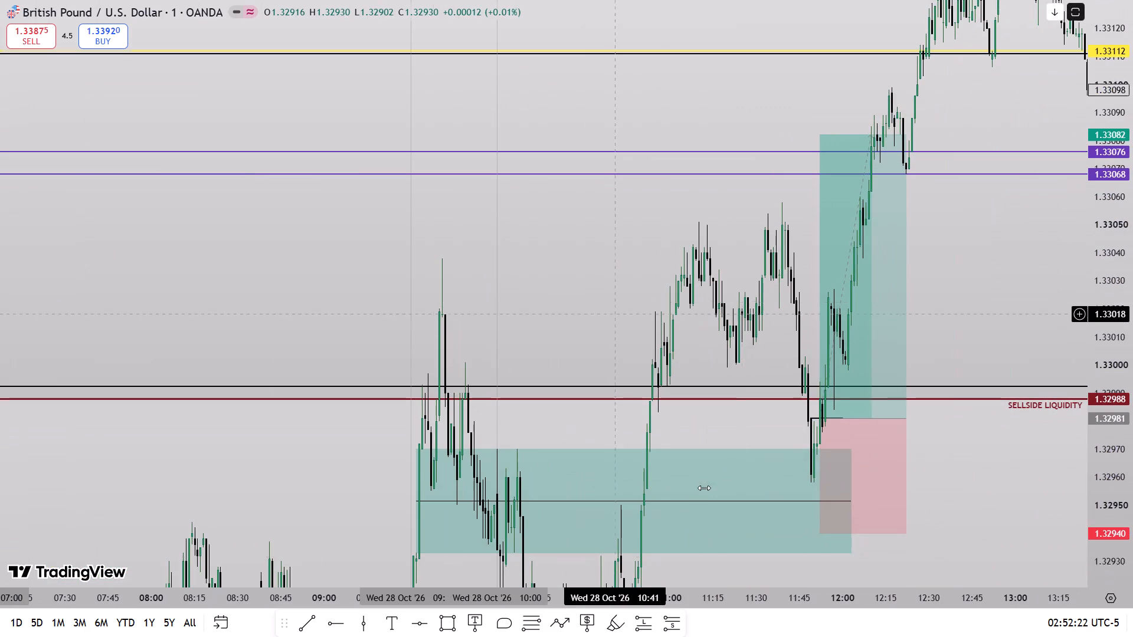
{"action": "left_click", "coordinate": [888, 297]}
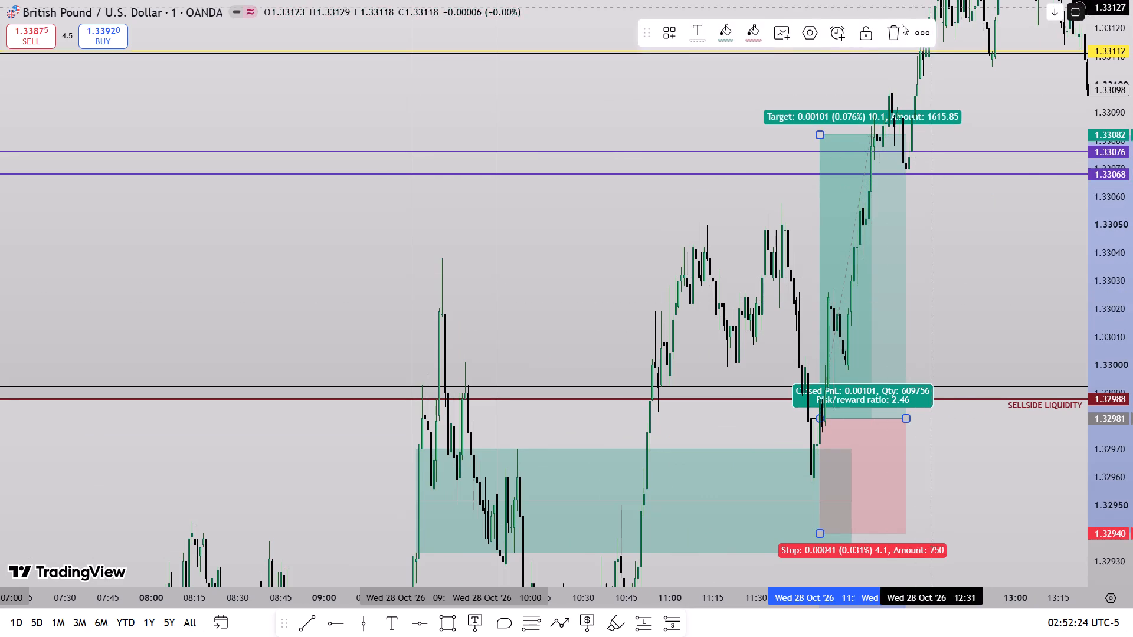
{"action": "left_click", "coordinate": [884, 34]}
Examine the price action around the 11:50 low and the rally that follows it on Wed 28 Oct '26.
{"action": "scroll", "coordinate": [903, 307], "scroll_direction": "up", "scroll_amount": 6}
{"action": "left_click_drag", "start_coordinate": [840, 307], "coordinate": [925, 221]}
{"action": "left_click_drag", "start_coordinate": [1132, 449], "coordinate": [1095, 195]}
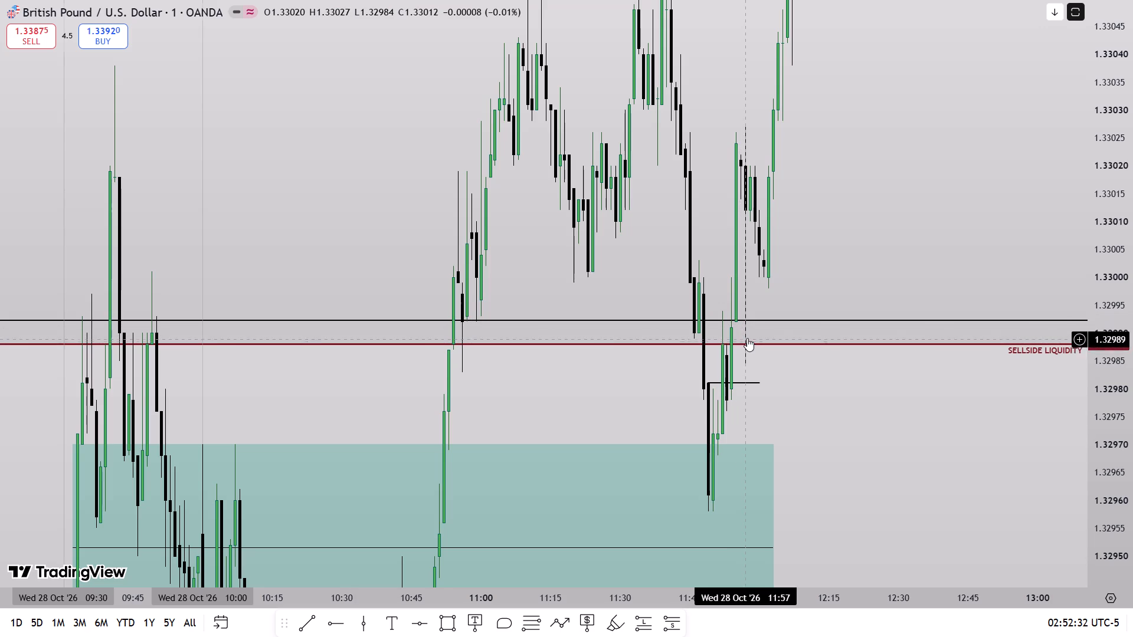
{"action": "left_click_drag", "start_coordinate": [1132, 265], "coordinate": [1105, 551]}
{"action": "scroll", "coordinate": [935, 513], "scroll_direction": "down", "scroll_amount": 5}
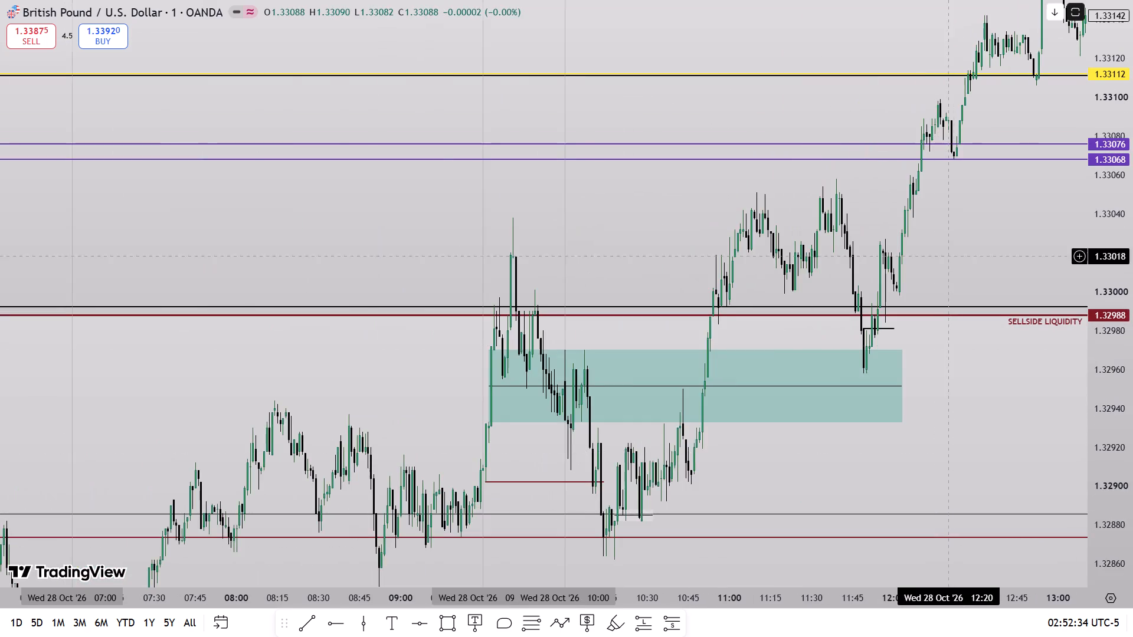
{"action": "left_click_drag", "start_coordinate": [942, 257], "coordinate": [831, 309]}
{"action": "left_click_drag", "start_coordinate": [1132, 280], "coordinate": [1131, 353]}
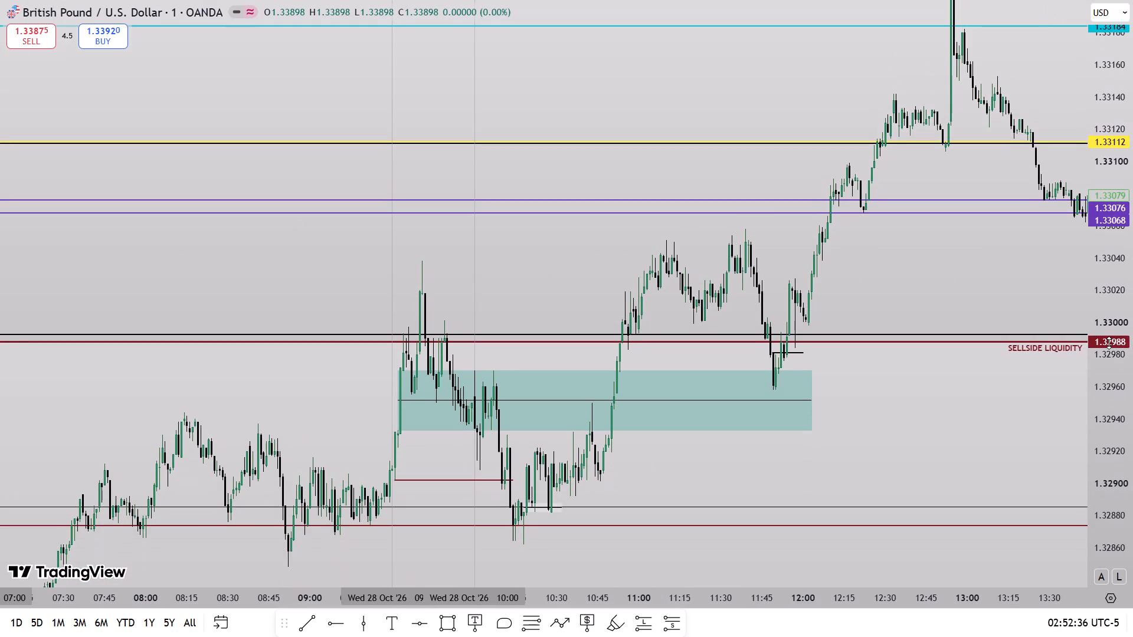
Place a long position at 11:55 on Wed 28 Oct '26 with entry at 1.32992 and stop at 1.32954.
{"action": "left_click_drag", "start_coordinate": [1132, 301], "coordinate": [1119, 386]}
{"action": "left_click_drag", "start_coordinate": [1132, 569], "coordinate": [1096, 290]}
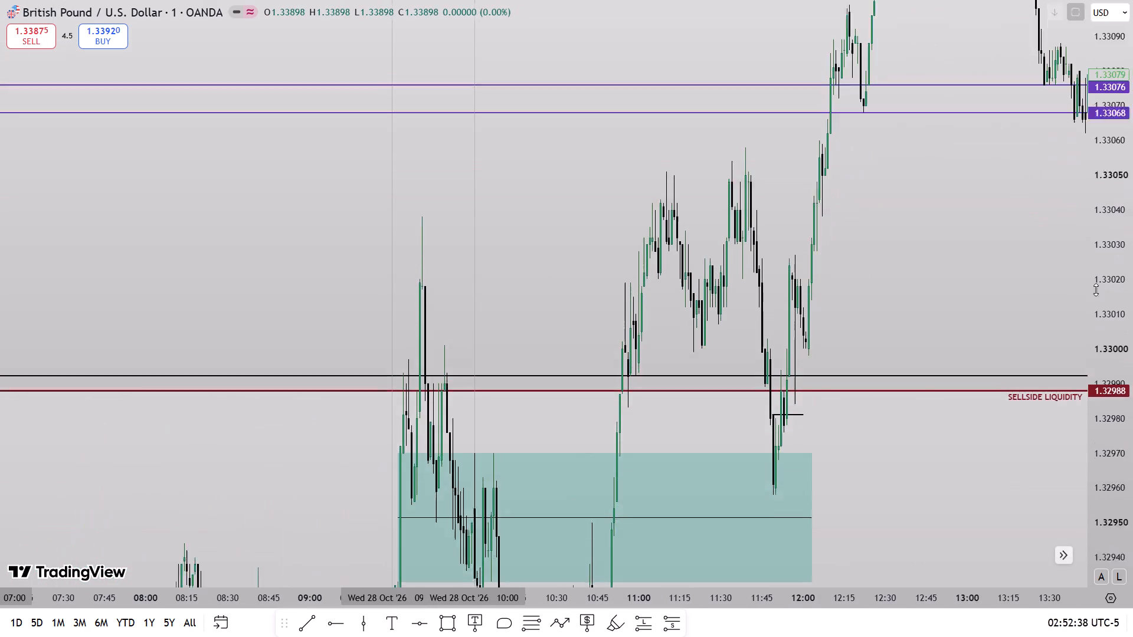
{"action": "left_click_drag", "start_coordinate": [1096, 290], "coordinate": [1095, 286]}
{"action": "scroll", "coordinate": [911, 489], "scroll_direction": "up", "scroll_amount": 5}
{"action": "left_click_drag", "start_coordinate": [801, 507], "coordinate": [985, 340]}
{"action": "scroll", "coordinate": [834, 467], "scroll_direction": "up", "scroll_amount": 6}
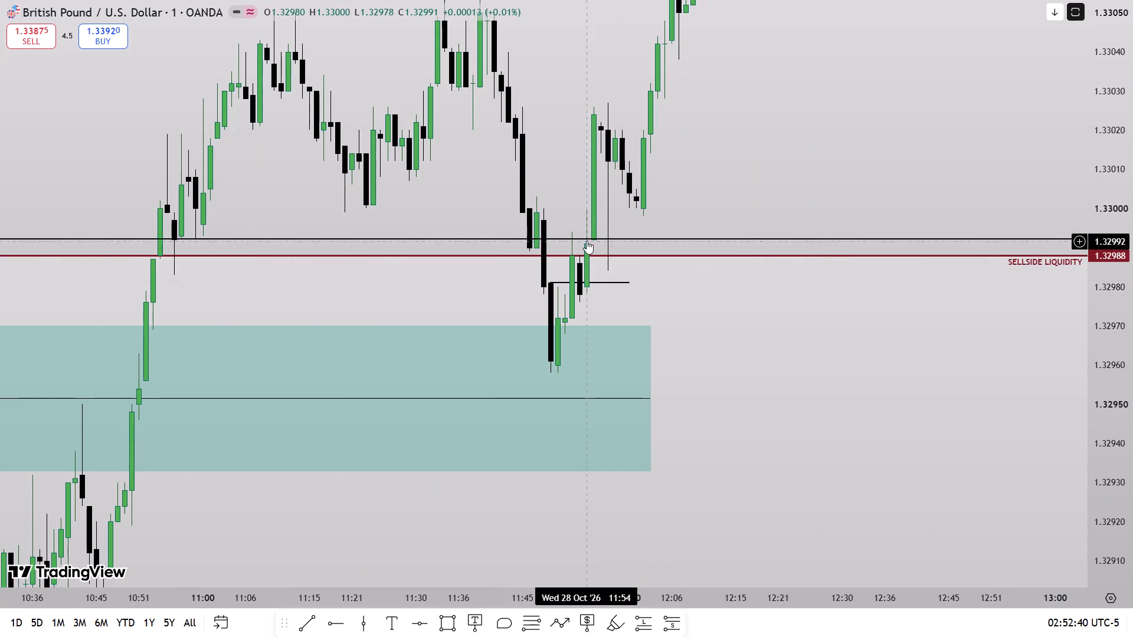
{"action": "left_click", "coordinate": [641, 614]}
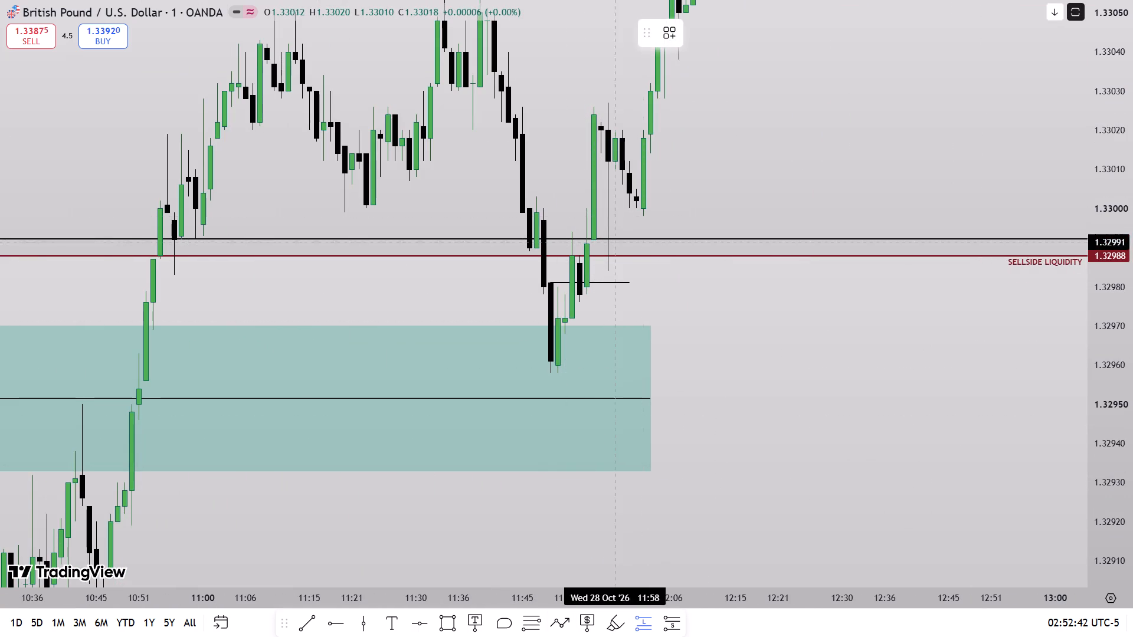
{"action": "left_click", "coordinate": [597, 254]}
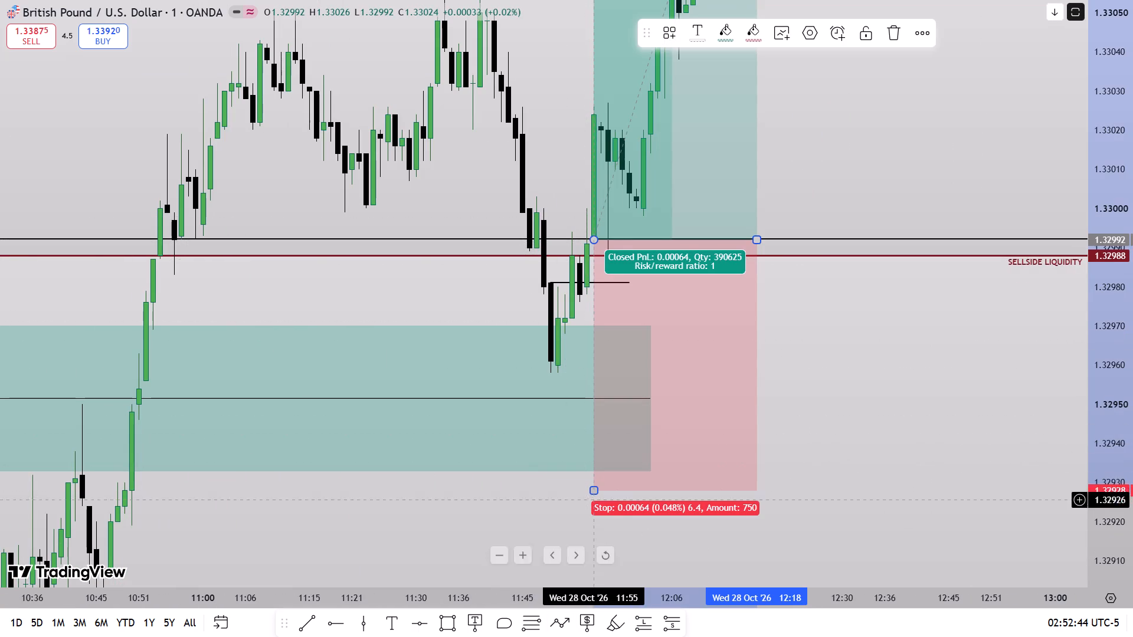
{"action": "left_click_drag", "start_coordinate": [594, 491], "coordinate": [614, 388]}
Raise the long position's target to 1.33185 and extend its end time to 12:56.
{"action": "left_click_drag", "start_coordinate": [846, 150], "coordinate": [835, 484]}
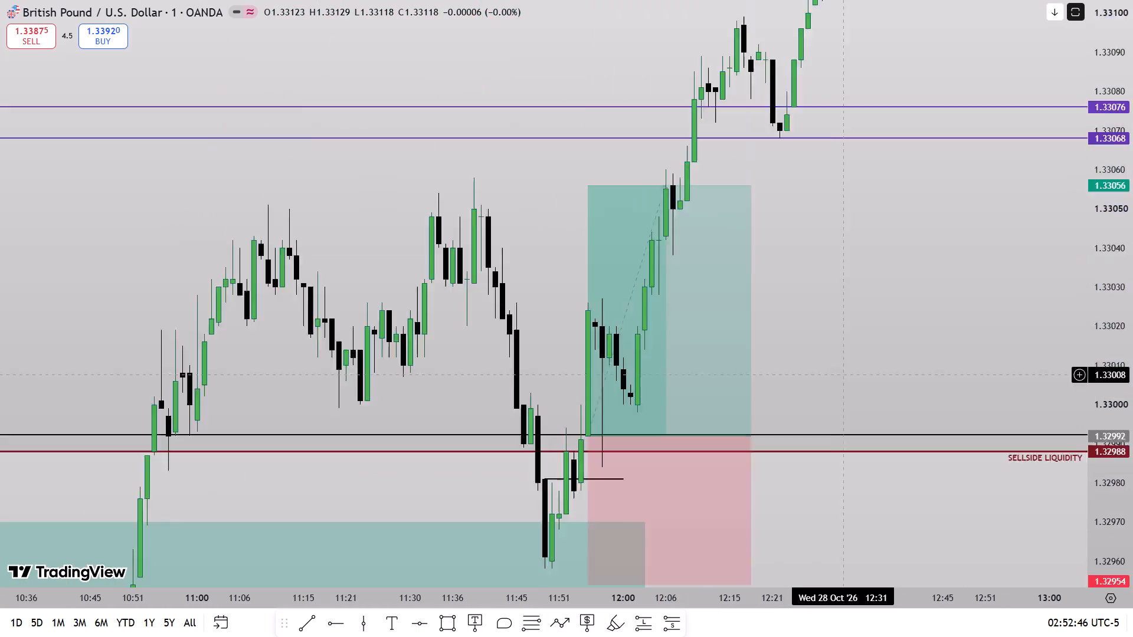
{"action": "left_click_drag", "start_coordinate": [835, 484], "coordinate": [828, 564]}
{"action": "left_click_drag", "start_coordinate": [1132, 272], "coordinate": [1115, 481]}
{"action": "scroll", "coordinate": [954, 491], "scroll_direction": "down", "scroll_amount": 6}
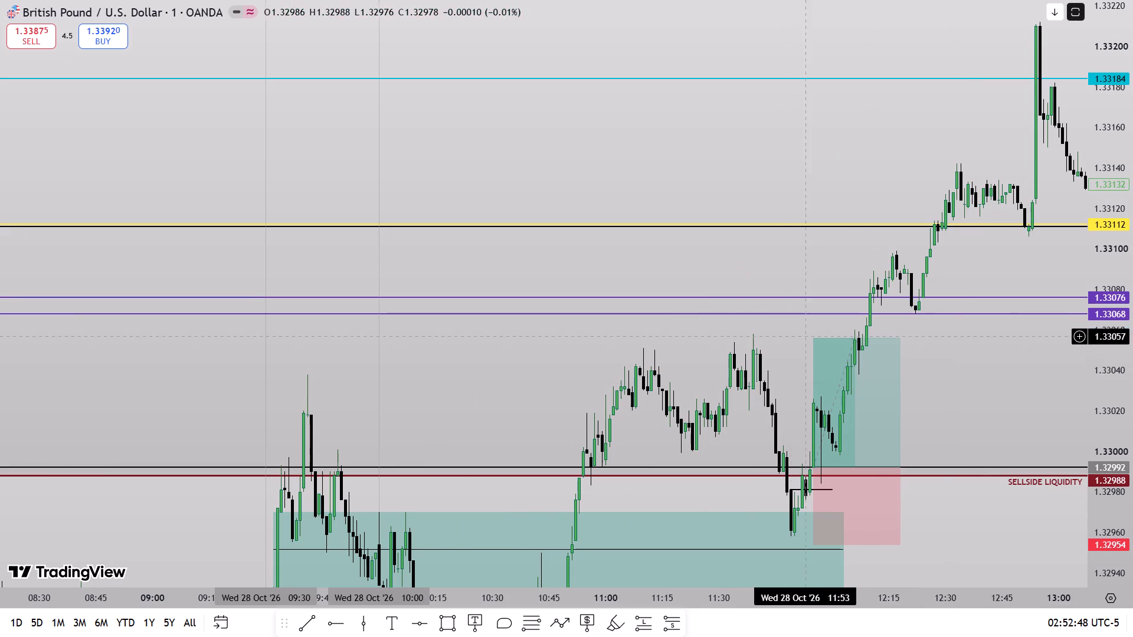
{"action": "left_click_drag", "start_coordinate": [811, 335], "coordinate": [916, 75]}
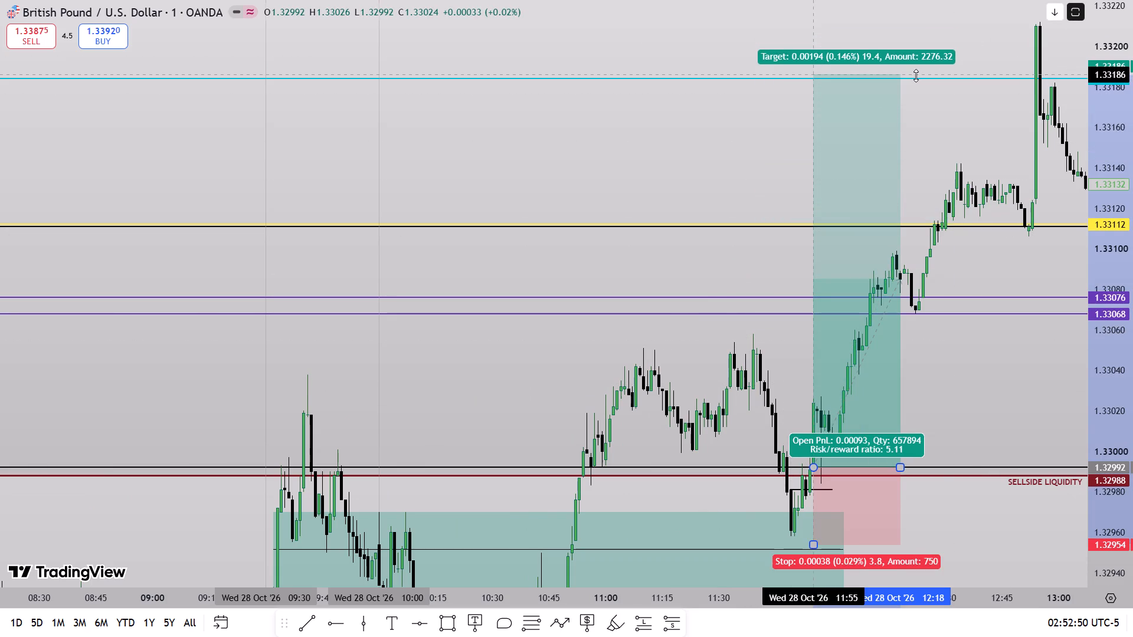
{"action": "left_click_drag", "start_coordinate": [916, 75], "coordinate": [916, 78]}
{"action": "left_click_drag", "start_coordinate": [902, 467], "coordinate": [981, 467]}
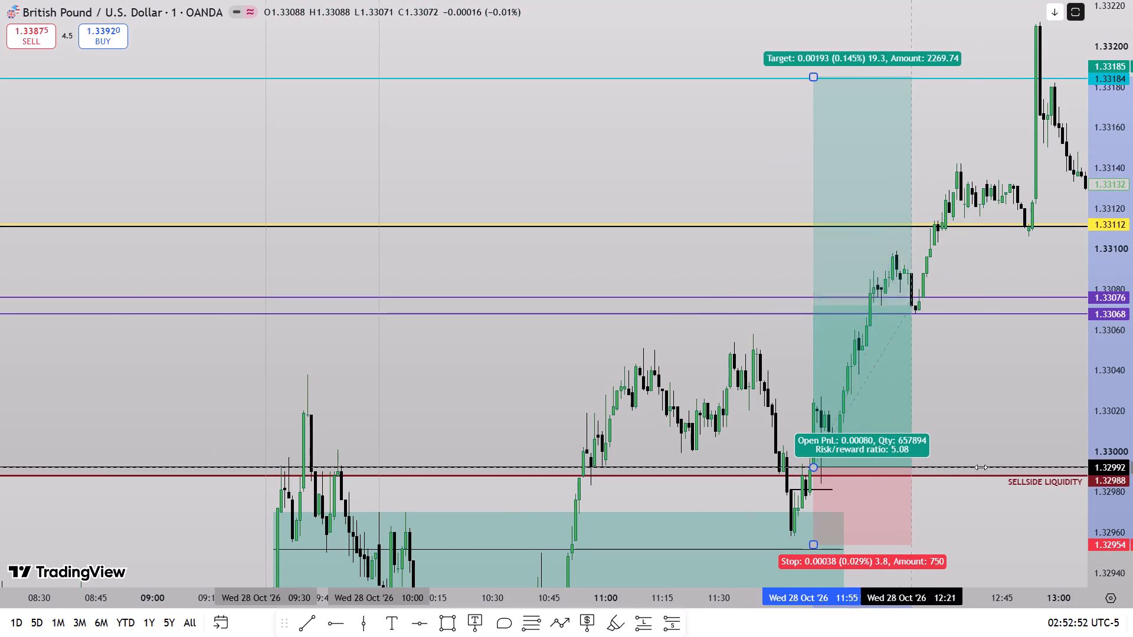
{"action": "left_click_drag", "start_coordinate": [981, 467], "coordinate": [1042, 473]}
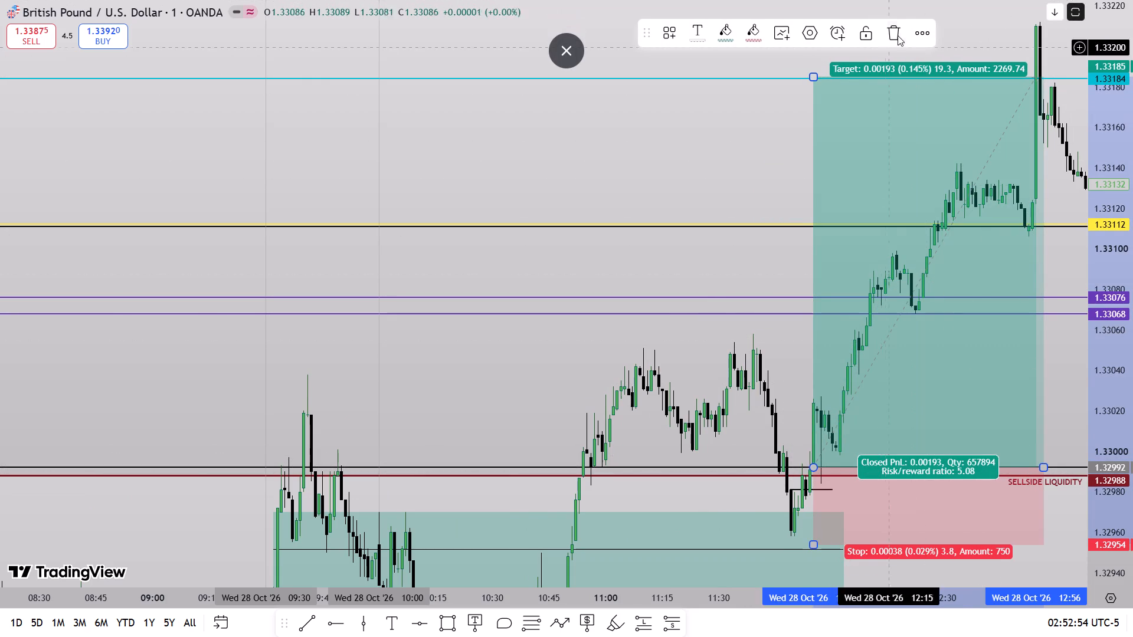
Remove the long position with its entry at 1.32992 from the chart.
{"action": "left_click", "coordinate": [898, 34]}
Delete the vertical time line at 05:00 on Wed 28 Oct '26.
{"action": "left_click_drag", "start_coordinate": [1132, 113], "coordinate": [1132, 284]}
{"action": "scroll", "coordinate": [858, 418], "scroll_direction": "down", "scroll_amount": 17}
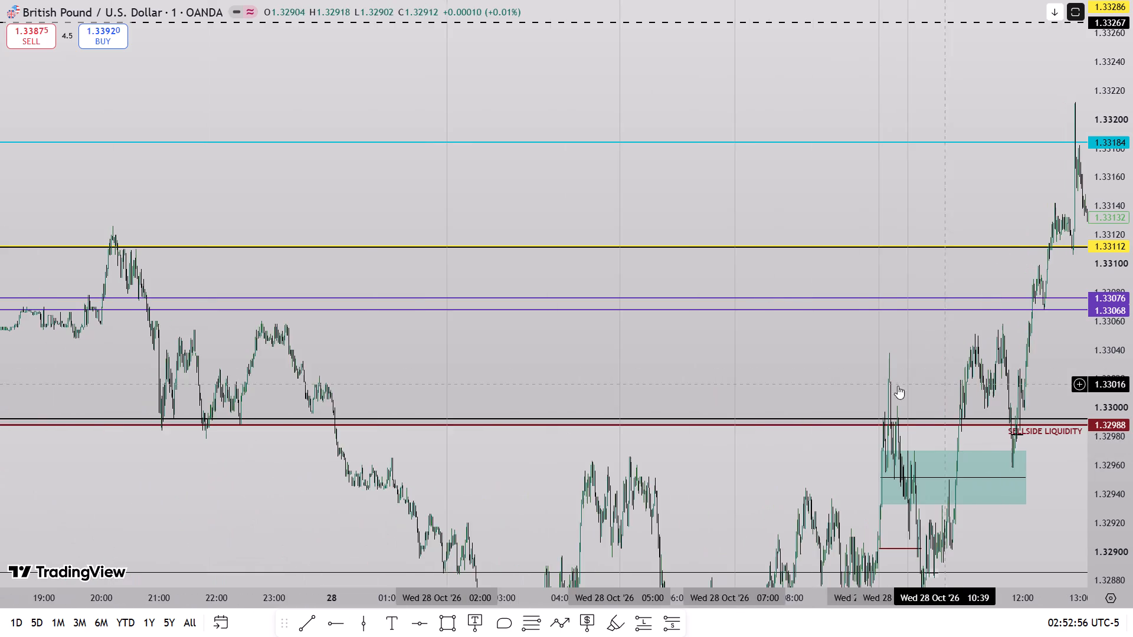
{"action": "left_click_drag", "start_coordinate": [836, 379], "coordinate": [621, 259]}
{"action": "left_click_drag", "start_coordinate": [1132, 218], "coordinate": [1110, 440]}
{"action": "scroll", "coordinate": [843, 466], "scroll_direction": "down", "scroll_amount": 14}
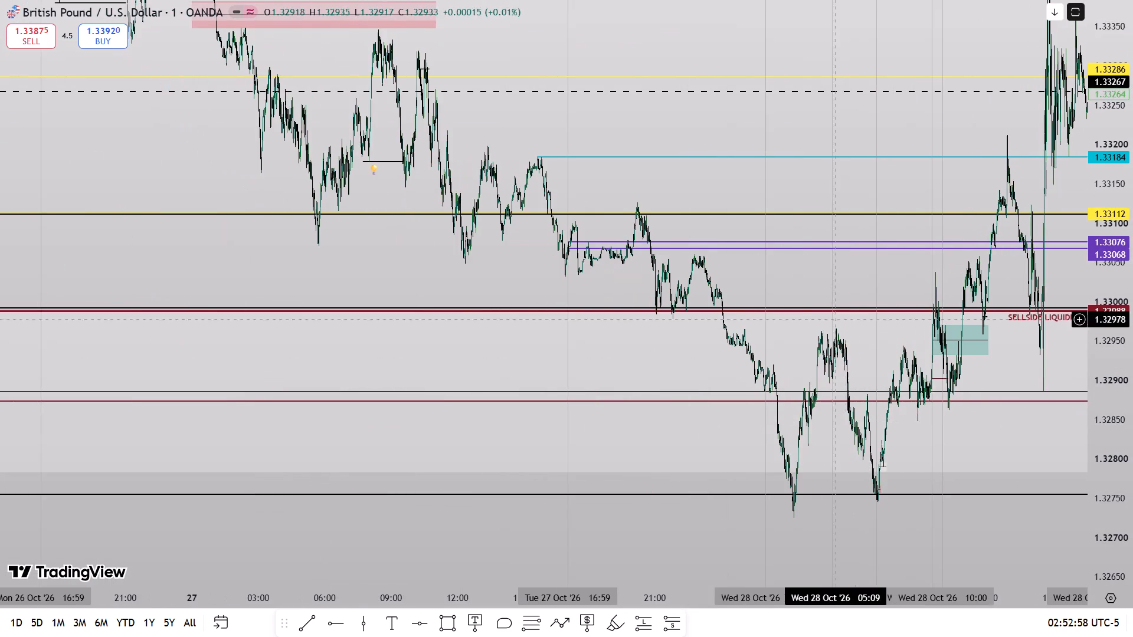
{"action": "left_click_drag", "start_coordinate": [801, 291], "coordinate": [697, 273]}
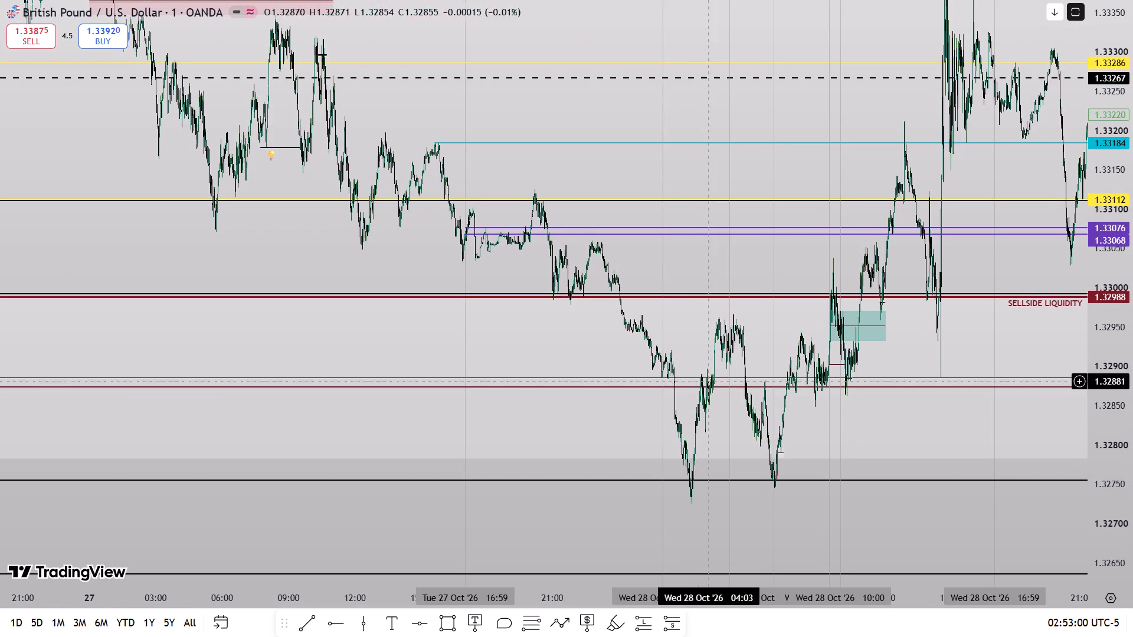
{"action": "left_click_drag", "start_coordinate": [961, 281], "coordinate": [820, 347]}
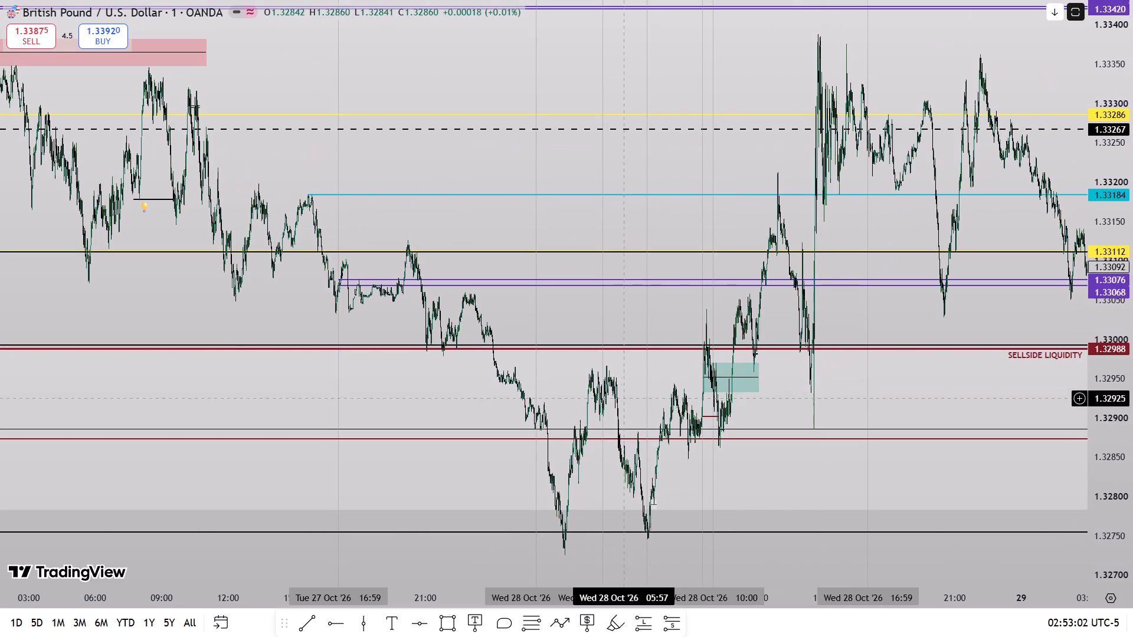
{"action": "left_click", "coordinate": [603, 323]}
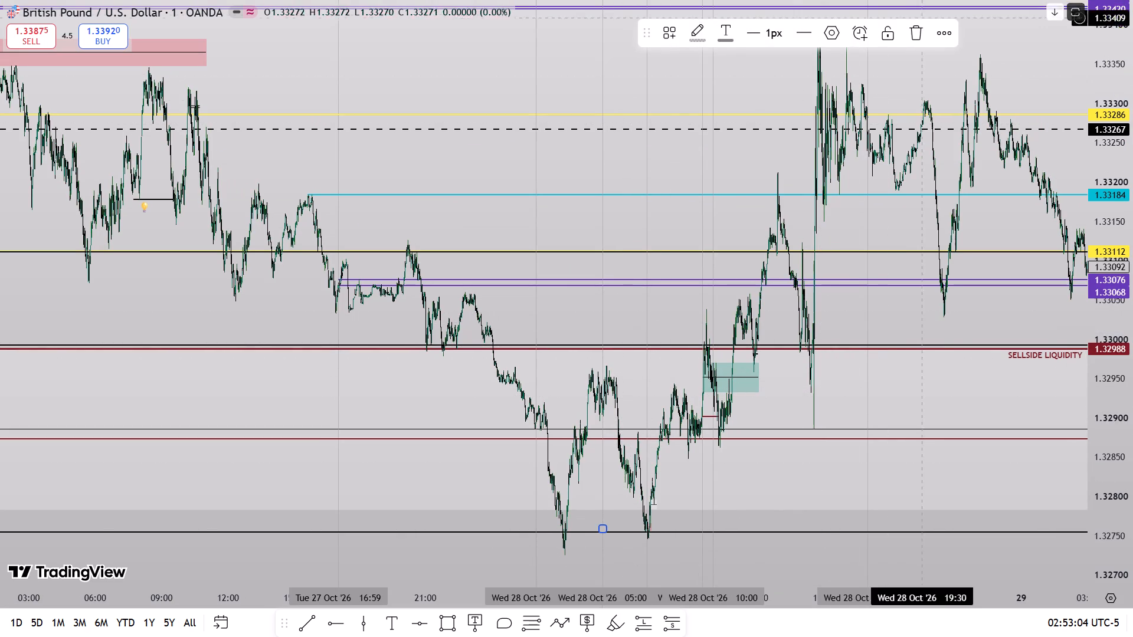
{"action": "left_click", "coordinate": [917, 21]}
Extend the teal zone between 1.32933 and 1.32970 forward to 07:28 on Thu 29 Oct '26.
{"action": "left_click_drag", "start_coordinate": [778, 403], "coordinate": [531, 423]}
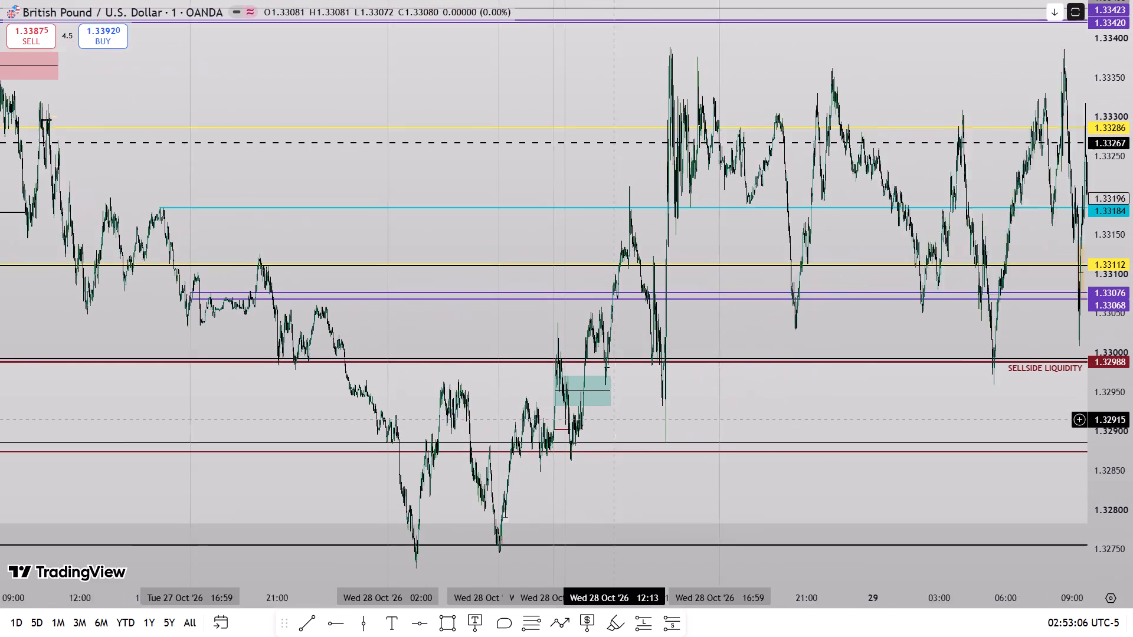
{"action": "left_click_drag", "start_coordinate": [531, 423], "coordinate": [419, 423]}
{"action": "left_click_drag", "start_coordinate": [419, 396], "coordinate": [843, 413]}
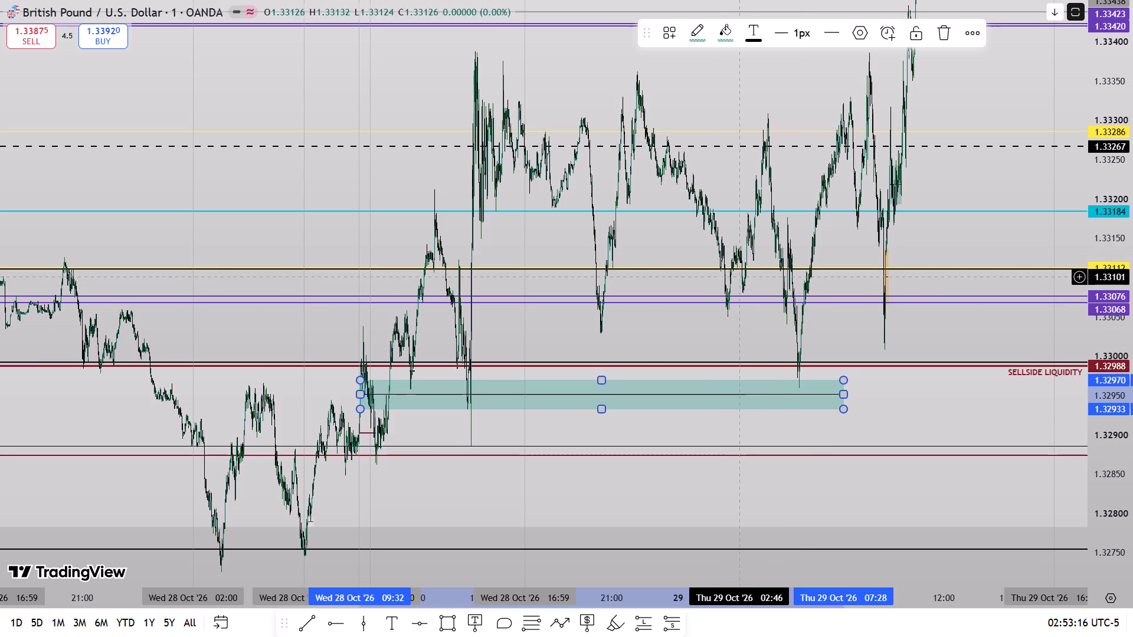
Delete the cyan horizontal level at 1.33184.
{"action": "left_click_drag", "start_coordinate": [670, 330], "coordinate": [986, 379]}
{"action": "scroll", "coordinate": [903, 395], "scroll_direction": "up", "scroll_amount": 3}
{"action": "left_click", "coordinate": [875, 260]}
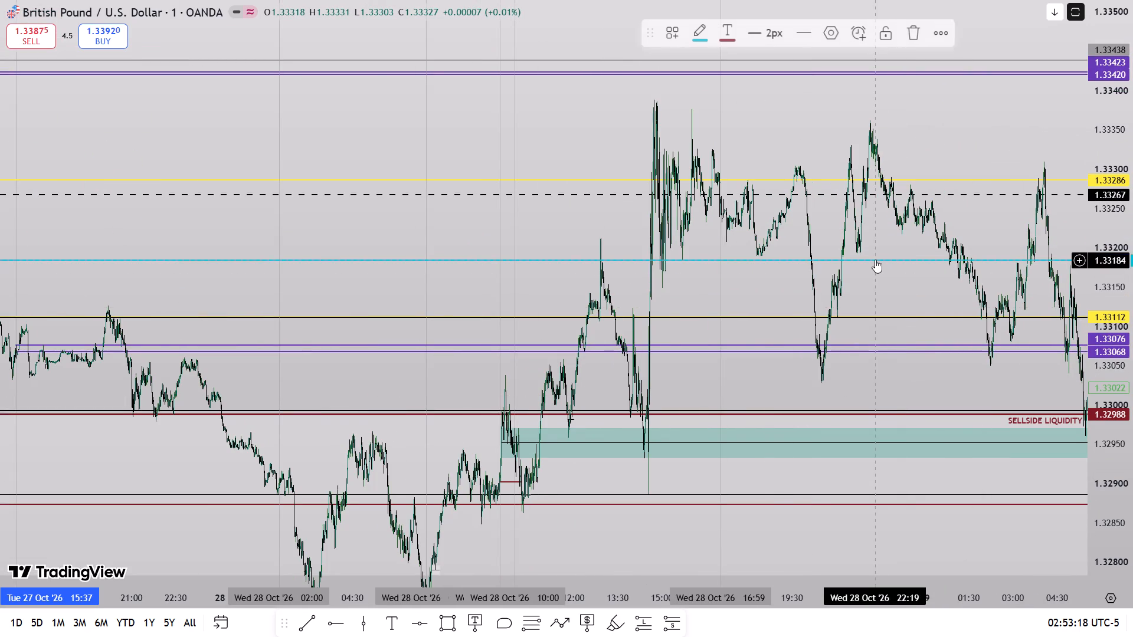
{"action": "left_click", "coordinate": [908, 34]}
Delete the vertical time lines at 09:30, 10:00 and 07:00 on Wed 28 Oct '26.
{"action": "left_click", "coordinate": [501, 157]}
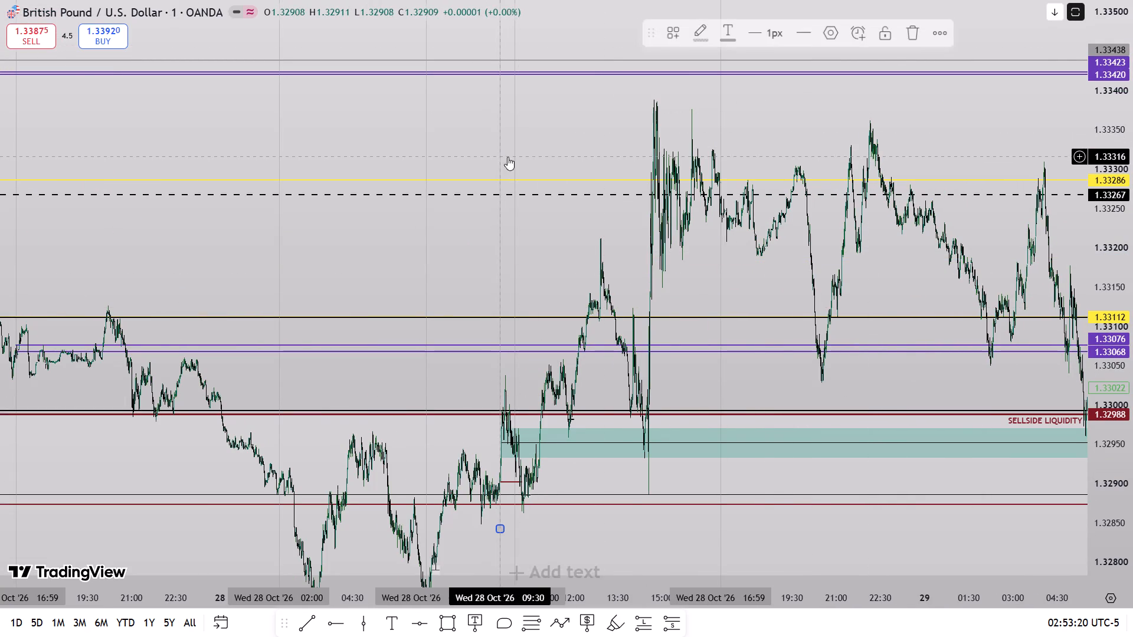
{"action": "left_click", "coordinate": [926, 44]}
{"action": "left_click", "coordinate": [514, 147]}
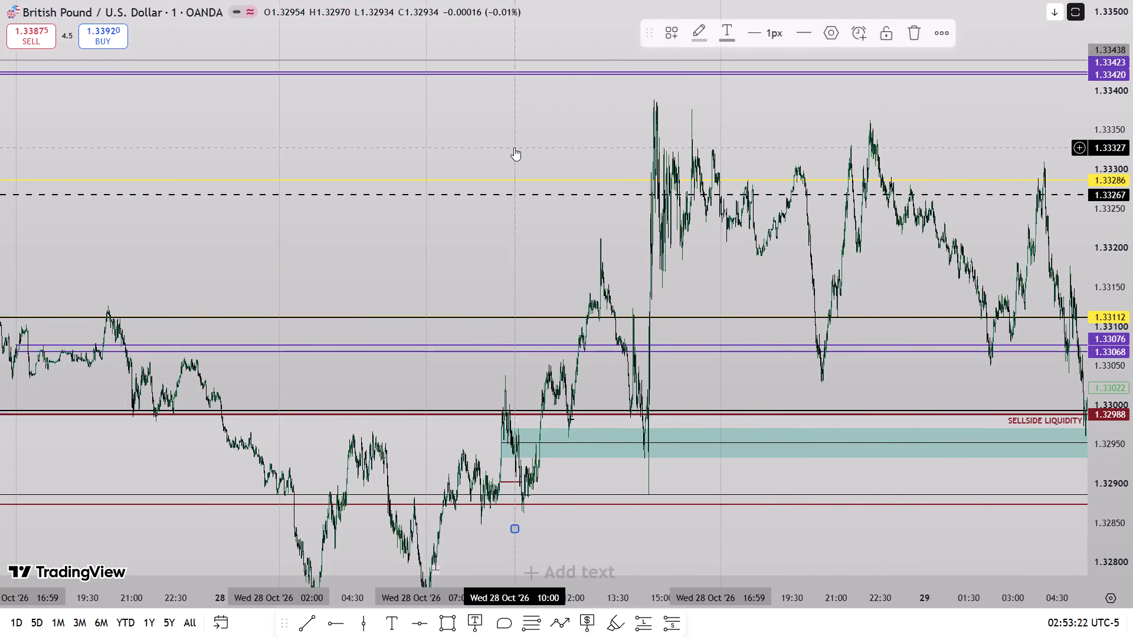
{"action": "left_click", "coordinate": [931, 35]}
{"action": "left_click", "coordinate": [912, 34]}
{"action": "left_click", "coordinate": [430, 129]}
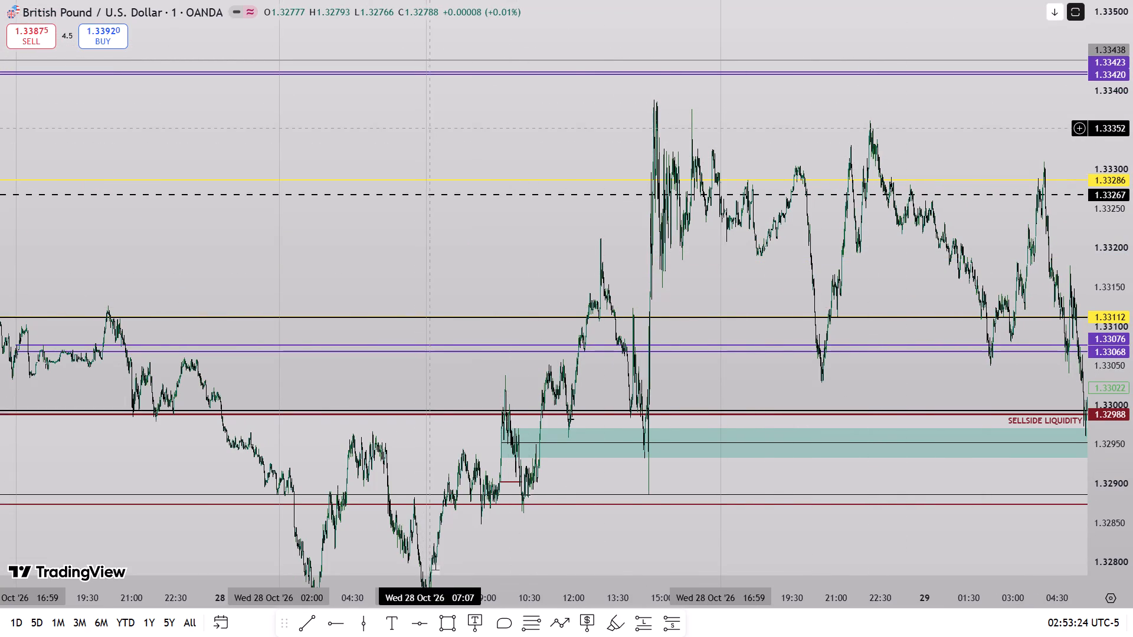
{"action": "left_click", "coordinate": [426, 132]}
{"action": "left_click", "coordinate": [924, 36]}
Delete the short black trend line at 1.32981 near 12:00 on Wed 28 Oct '26.
{"action": "left_click_drag", "start_coordinate": [882, 288], "coordinate": [841, 283]}
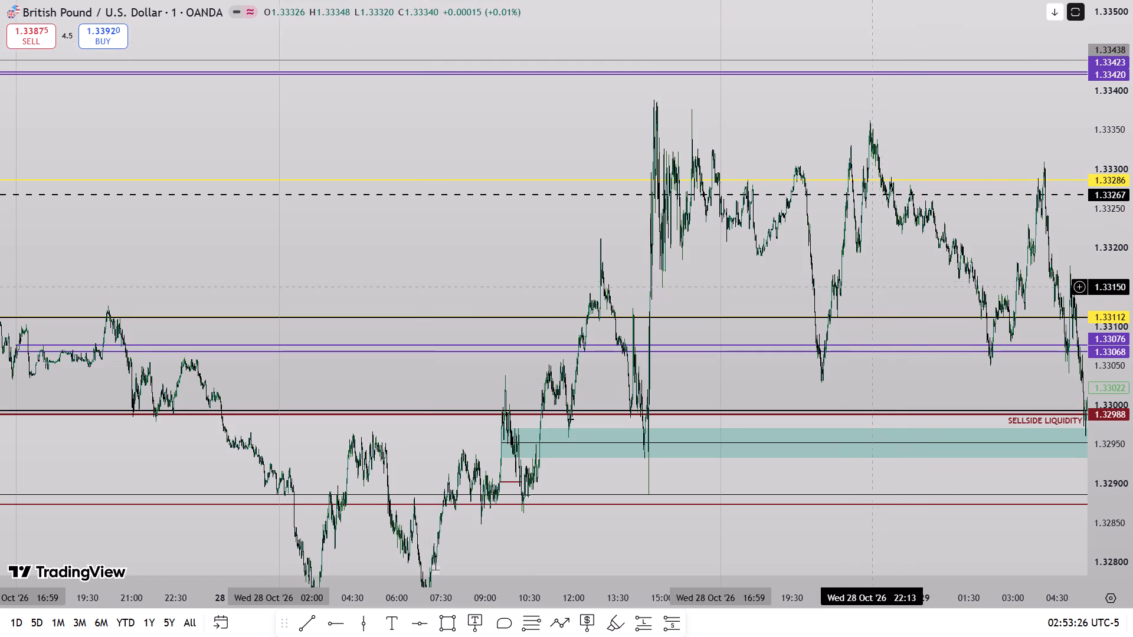
{"action": "left_click_drag", "start_coordinate": [841, 283], "coordinate": [728, 262]}
{"action": "left_click", "coordinate": [424, 391]}
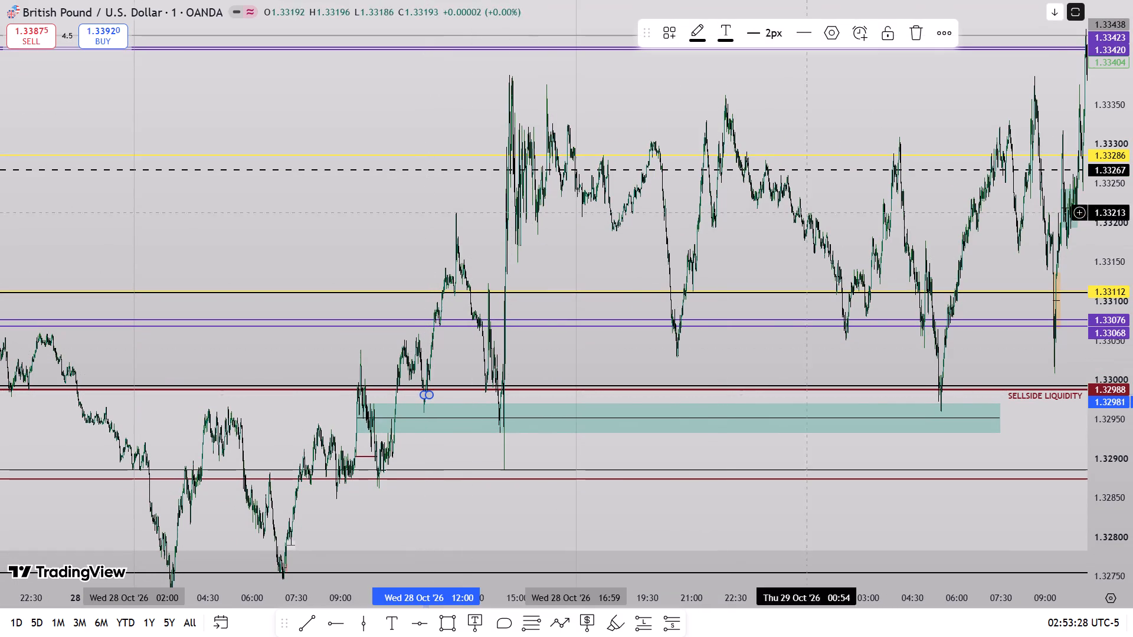
{"action": "left_click", "coordinate": [915, 34]}
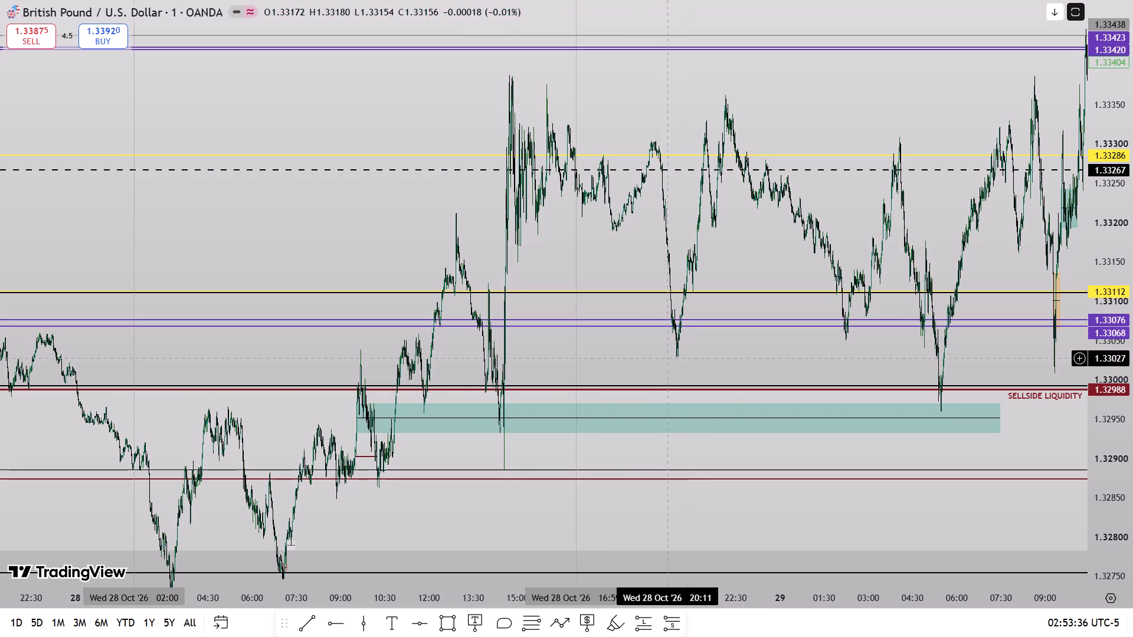
Examine the price action around the lows between about 02:00 and 03:15 on Thu 29 Oct '26.
{"action": "scroll", "coordinate": [718, 388], "scroll_direction": "up", "scroll_amount": 6}
{"action": "left_click_drag", "start_coordinate": [1132, 438], "coordinate": [1131, 284]}
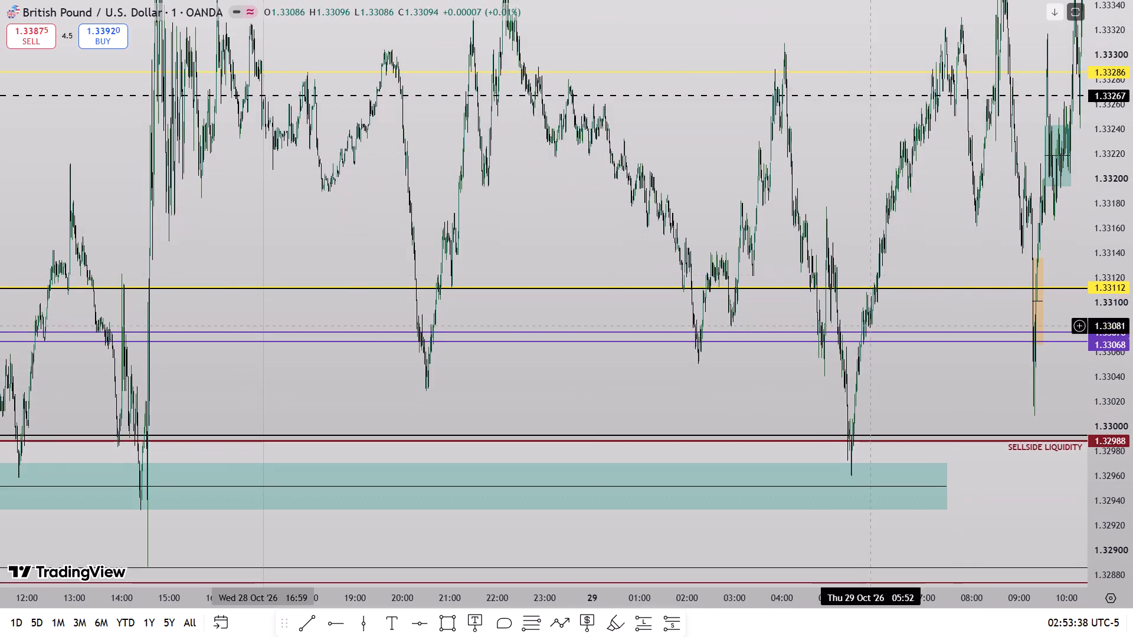
{"action": "scroll", "coordinate": [849, 357], "scroll_direction": "up", "scroll_amount": 4}
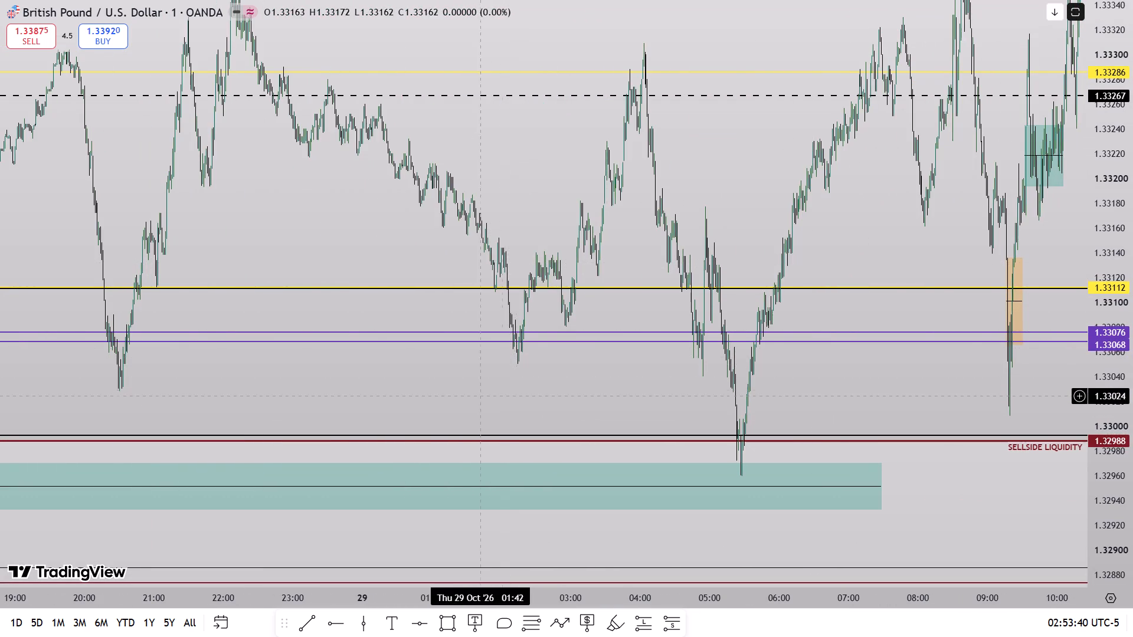
{"action": "left_click_drag", "start_coordinate": [480, 396], "coordinate": [708, 399]}
{"action": "scroll", "coordinate": [668, 417], "scroll_direction": "up", "scroll_amount": 6}
{"action": "left_click_drag", "start_coordinate": [515, 367], "coordinate": [769, 369]}
{"action": "left_click_drag", "start_coordinate": [1132, 432], "coordinate": [1132, 334]}
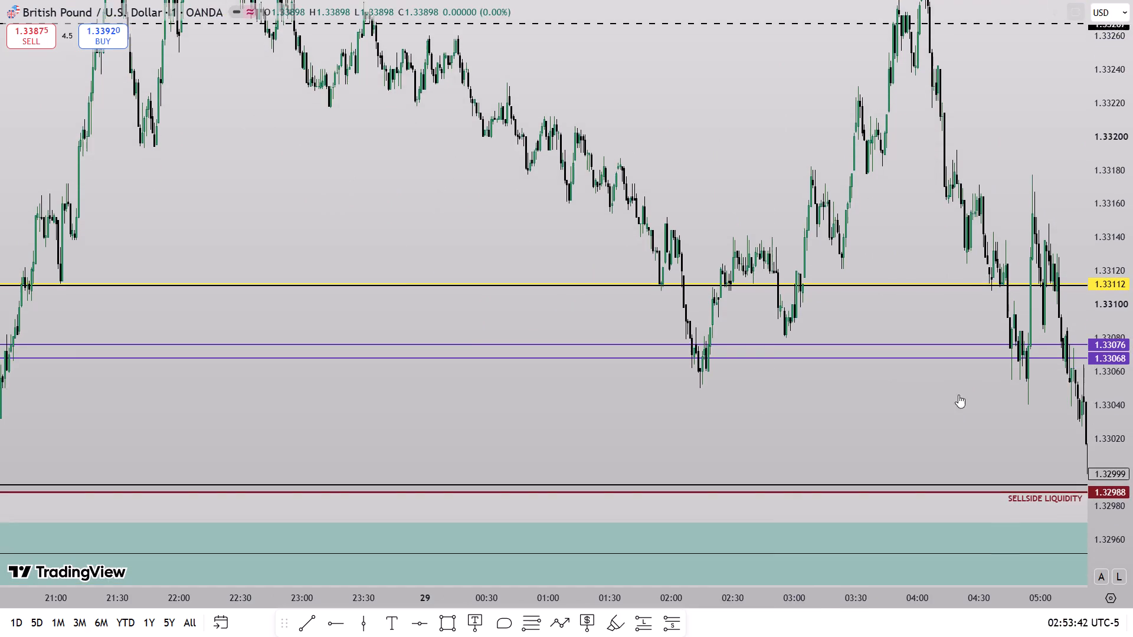
{"action": "scroll", "coordinate": [785, 501], "scroll_direction": "up", "scroll_amount": 5}
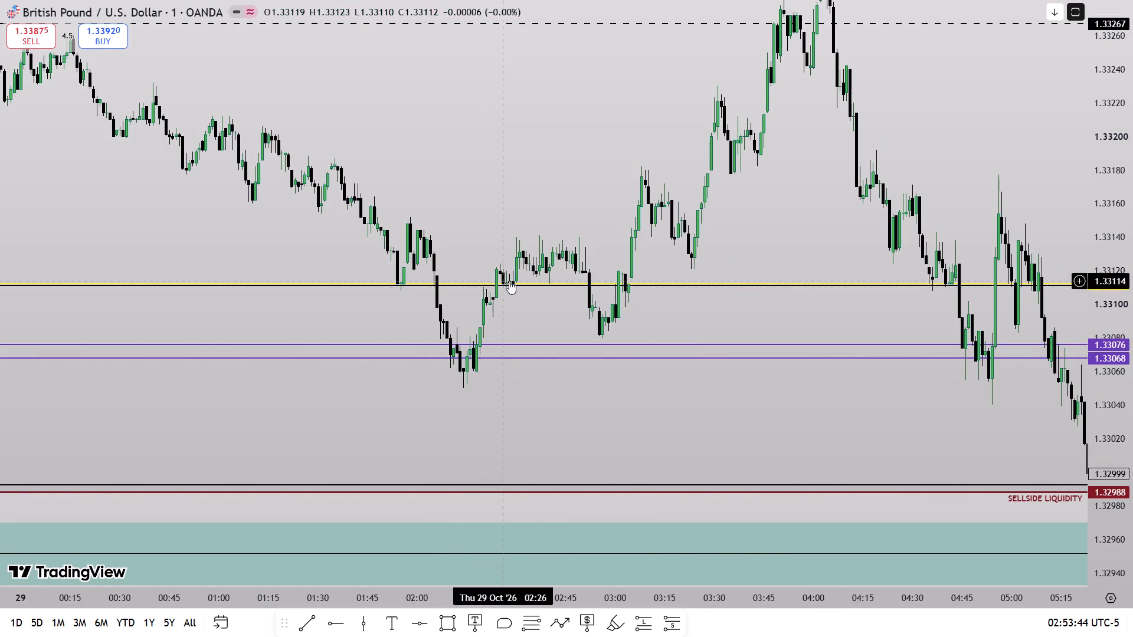
{"action": "left_click_drag", "start_coordinate": [1132, 438], "coordinate": [1130, 300]}
{"action": "scroll", "coordinate": [746, 455], "scroll_direction": "up", "scroll_amount": 2}
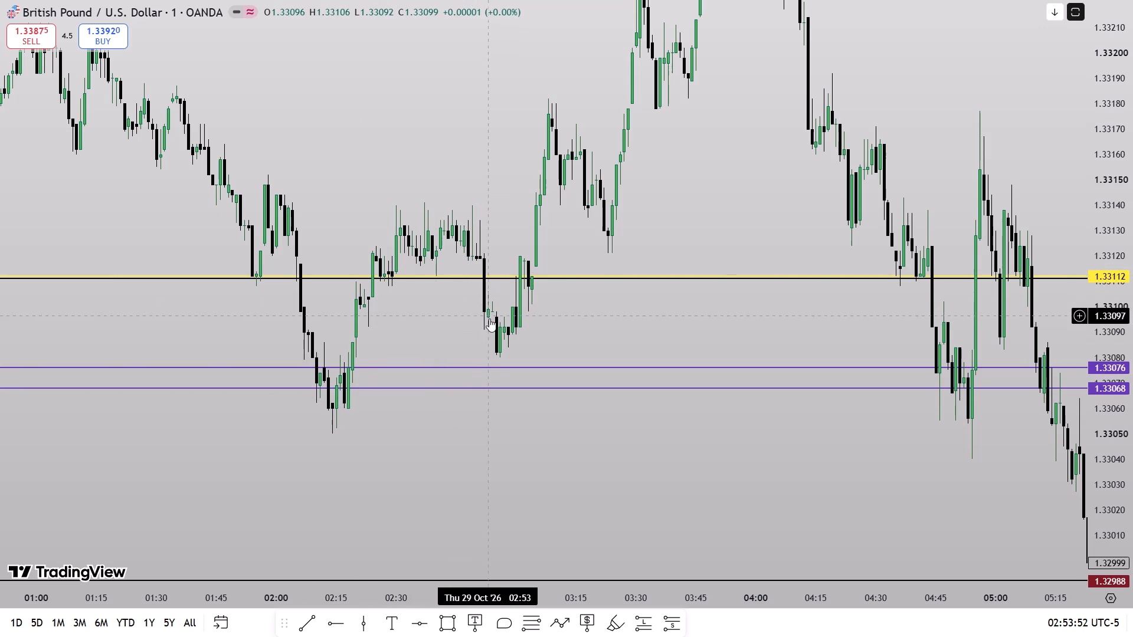
{"action": "left_click", "coordinate": [332, 539]}
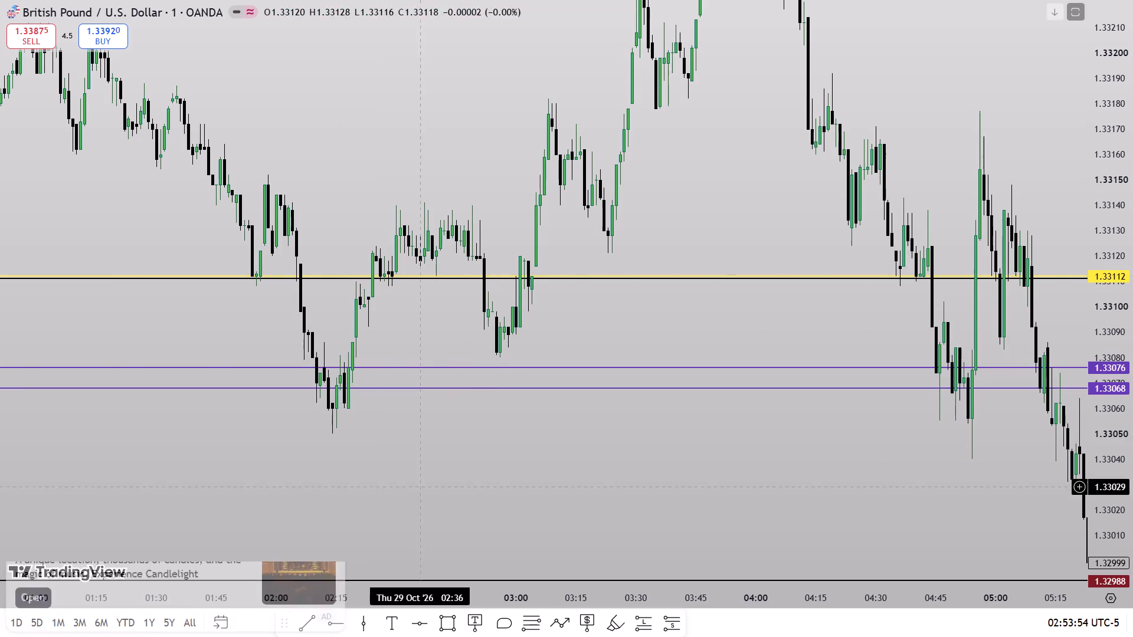
{"action": "left_click_drag", "start_coordinate": [442, 475], "coordinate": [715, 385]}
{"action": "left_click_drag", "start_coordinate": [1132, 424], "coordinate": [1128, 278]}
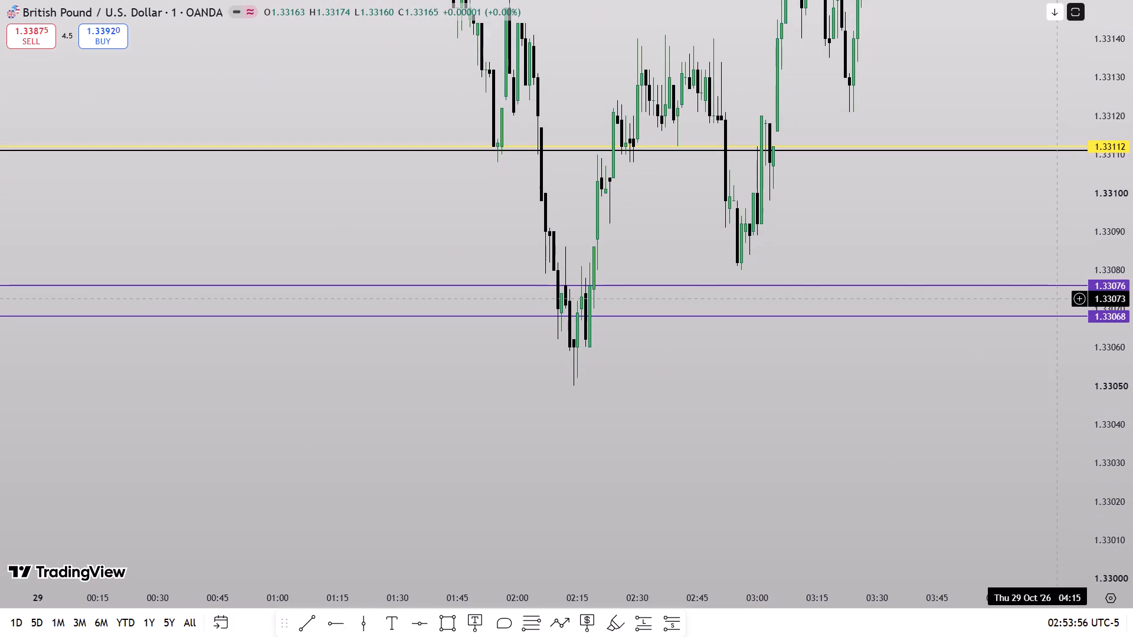
{"action": "left_click_drag", "start_coordinate": [753, 352], "coordinate": [737, 433]}
{"action": "scroll", "coordinate": [696, 457], "scroll_direction": "up", "scroll_amount": 2}
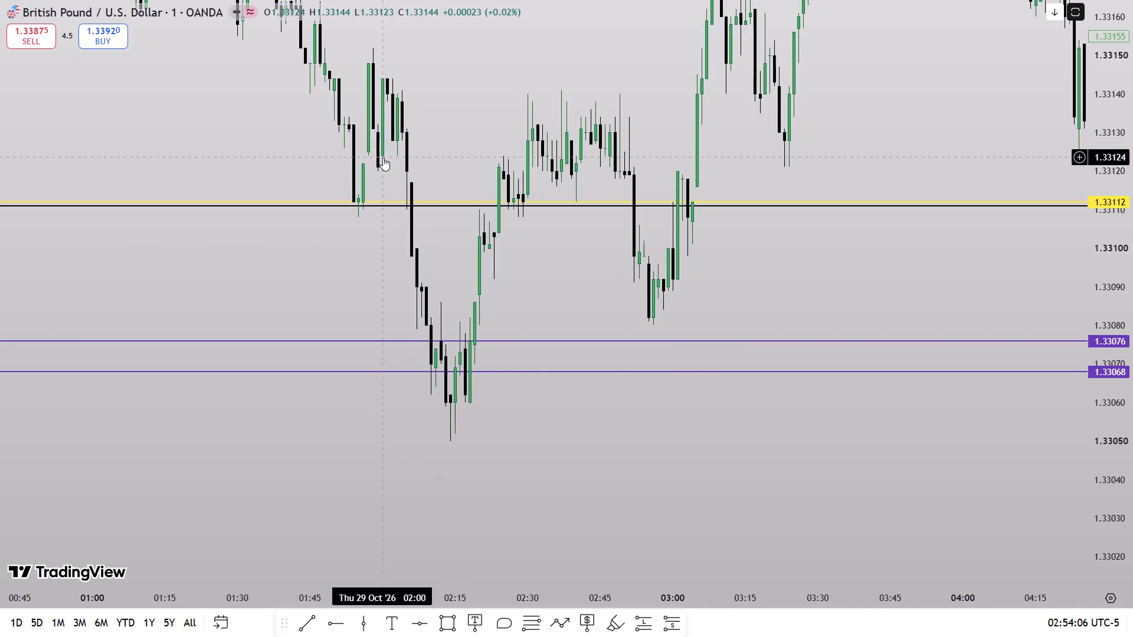
{"action": "left_click_drag", "start_coordinate": [759, 154], "coordinate": [727, 267]}
{"action": "scroll", "coordinate": [683, 300], "scroll_direction": "up", "scroll_amount": 2}
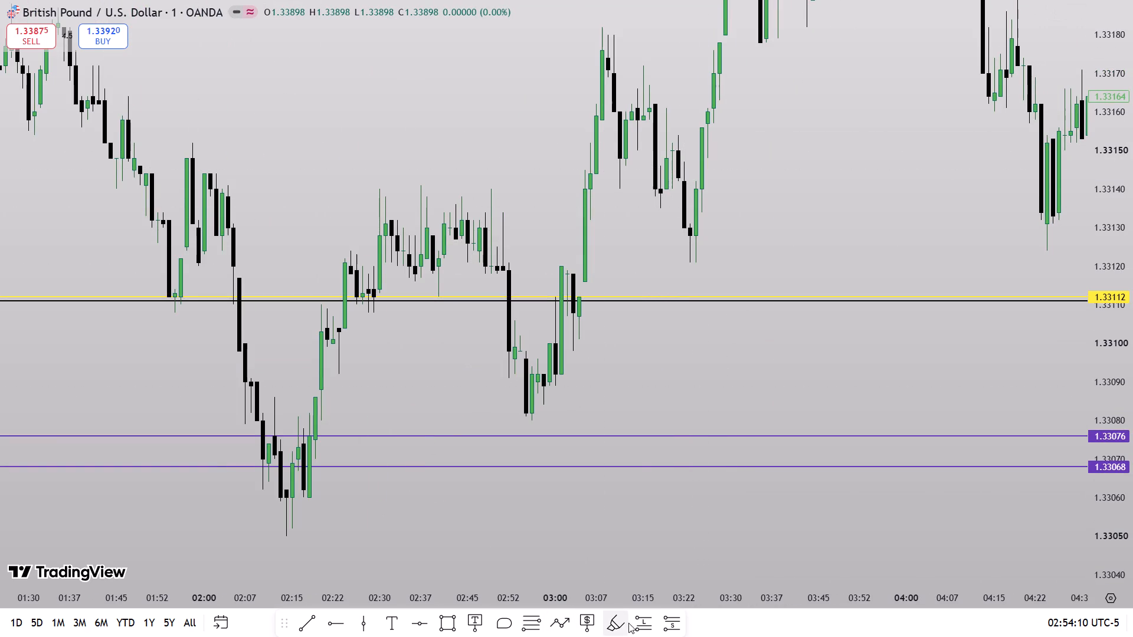
Draw a rectangle over the price gap from 1.33112 to 1.33132, spanning 03:04 to 03:31 on Thu 29 Oct '26.
{"action": "left_click", "coordinate": [451, 627]}
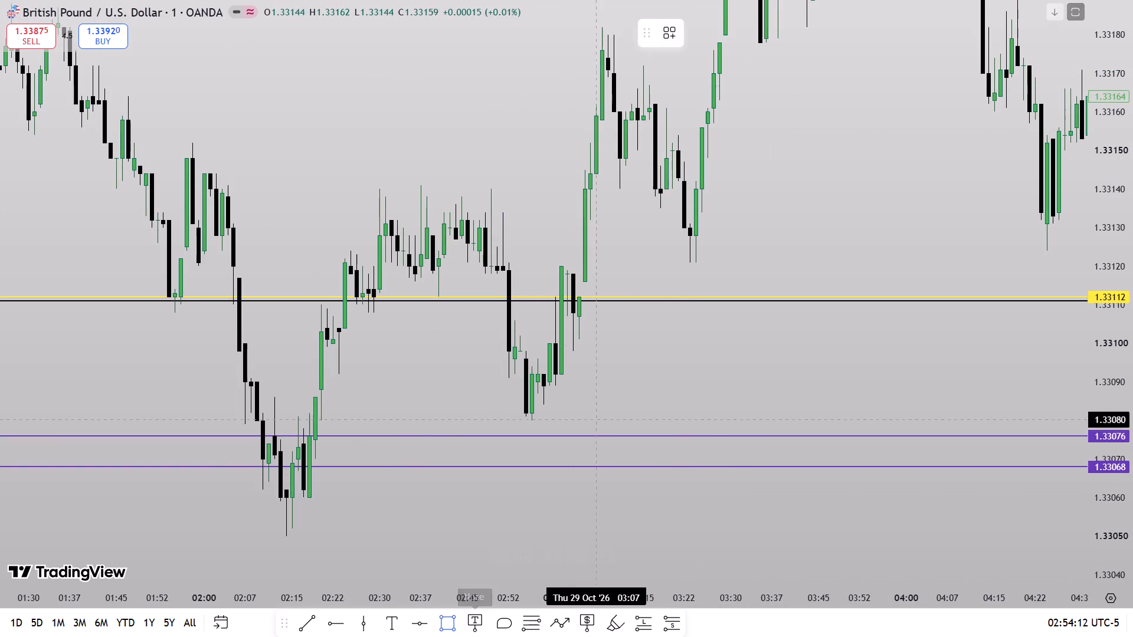
{"action": "left_click", "coordinate": [577, 286]}
{"action": "left_click", "coordinate": [590, 233]}
{"action": "left_click_drag", "start_coordinate": [591, 255], "coordinate": [715, 254]}
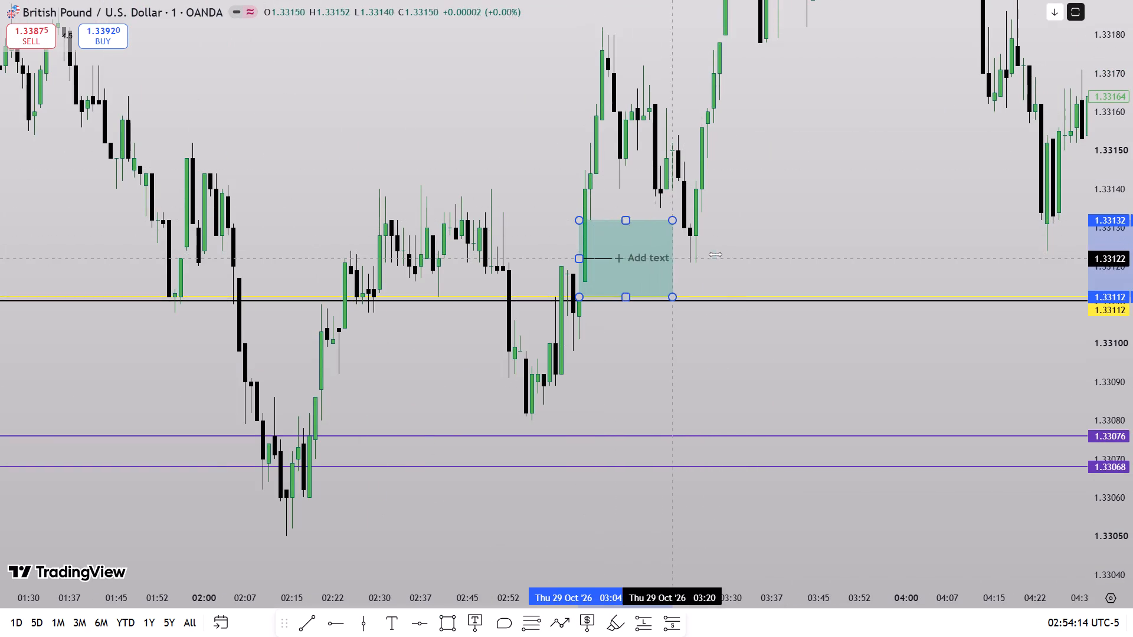
{"action": "left_click_drag", "start_coordinate": [715, 254], "coordinate": [736, 254]}
Lighten the border colour of the 03:04 to 03:31 gap rectangle and set its fill to white.
{"action": "left_click", "coordinate": [690, 37]}
{"action": "left_click", "coordinate": [715, 65]}
{"action": "left_click", "coordinate": [722, 31]}
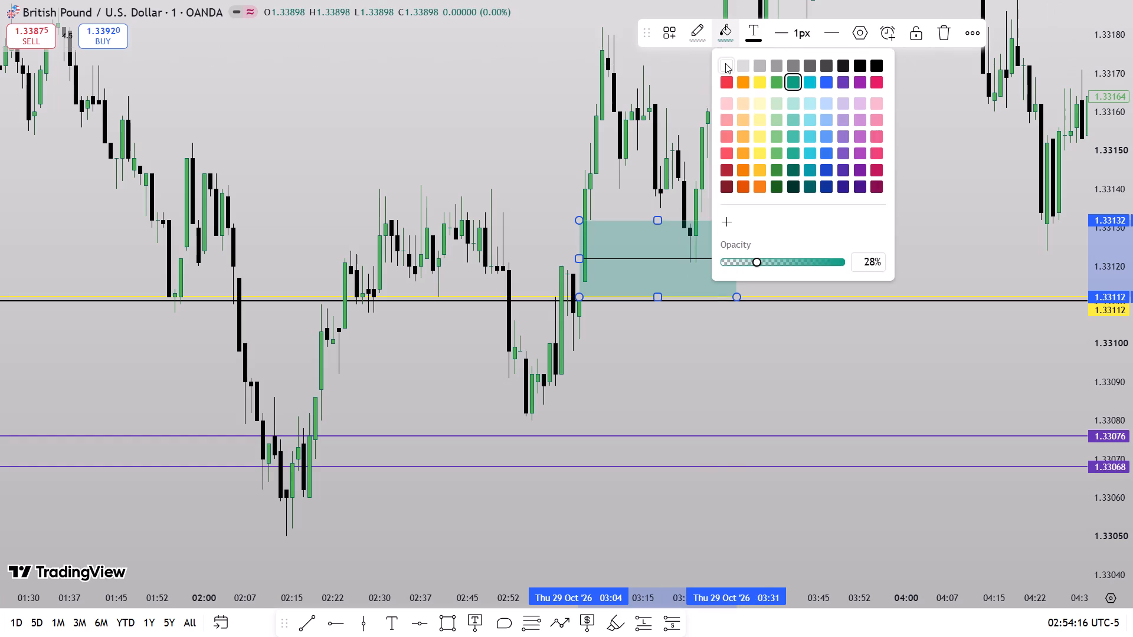
{"action": "left_click", "coordinate": [725, 63]}
{"action": "left_click", "coordinate": [806, 169]}
Examine the 1-minute price action on Thu 29 Oct '26 from the 03:04 gap through the lows near 05:30 and 09:15.
{"action": "left_click_drag", "start_coordinate": [1132, 115], "coordinate": [1118, 482]}
{"action": "scroll", "coordinate": [1004, 538], "scroll_direction": "down", "scroll_amount": 7}
{"action": "scroll", "coordinate": [996, 488], "scroll_direction": "up", "scroll_amount": 1}
{"action": "scroll", "coordinate": [967, 443], "scroll_direction": "down", "scroll_amount": 6}
{"action": "left_click_drag", "start_coordinate": [993, 422], "coordinate": [762, 464]}
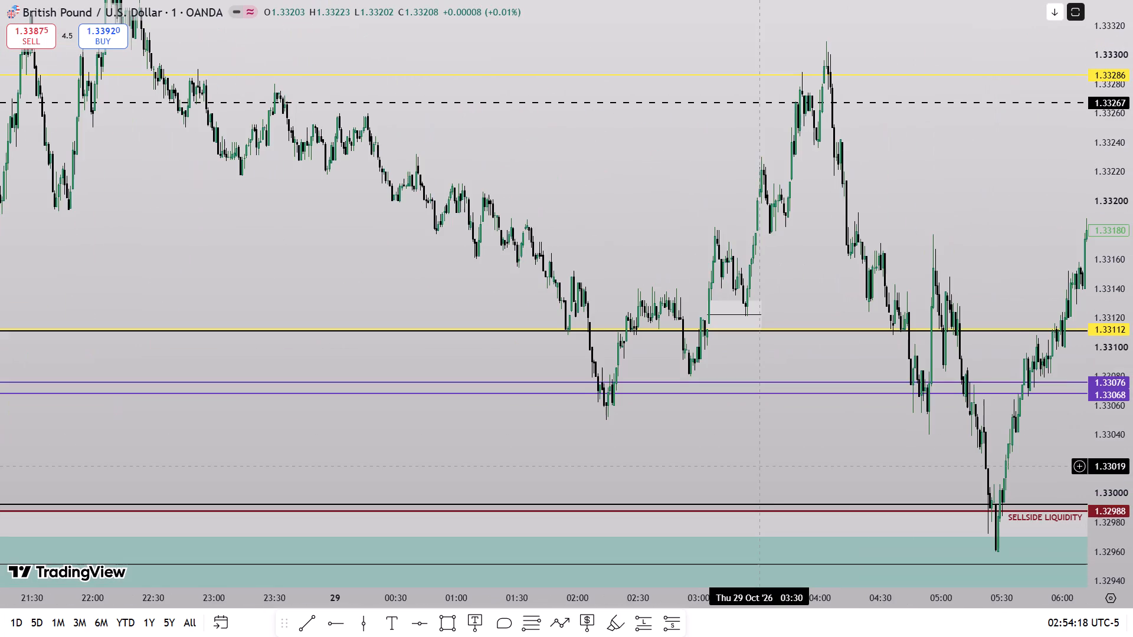
{"action": "left_click_drag", "start_coordinate": [835, 454], "coordinate": [719, 406]}
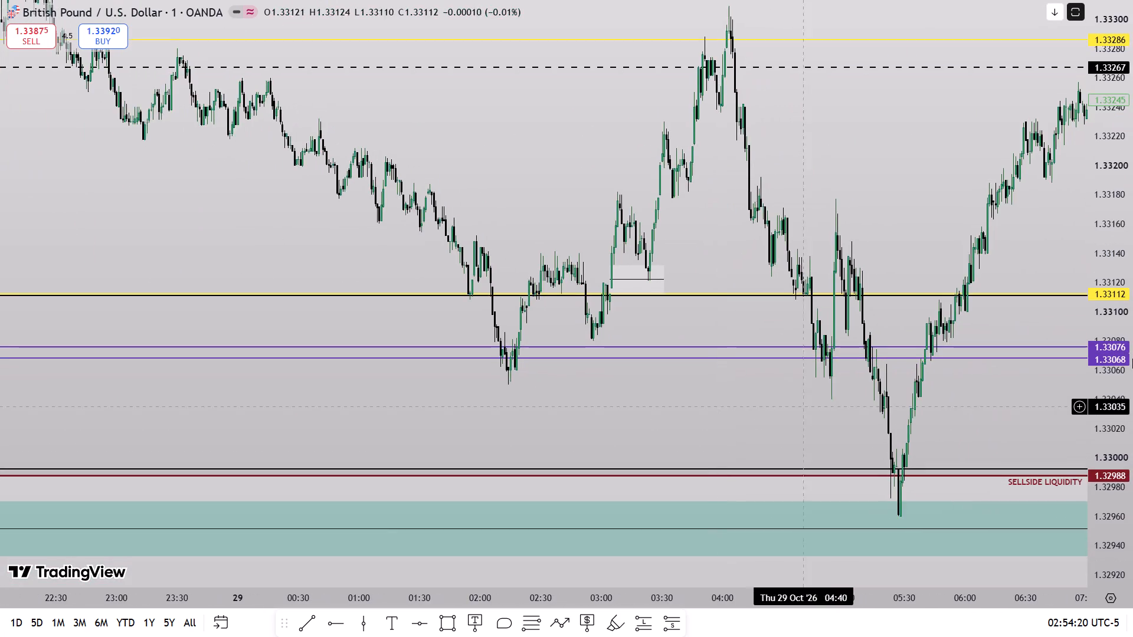
{"action": "left_click_drag", "start_coordinate": [1132, 336], "coordinate": [1122, 423]}
{"action": "scroll", "coordinate": [547, 405], "scroll_direction": "down", "scroll_amount": 4}
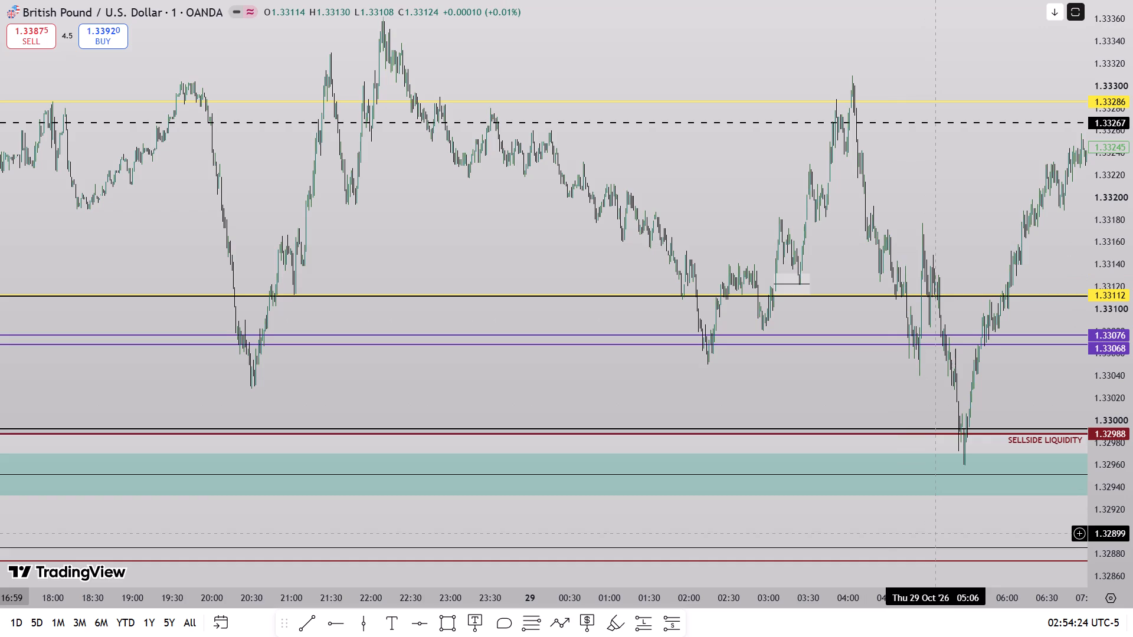
{"action": "left_click_drag", "start_coordinate": [940, 227], "coordinate": [600, 252]}
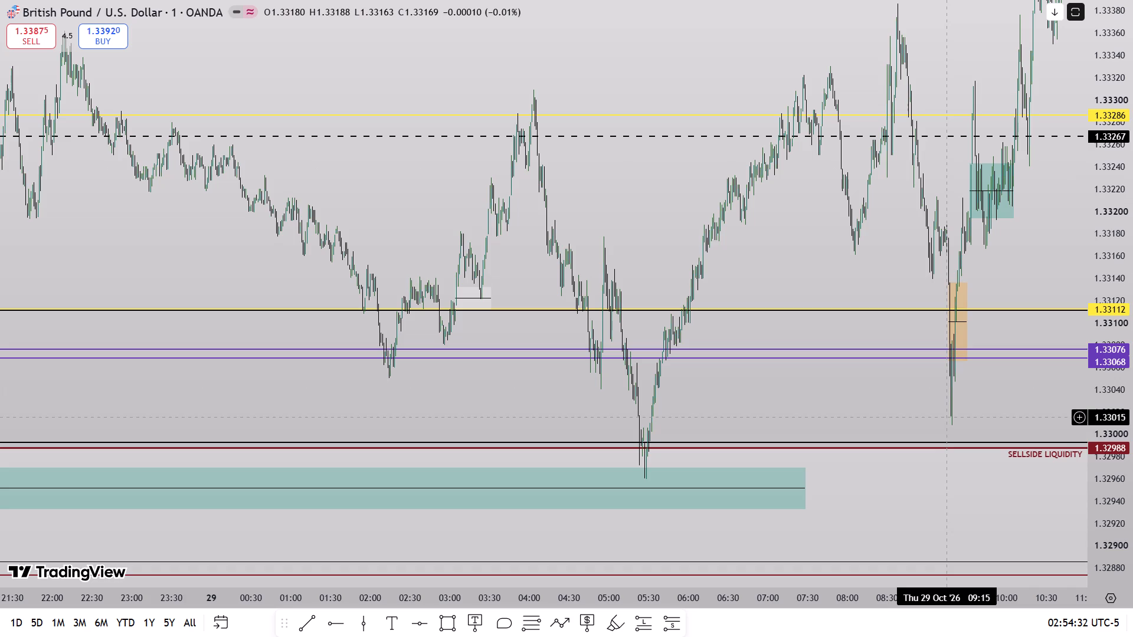
{"action": "left_click_drag", "start_coordinate": [1132, 209], "coordinate": [1132, 332]}
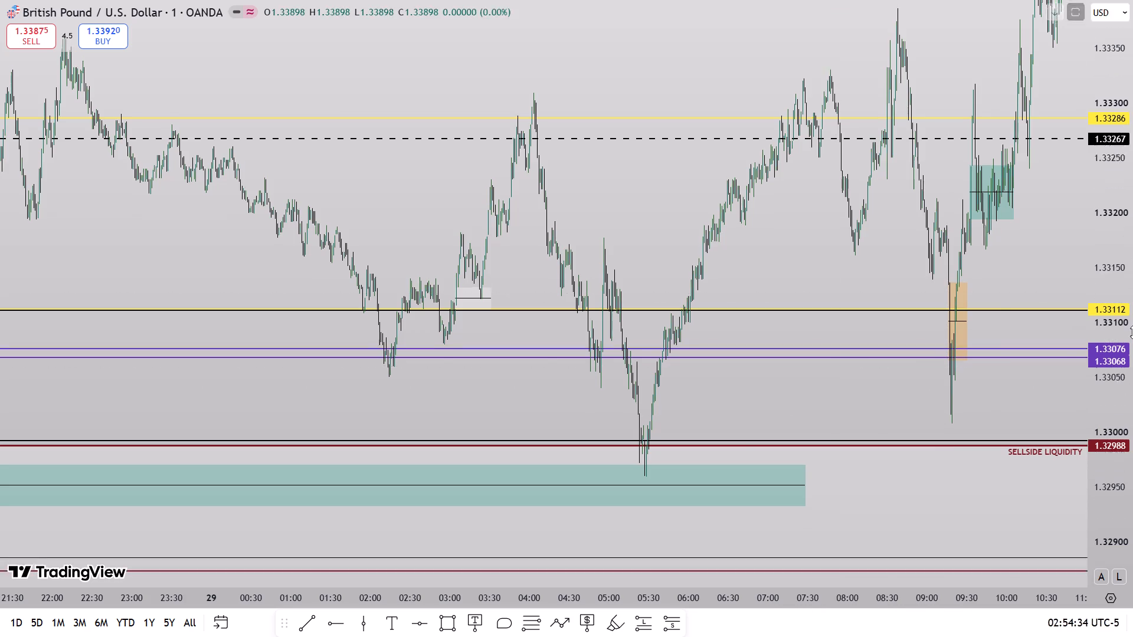
{"action": "left_click_drag", "start_coordinate": [1132, 332], "coordinate": [1094, 431]}
{"action": "scroll", "coordinate": [993, 455], "scroll_direction": "down", "scroll_amount": 17}
{"action": "left_click_drag", "start_coordinate": [977, 241], "coordinate": [782, 280]}
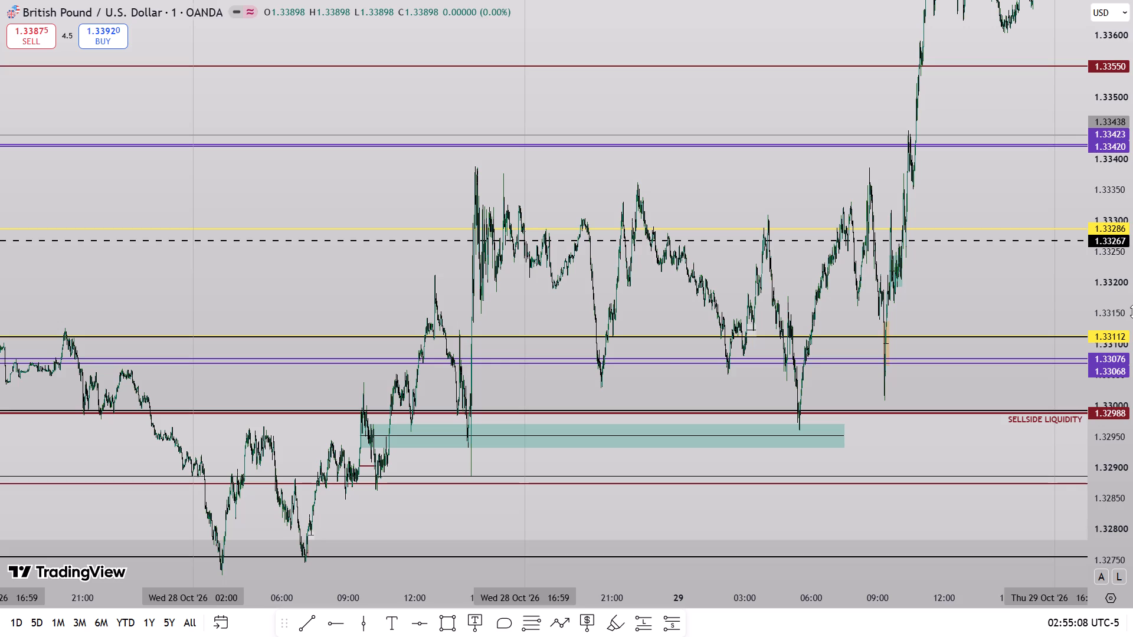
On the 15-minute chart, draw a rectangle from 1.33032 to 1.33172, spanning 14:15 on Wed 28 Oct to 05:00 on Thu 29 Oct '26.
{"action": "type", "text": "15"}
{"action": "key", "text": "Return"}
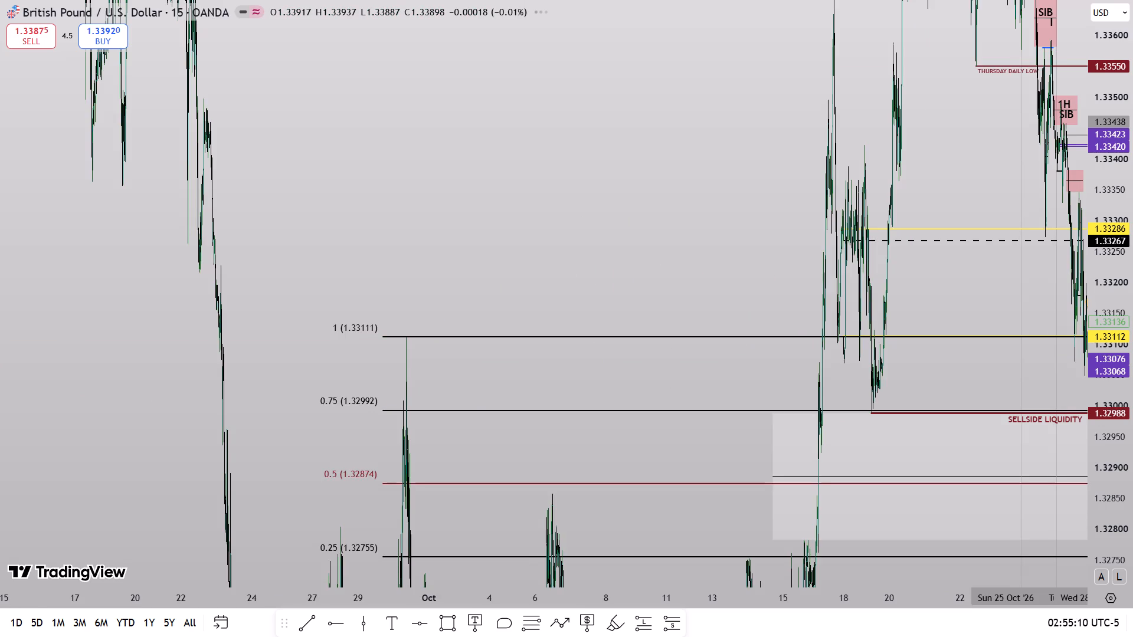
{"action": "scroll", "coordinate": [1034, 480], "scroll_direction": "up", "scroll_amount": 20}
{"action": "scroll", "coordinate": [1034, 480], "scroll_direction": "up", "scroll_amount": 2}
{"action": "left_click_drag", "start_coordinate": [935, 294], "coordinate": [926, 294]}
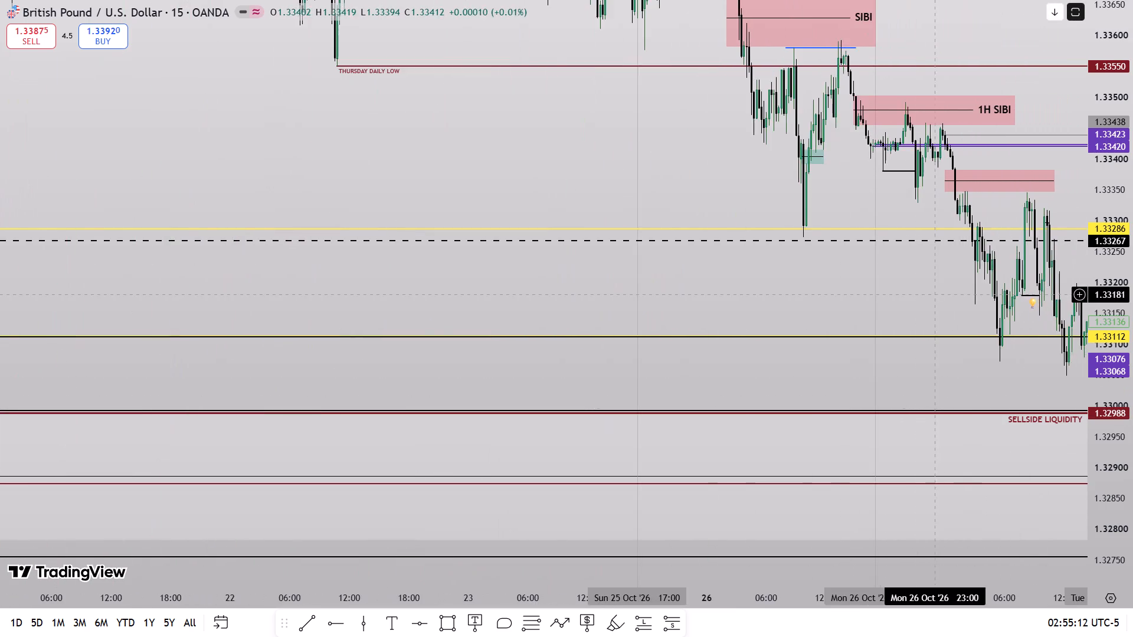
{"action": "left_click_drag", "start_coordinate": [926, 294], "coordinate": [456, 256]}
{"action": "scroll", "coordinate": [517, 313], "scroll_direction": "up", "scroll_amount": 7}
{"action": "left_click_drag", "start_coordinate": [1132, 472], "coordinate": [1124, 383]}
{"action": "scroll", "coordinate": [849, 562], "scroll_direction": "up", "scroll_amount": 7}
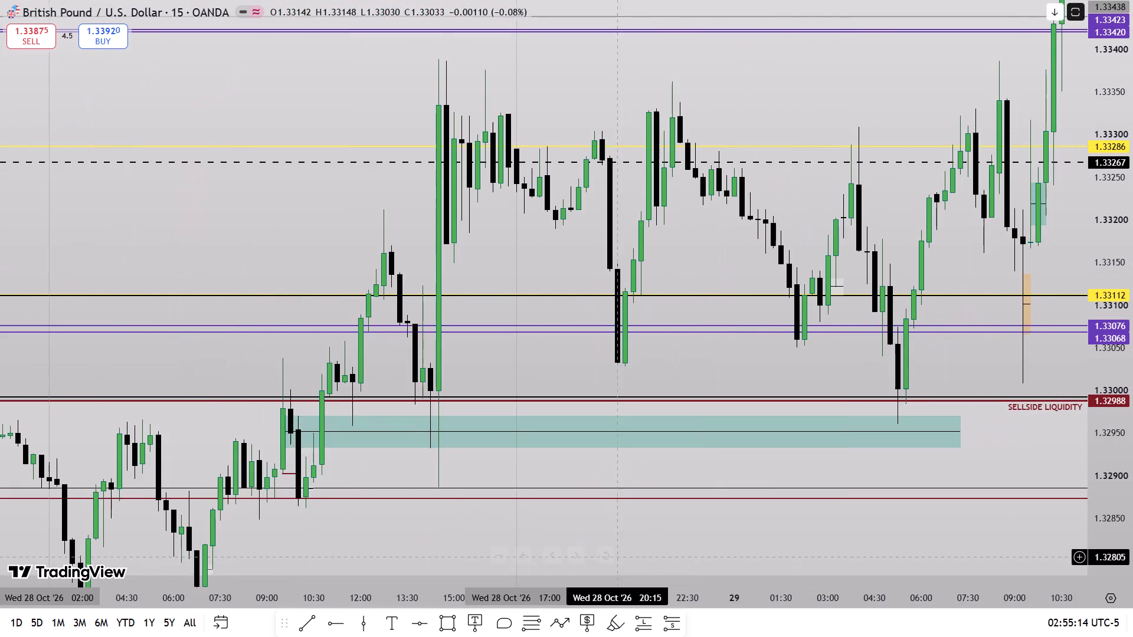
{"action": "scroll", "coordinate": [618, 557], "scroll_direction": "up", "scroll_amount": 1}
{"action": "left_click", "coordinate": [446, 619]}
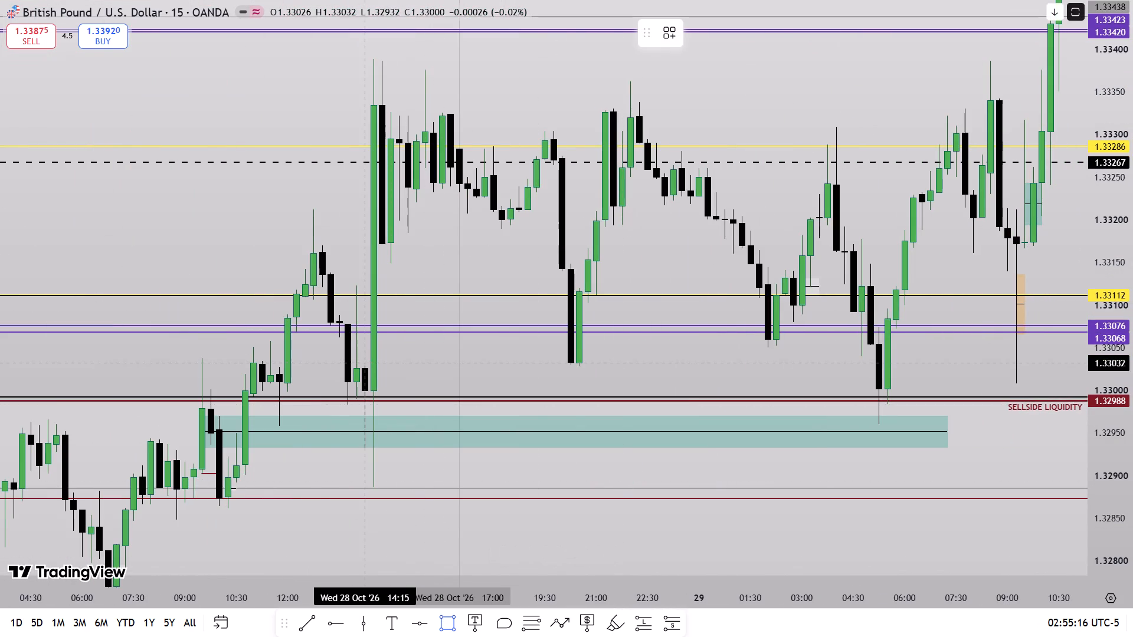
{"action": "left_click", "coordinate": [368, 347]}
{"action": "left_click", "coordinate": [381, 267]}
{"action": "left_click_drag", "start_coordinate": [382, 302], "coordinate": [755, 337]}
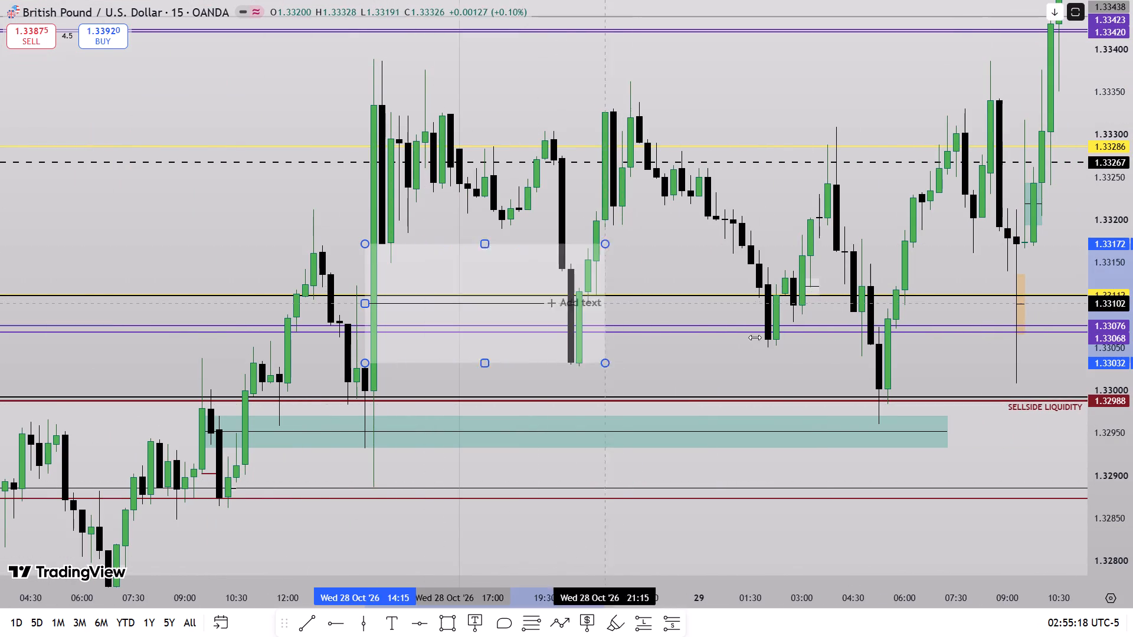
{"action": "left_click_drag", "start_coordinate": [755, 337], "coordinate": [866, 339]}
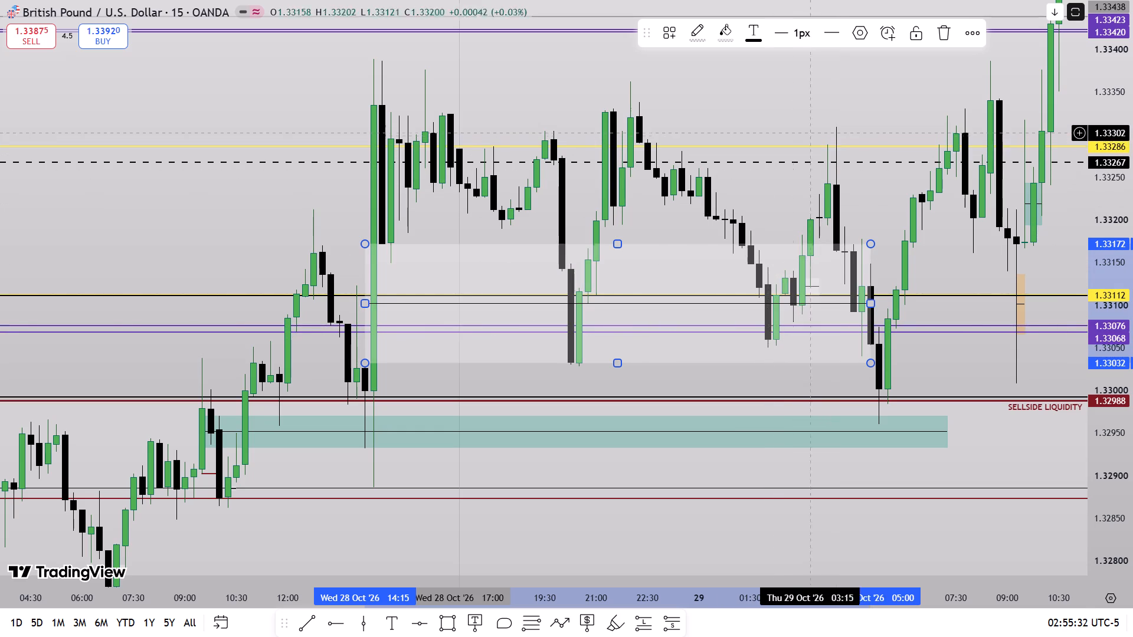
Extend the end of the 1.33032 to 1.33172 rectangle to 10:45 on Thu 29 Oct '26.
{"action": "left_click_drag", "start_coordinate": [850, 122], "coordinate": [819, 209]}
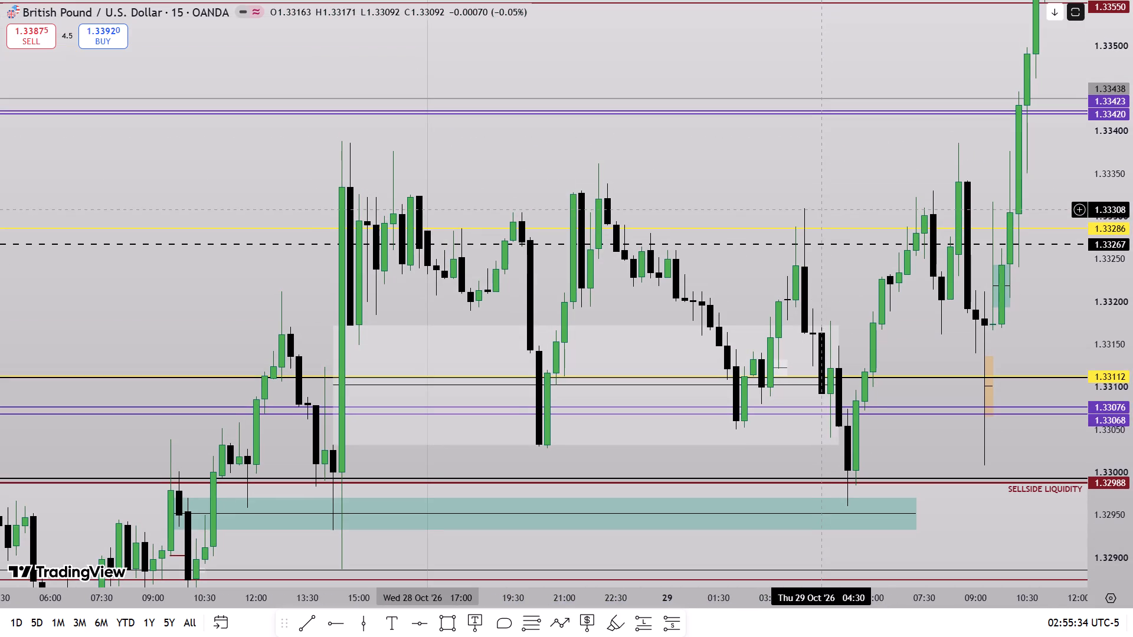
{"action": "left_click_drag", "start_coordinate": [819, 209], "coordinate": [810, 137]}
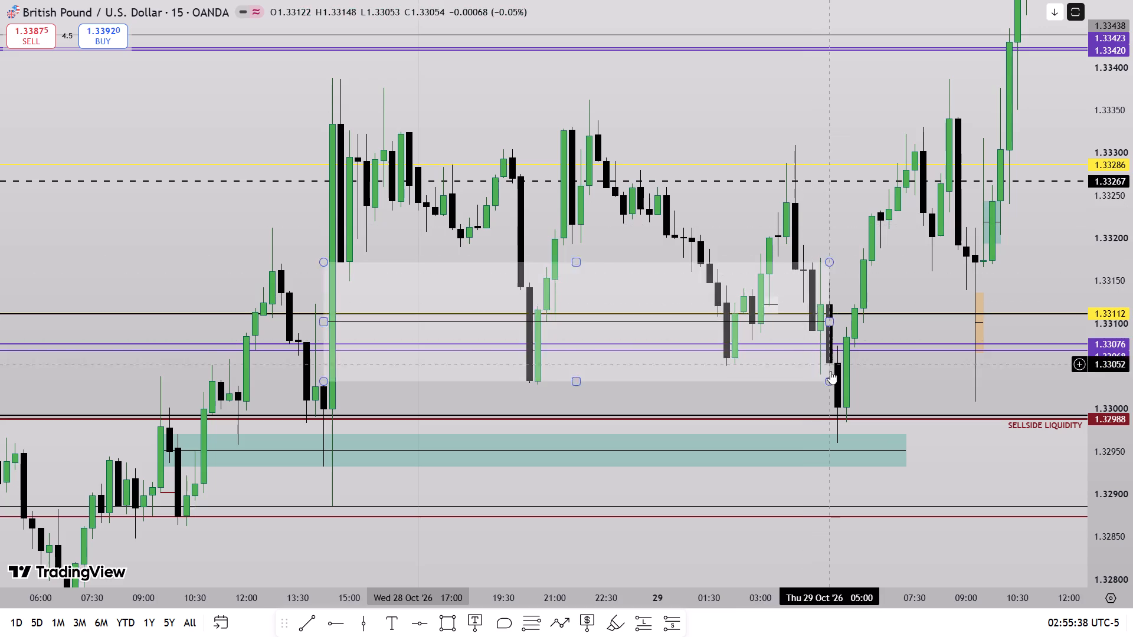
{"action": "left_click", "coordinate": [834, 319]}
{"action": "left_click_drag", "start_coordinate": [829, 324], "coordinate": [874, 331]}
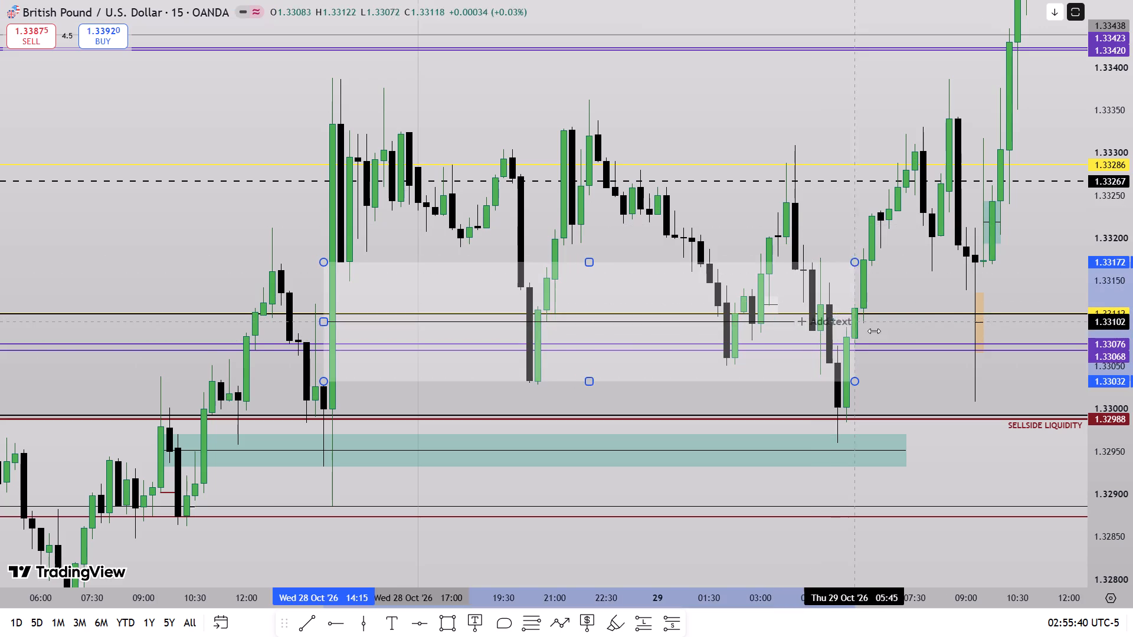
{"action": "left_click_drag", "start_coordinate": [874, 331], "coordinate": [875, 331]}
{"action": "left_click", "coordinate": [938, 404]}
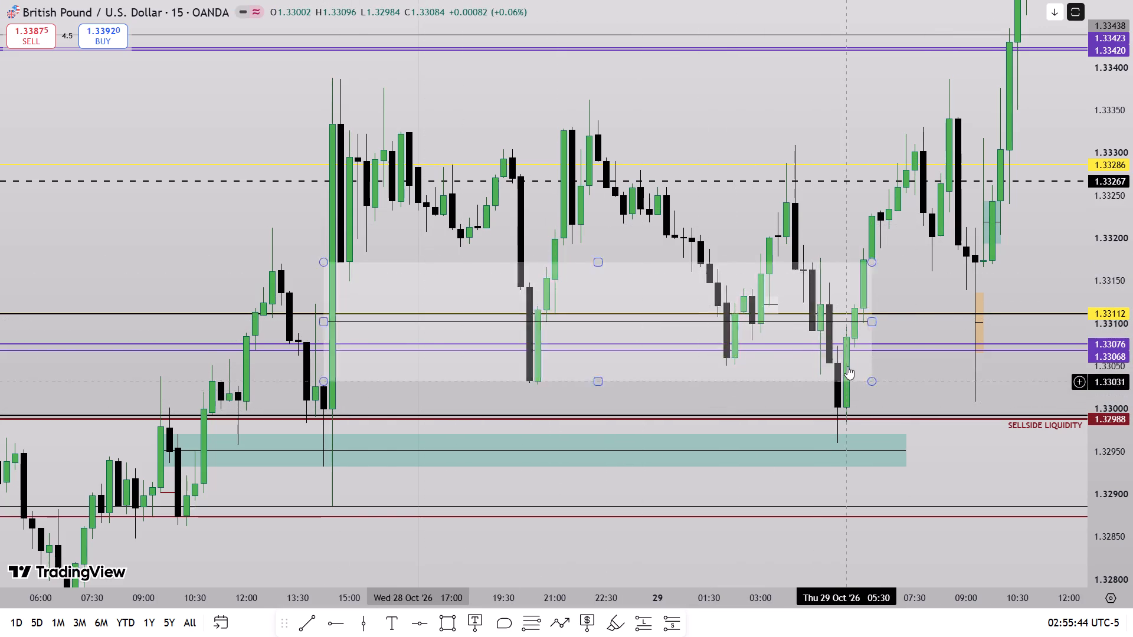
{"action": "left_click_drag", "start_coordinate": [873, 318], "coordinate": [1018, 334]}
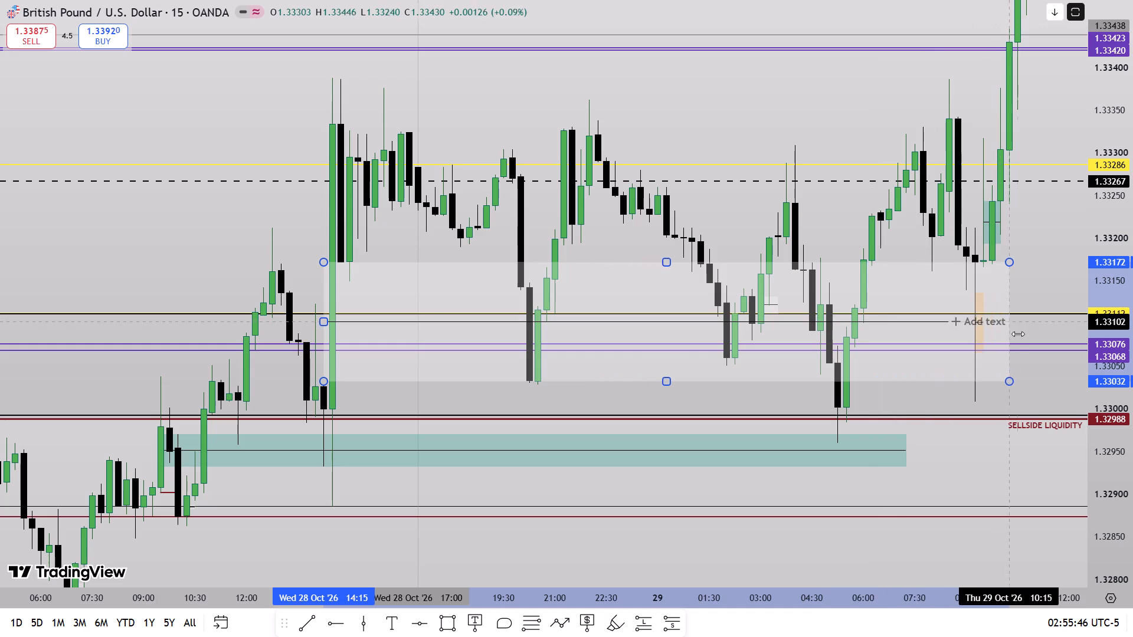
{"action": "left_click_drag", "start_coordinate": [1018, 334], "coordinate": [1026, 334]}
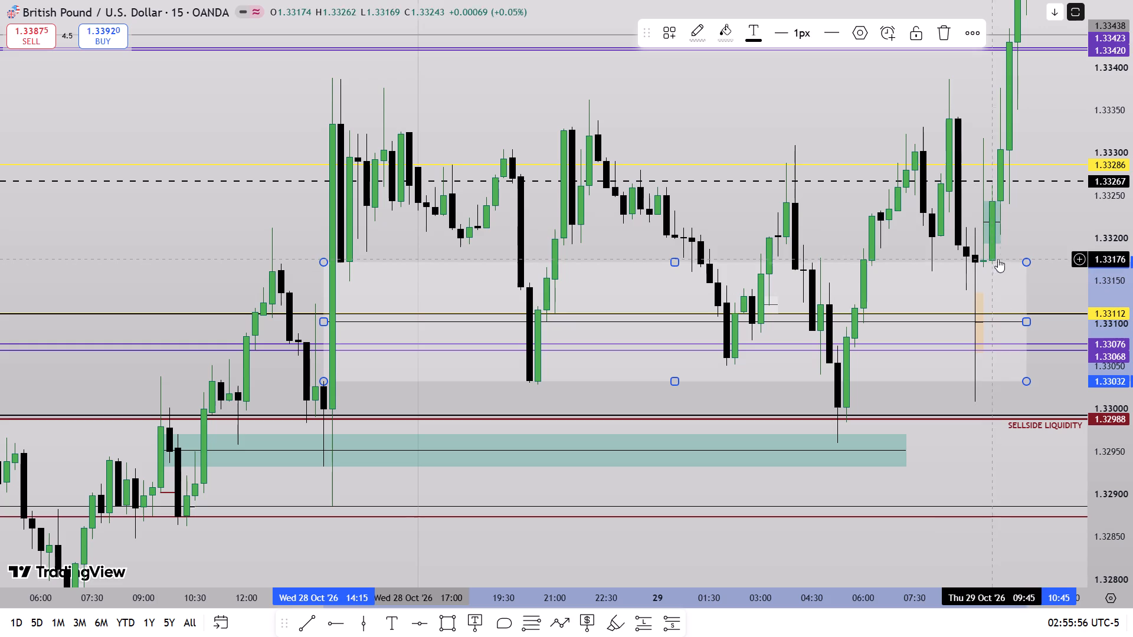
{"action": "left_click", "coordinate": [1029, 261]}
Examine price action around the 09:15 low on Thu 29 Oct '26 against the extended rectangle on the 15-minute and 5-minute charts.
{"action": "left_click_drag", "start_coordinate": [1067, 247], "coordinate": [967, 318]}
{"action": "left_click_drag", "start_coordinate": [1132, 427], "coordinate": [1132, 409]}
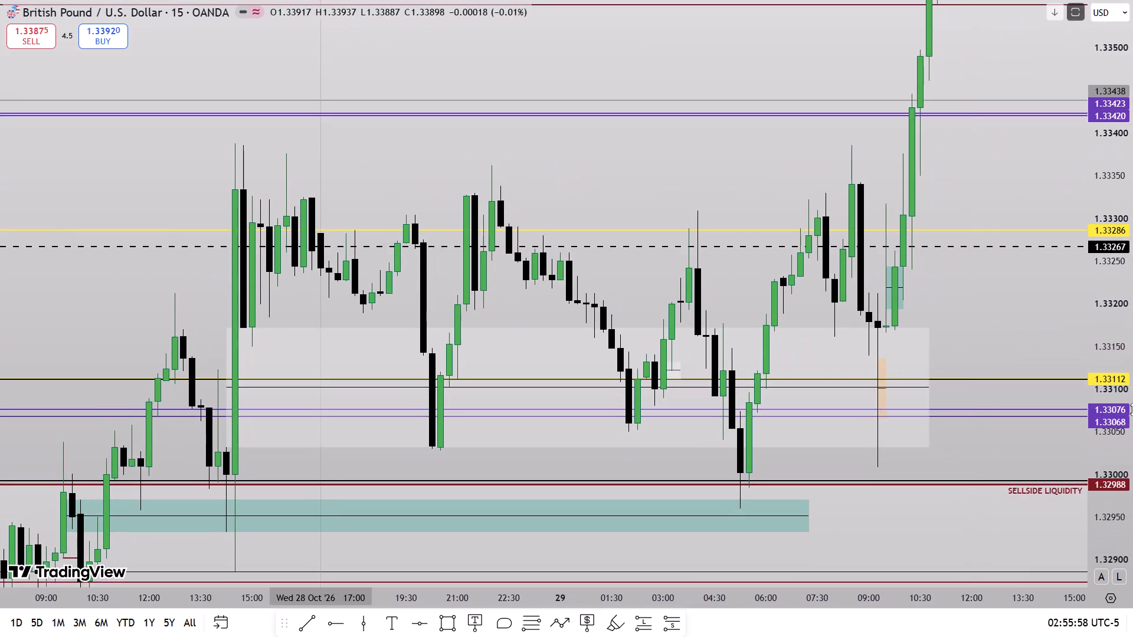
{"action": "left_click_drag", "start_coordinate": [1132, 409], "coordinate": [1132, 156]}
{"action": "left_click_drag", "start_coordinate": [1132, 334], "coordinate": [1132, 151]}
{"action": "left_click_drag", "start_coordinate": [1132, 151], "coordinate": [1127, 296]}
{"action": "left_click_drag", "start_coordinate": [1132, 236], "coordinate": [1122, 412]}
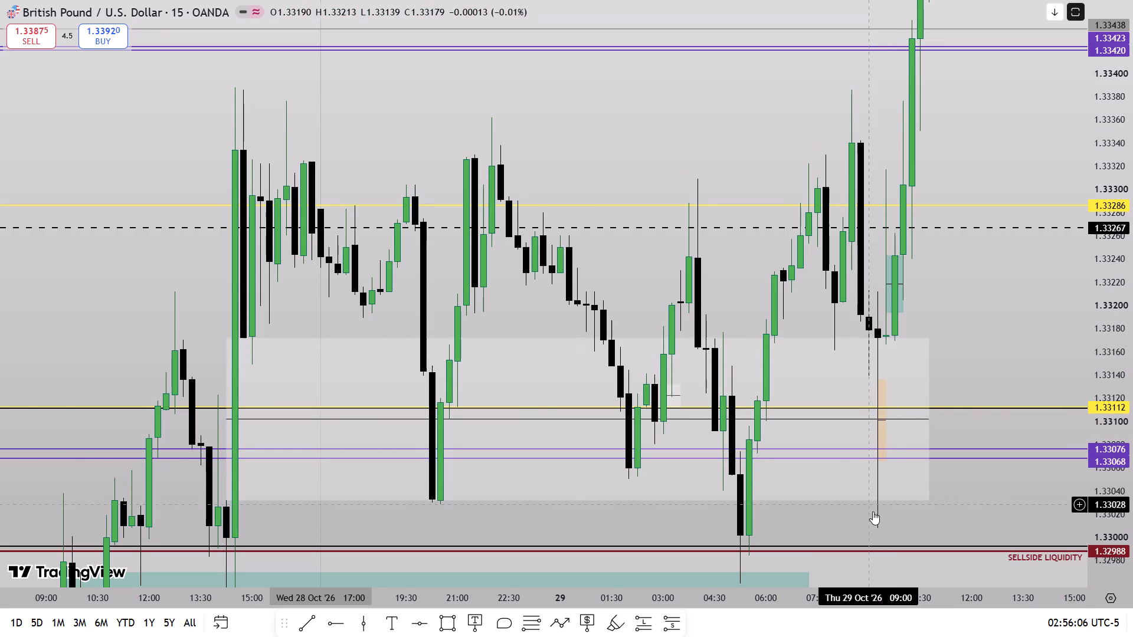
{"action": "key", "text": "6"}
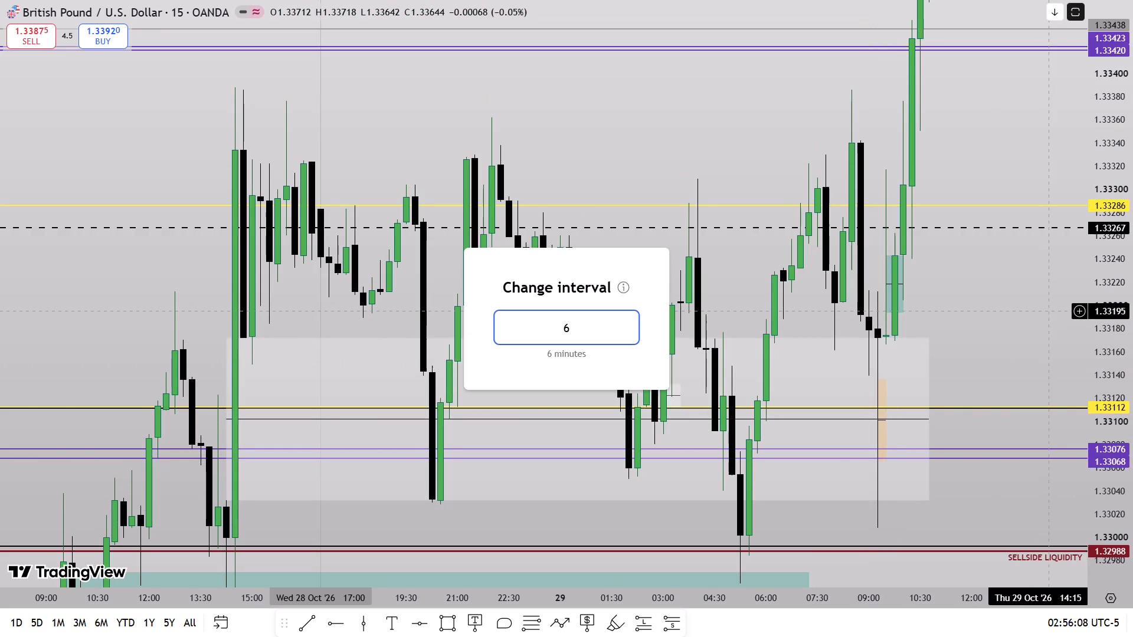
{"action": "key", "text": "BackSpace"}
{"action": "key", "text": "5"}
{"action": "key", "text": "Return"}
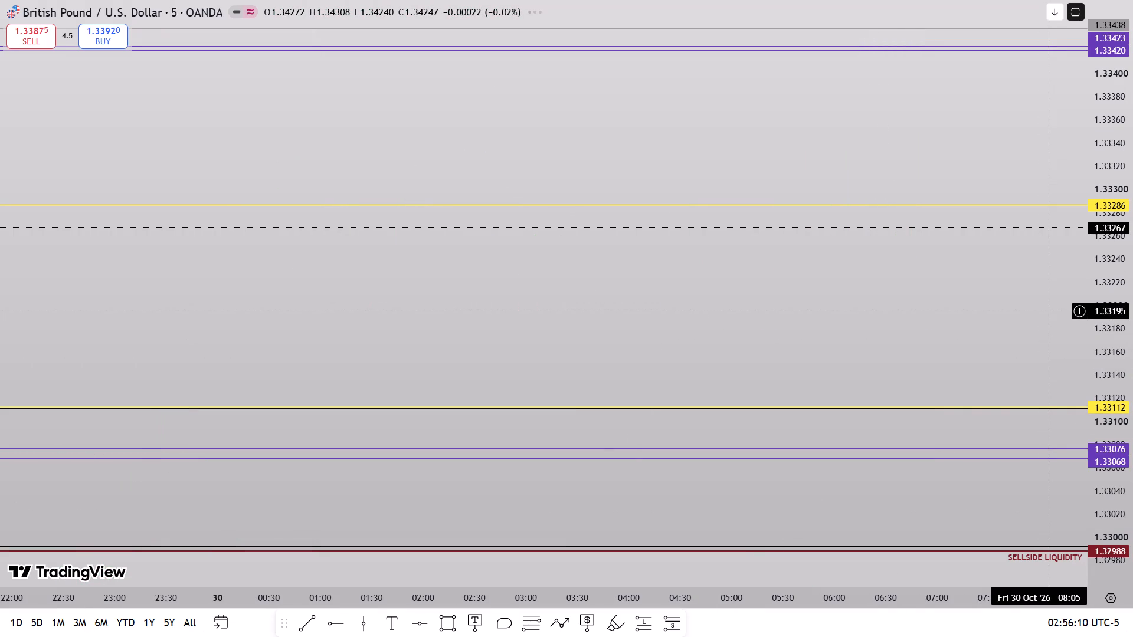
{"action": "scroll", "coordinate": [557, 379], "scroll_direction": "down", "scroll_amount": 12}
{"action": "left_click_drag", "start_coordinate": [463, 343], "coordinate": [538, 343]}
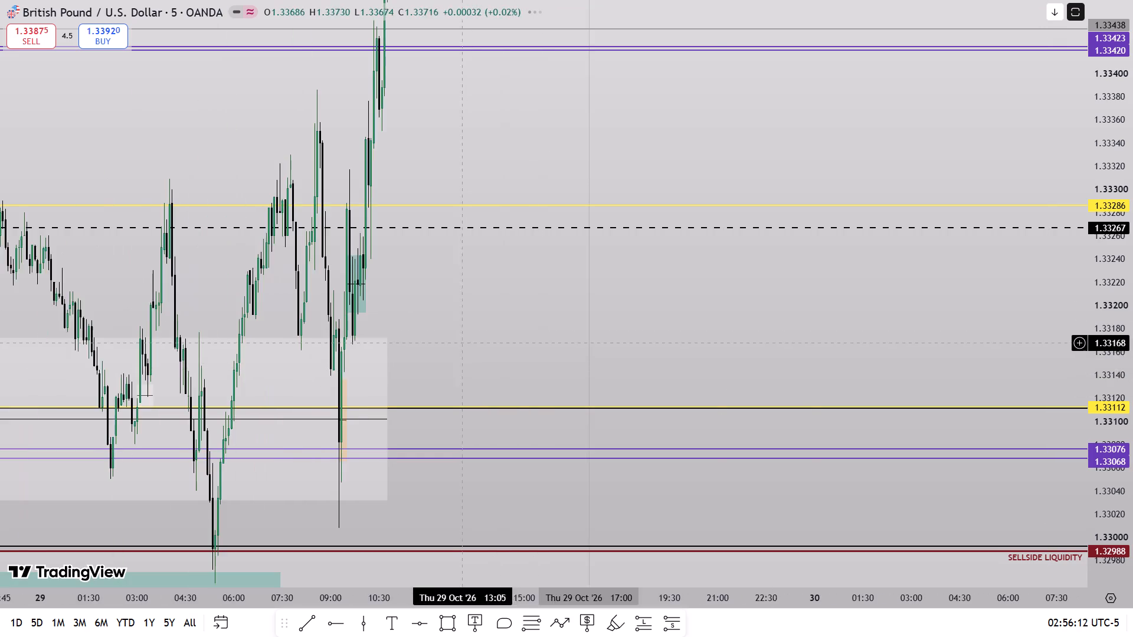
{"action": "left_click_drag", "start_coordinate": [538, 343], "coordinate": [1043, 338]}
{"action": "scroll", "coordinate": [841, 436], "scroll_direction": "up", "scroll_amount": 6}
On the 1-minute chart, place a long position at 09:30 on Thu 29 Oct '26 with entry 1.33172 and stop 1.33102.
{"action": "key", "text": "1"}
{"action": "key", "text": "Return"}
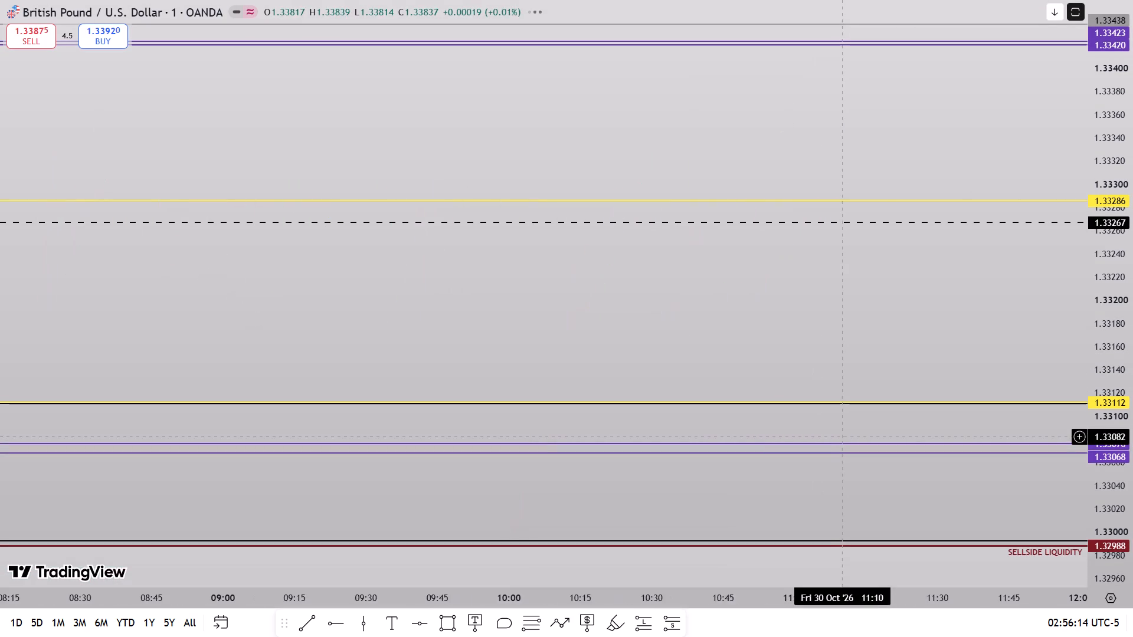
{"action": "scroll", "coordinate": [492, 452], "scroll_direction": "down", "scroll_amount": 20}
{"action": "scroll", "coordinate": [492, 452], "scroll_direction": "down", "scroll_amount": 19}
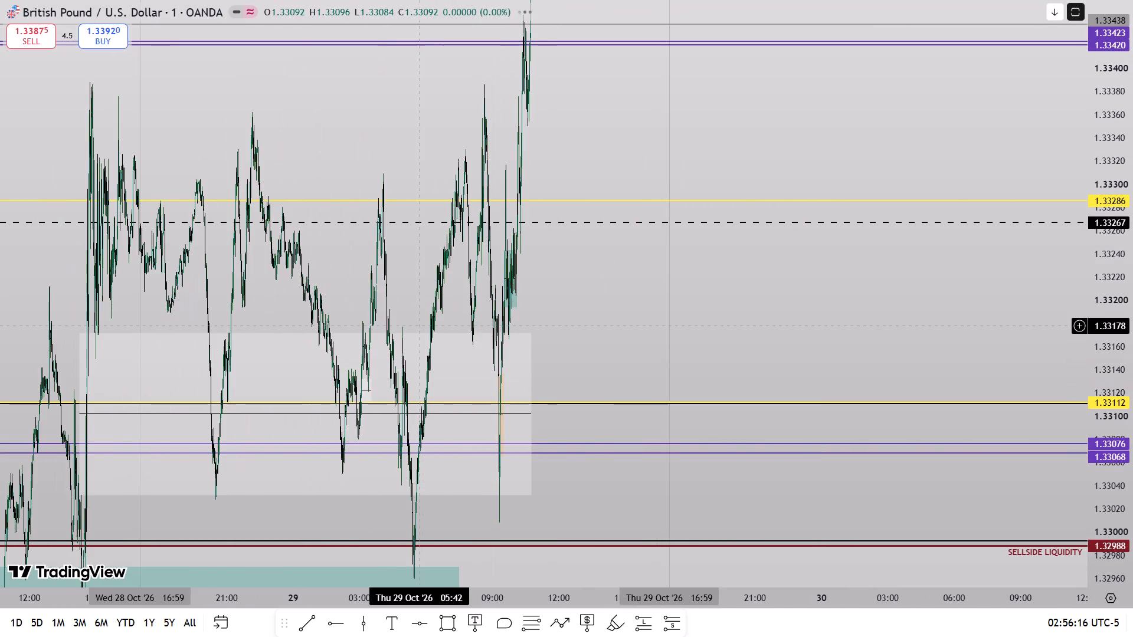
{"action": "left_click_drag", "start_coordinate": [443, 317], "coordinate": [929, 262]}
{"action": "scroll", "coordinate": [890, 438], "scroll_direction": "up", "scroll_amount": 20}
{"action": "scroll", "coordinate": [890, 438], "scroll_direction": "up", "scroll_amount": 7}
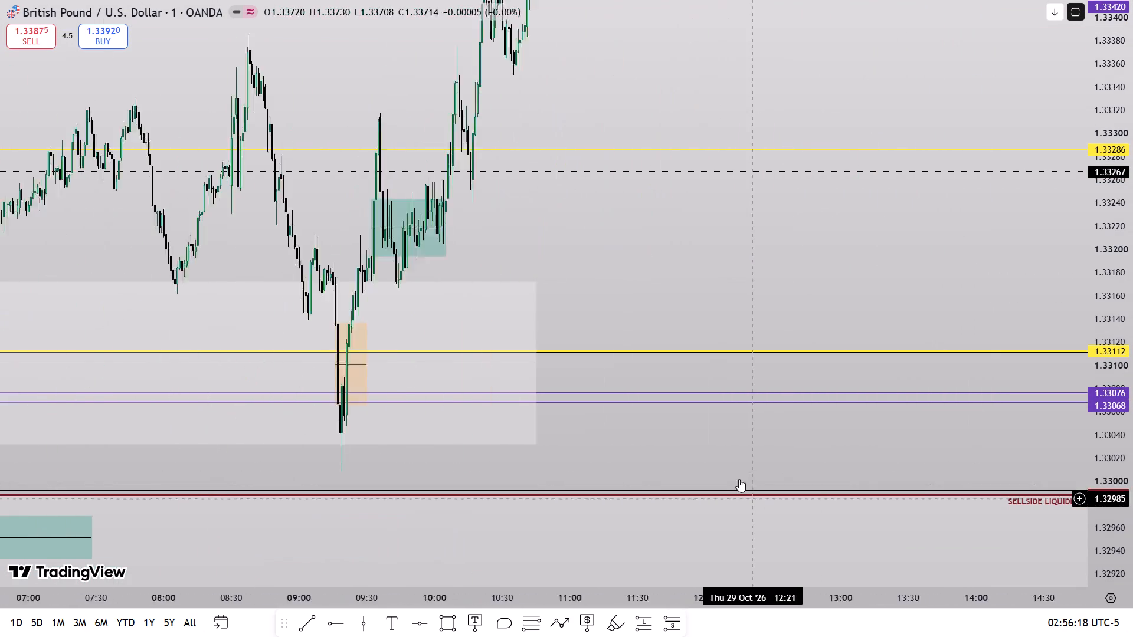
{"action": "left_click_drag", "start_coordinate": [630, 439], "coordinate": [1132, 393]}
{"action": "scroll", "coordinate": [713, 429], "scroll_direction": "up", "scroll_amount": 6}
{"action": "left_click_drag", "start_coordinate": [448, 429], "coordinate": [745, 445]}
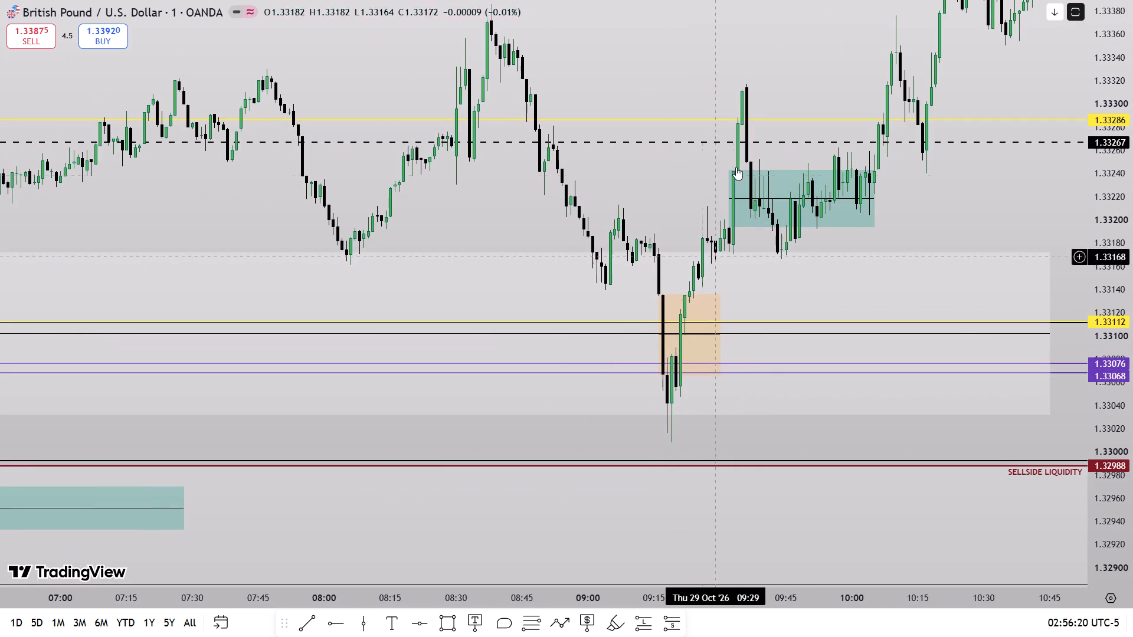
{"action": "left_click_drag", "start_coordinate": [1132, 481], "coordinate": [1132, 202]}
{"action": "scroll", "coordinate": [857, 374], "scroll_direction": "up", "scroll_amount": 7}
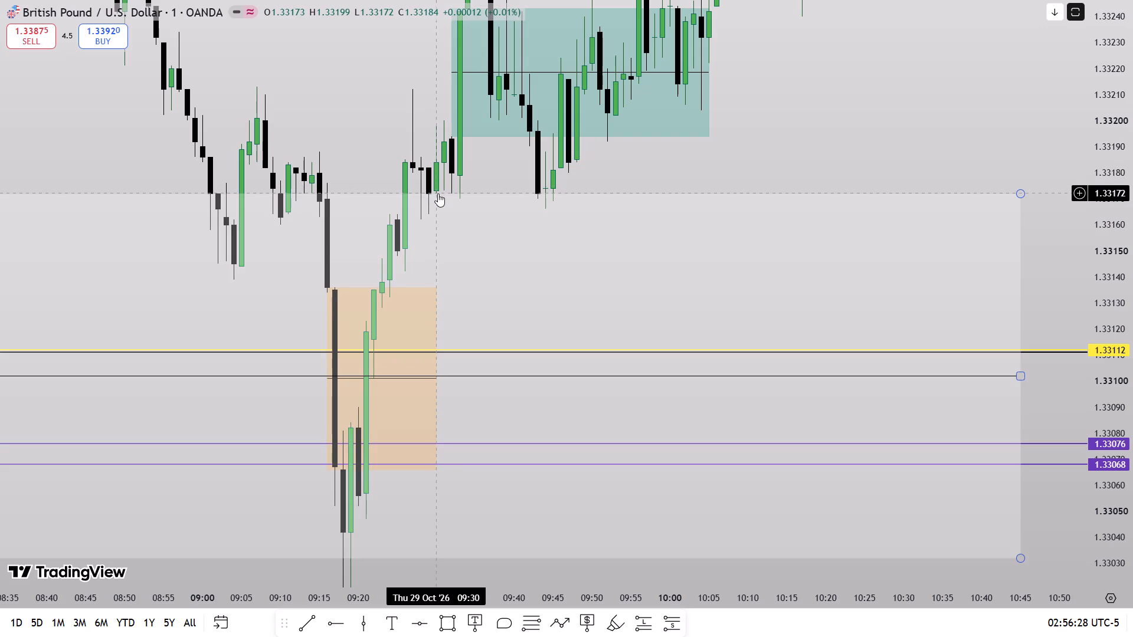
{"action": "left_click", "coordinate": [632, 623]}
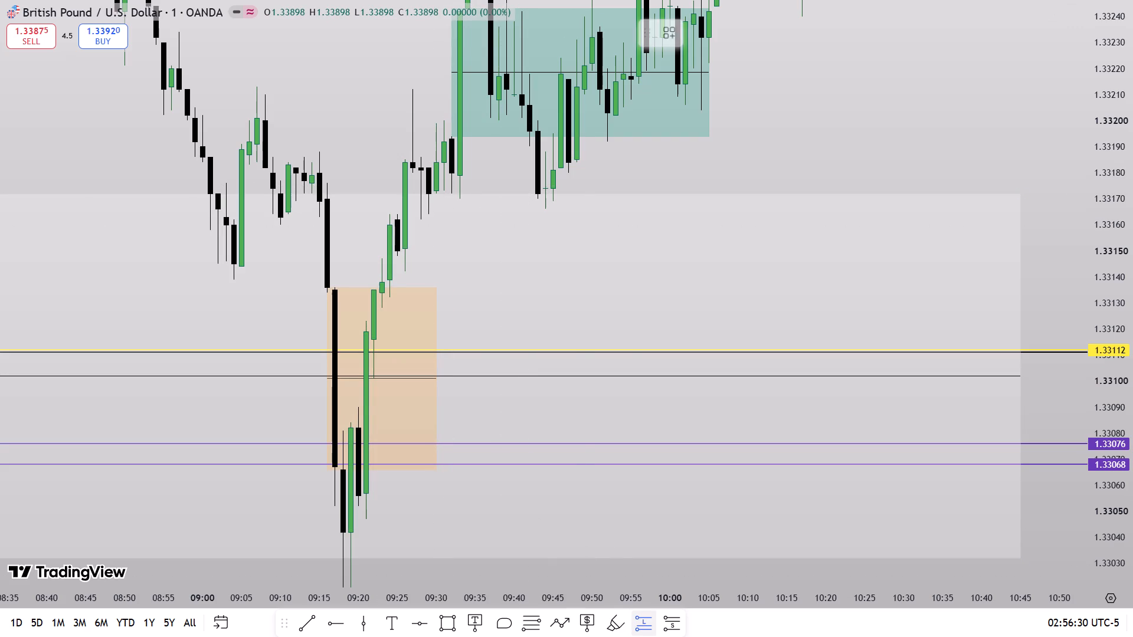
{"action": "left_click", "coordinate": [433, 200]}
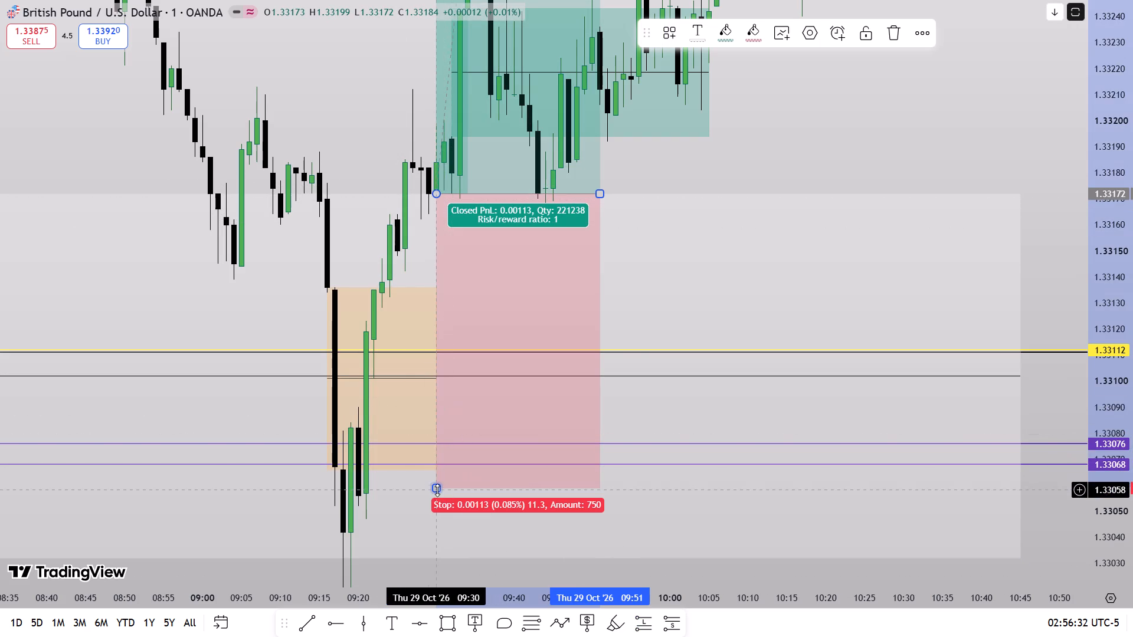
{"action": "left_click_drag", "start_coordinate": [436, 490], "coordinate": [487, 376]}
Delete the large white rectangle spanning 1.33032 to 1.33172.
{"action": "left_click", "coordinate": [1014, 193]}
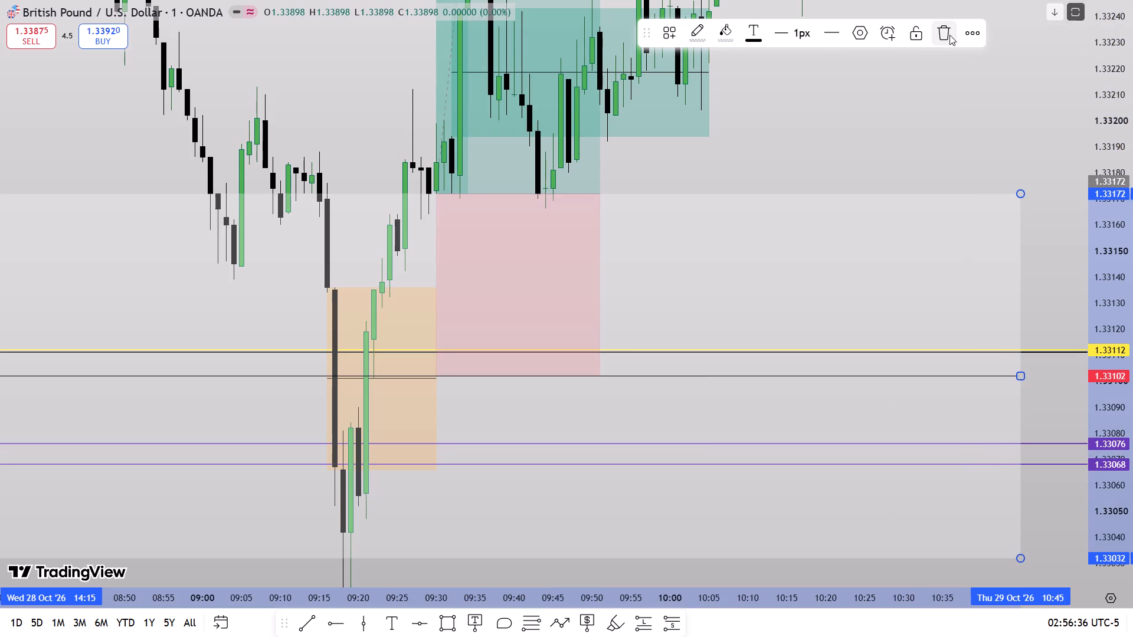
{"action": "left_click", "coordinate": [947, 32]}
Delete the orange rectangle around the low between about 09:16 and 09:30 on Thu 29 Oct '26.
{"action": "left_click_drag", "start_coordinate": [1132, 64], "coordinate": [1107, 385]}
{"action": "scroll", "coordinate": [884, 511], "scroll_direction": "down", "scroll_amount": 8}
{"action": "left_click", "coordinate": [779, 349]}
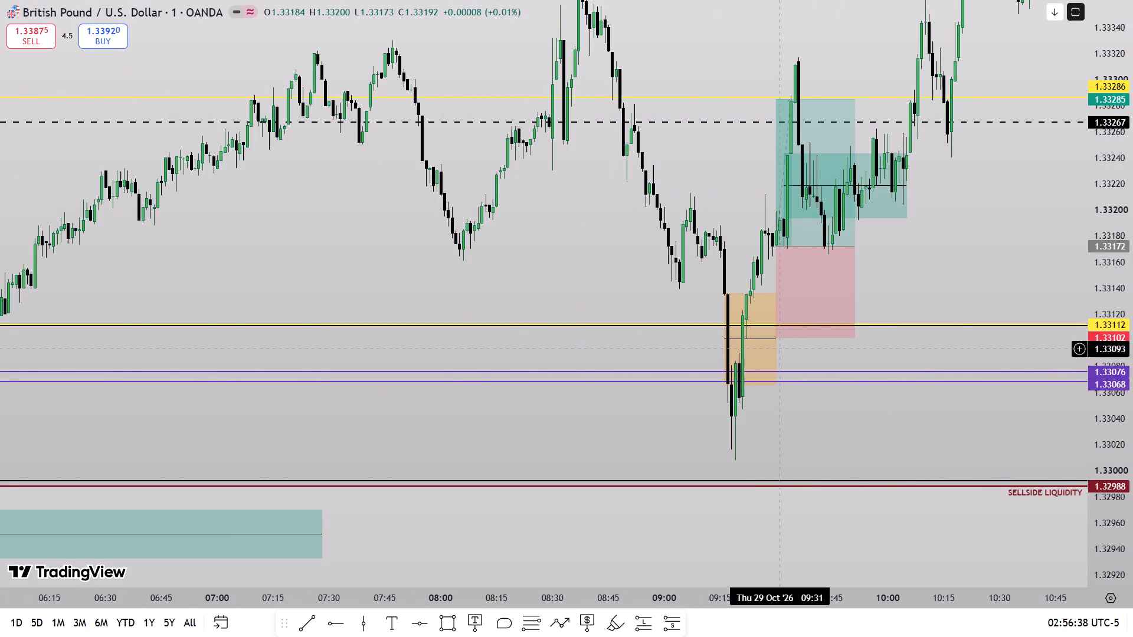
{"action": "left_click", "coordinate": [778, 353]}
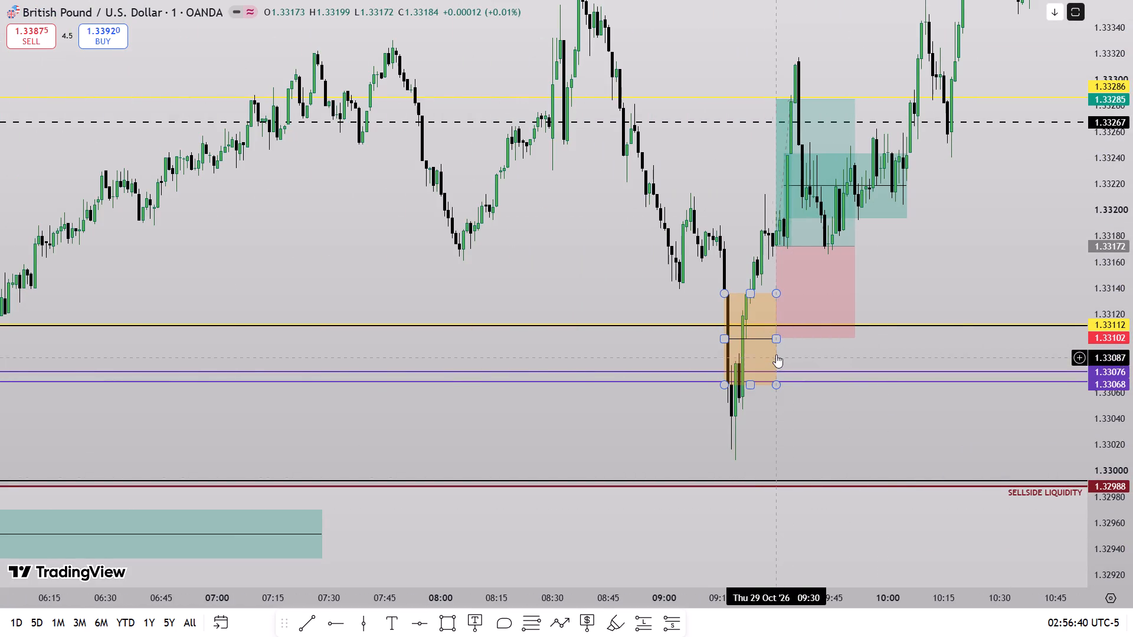
{"action": "left_click", "coordinate": [776, 353]}
{"action": "left_click", "coordinate": [948, 20]}
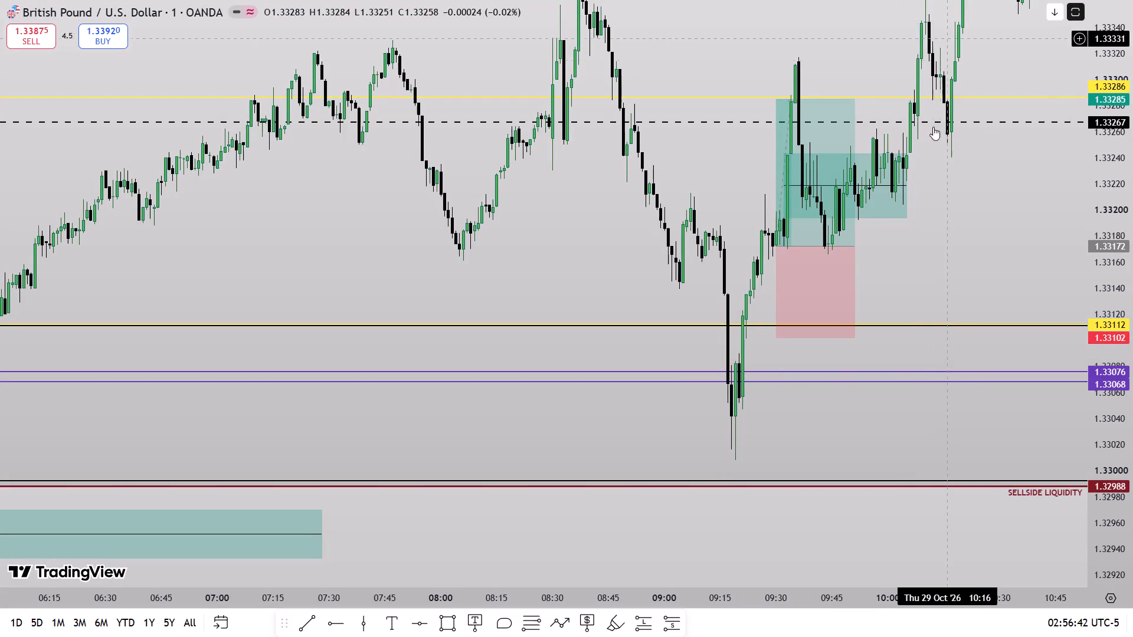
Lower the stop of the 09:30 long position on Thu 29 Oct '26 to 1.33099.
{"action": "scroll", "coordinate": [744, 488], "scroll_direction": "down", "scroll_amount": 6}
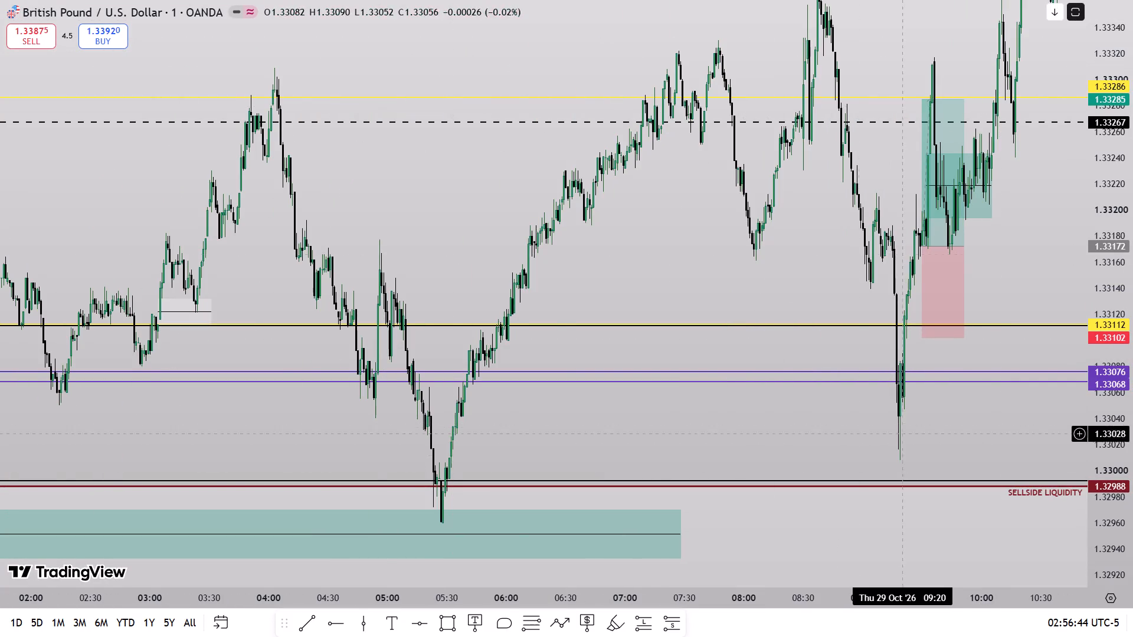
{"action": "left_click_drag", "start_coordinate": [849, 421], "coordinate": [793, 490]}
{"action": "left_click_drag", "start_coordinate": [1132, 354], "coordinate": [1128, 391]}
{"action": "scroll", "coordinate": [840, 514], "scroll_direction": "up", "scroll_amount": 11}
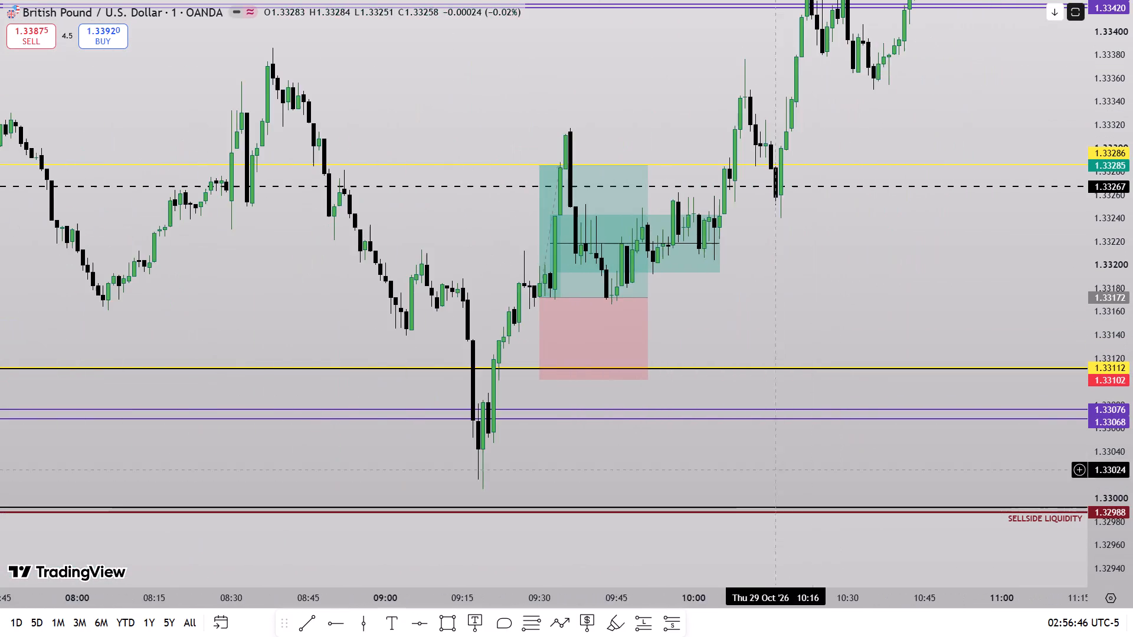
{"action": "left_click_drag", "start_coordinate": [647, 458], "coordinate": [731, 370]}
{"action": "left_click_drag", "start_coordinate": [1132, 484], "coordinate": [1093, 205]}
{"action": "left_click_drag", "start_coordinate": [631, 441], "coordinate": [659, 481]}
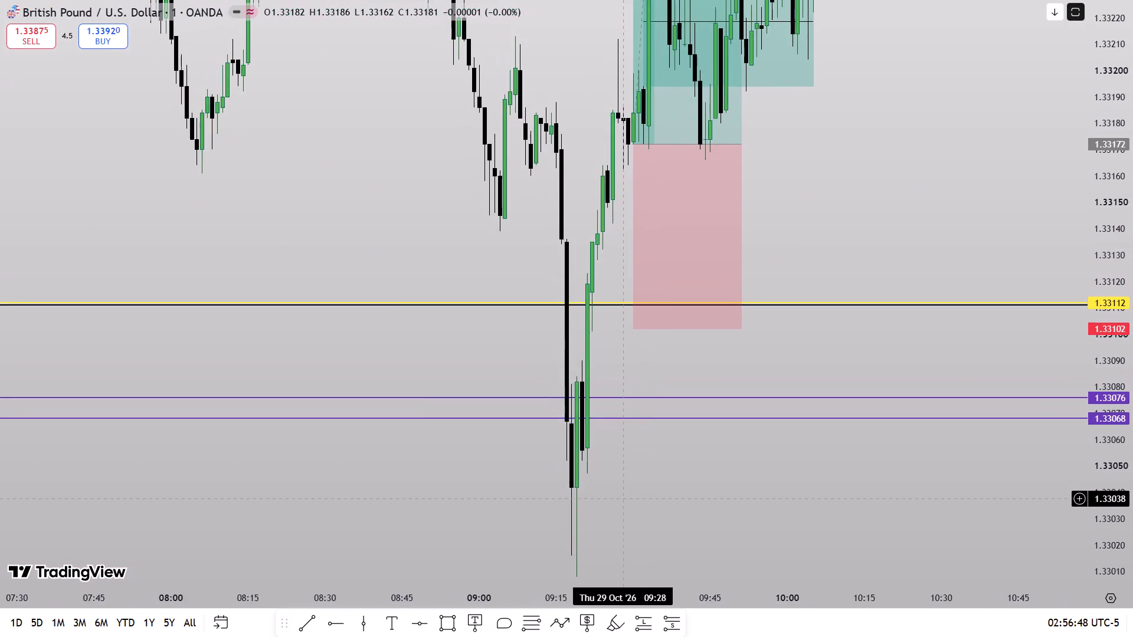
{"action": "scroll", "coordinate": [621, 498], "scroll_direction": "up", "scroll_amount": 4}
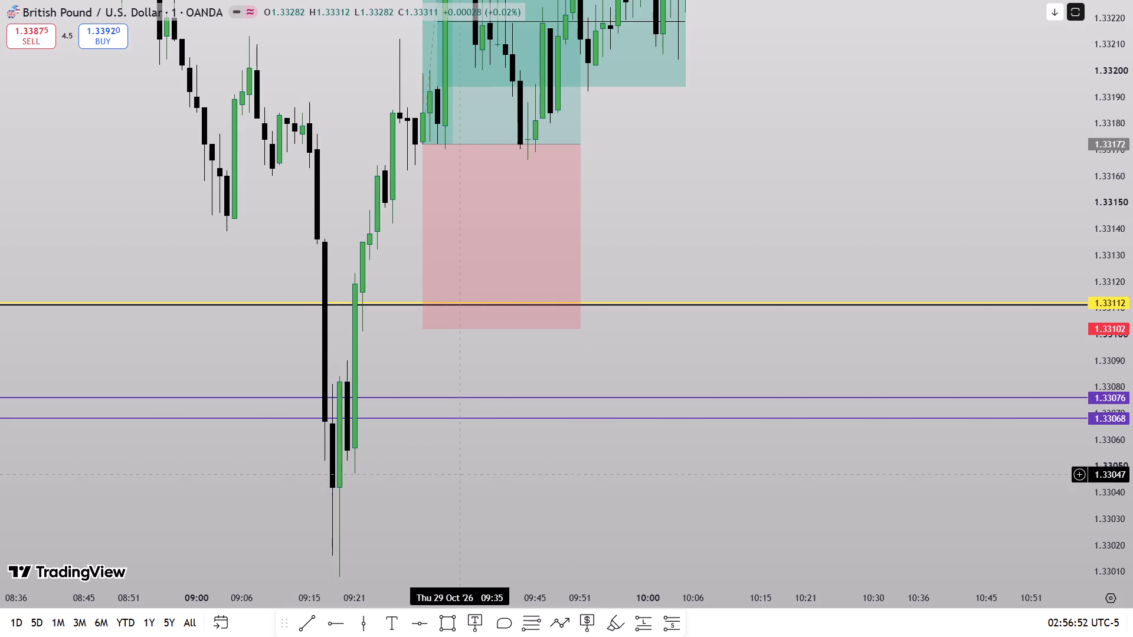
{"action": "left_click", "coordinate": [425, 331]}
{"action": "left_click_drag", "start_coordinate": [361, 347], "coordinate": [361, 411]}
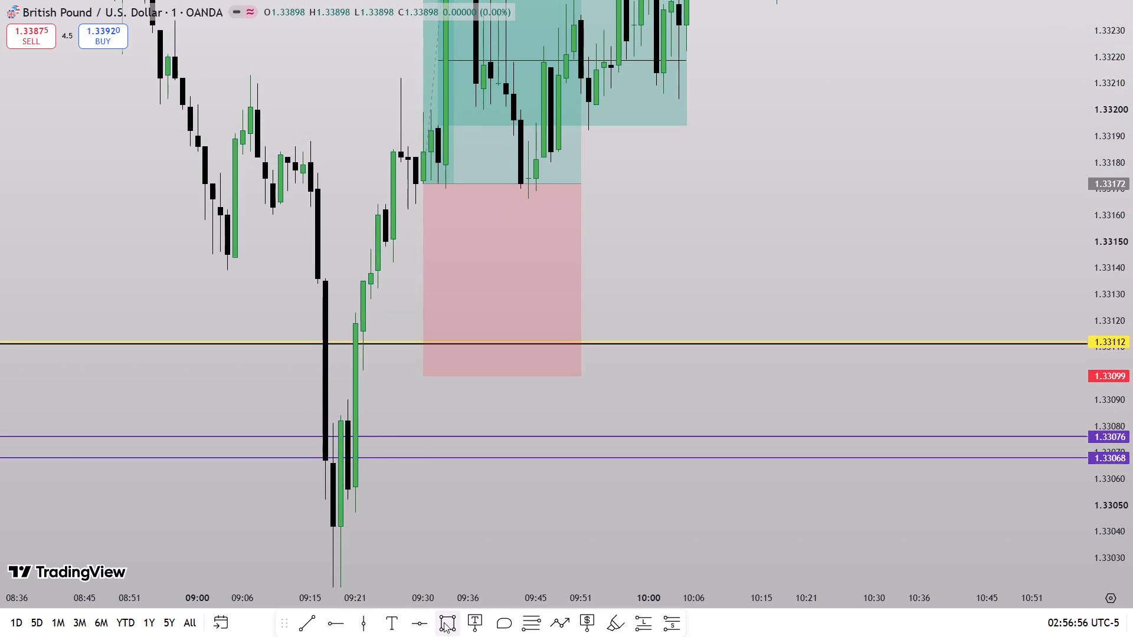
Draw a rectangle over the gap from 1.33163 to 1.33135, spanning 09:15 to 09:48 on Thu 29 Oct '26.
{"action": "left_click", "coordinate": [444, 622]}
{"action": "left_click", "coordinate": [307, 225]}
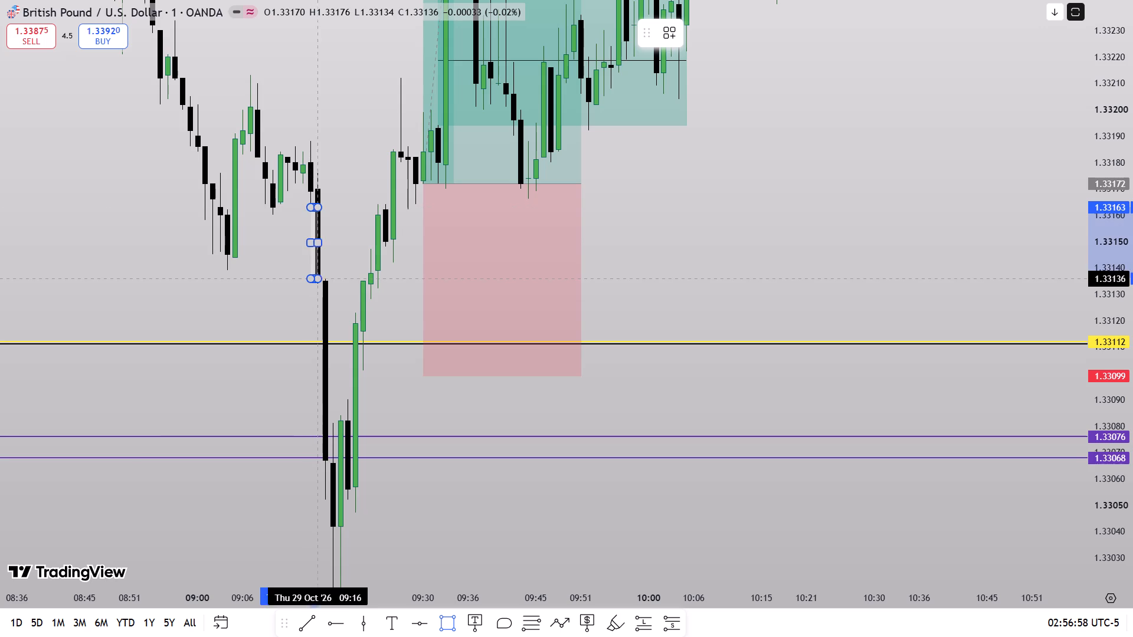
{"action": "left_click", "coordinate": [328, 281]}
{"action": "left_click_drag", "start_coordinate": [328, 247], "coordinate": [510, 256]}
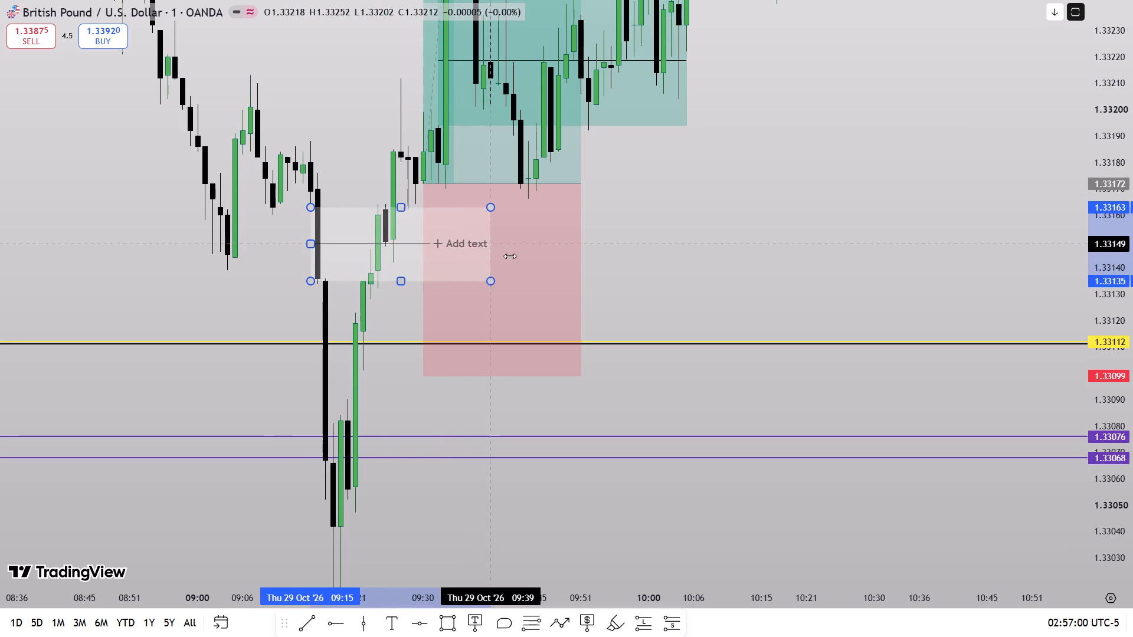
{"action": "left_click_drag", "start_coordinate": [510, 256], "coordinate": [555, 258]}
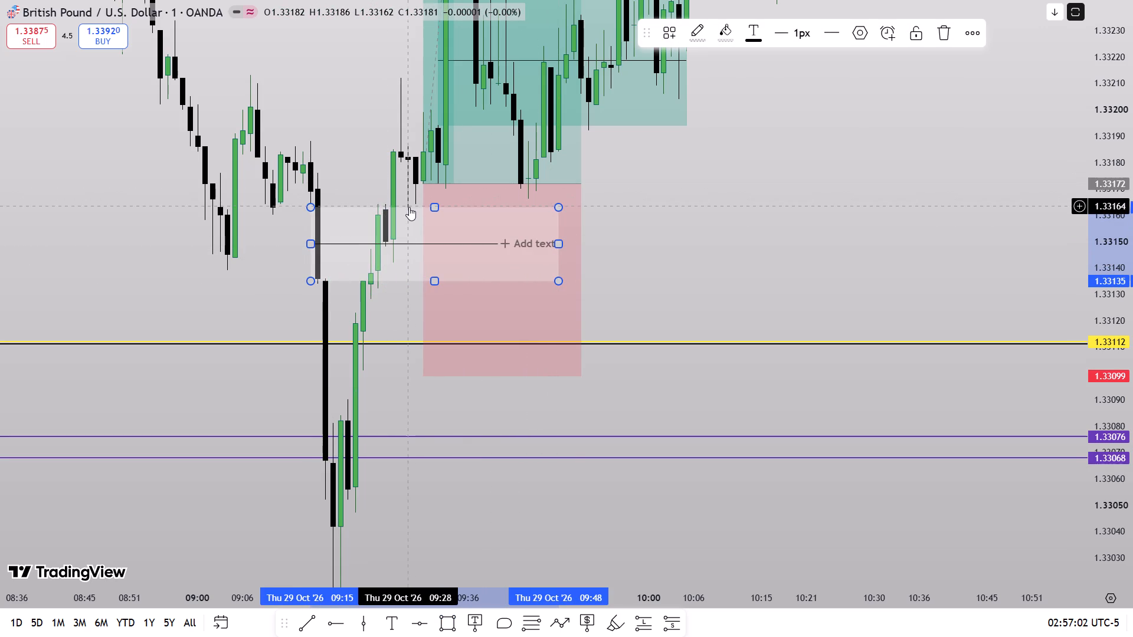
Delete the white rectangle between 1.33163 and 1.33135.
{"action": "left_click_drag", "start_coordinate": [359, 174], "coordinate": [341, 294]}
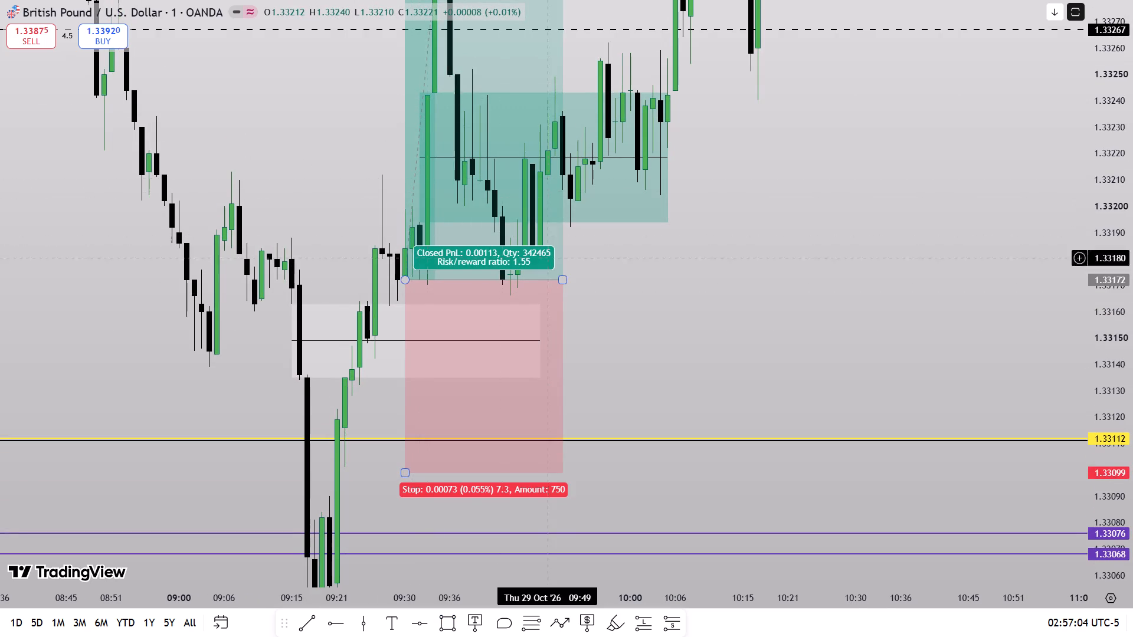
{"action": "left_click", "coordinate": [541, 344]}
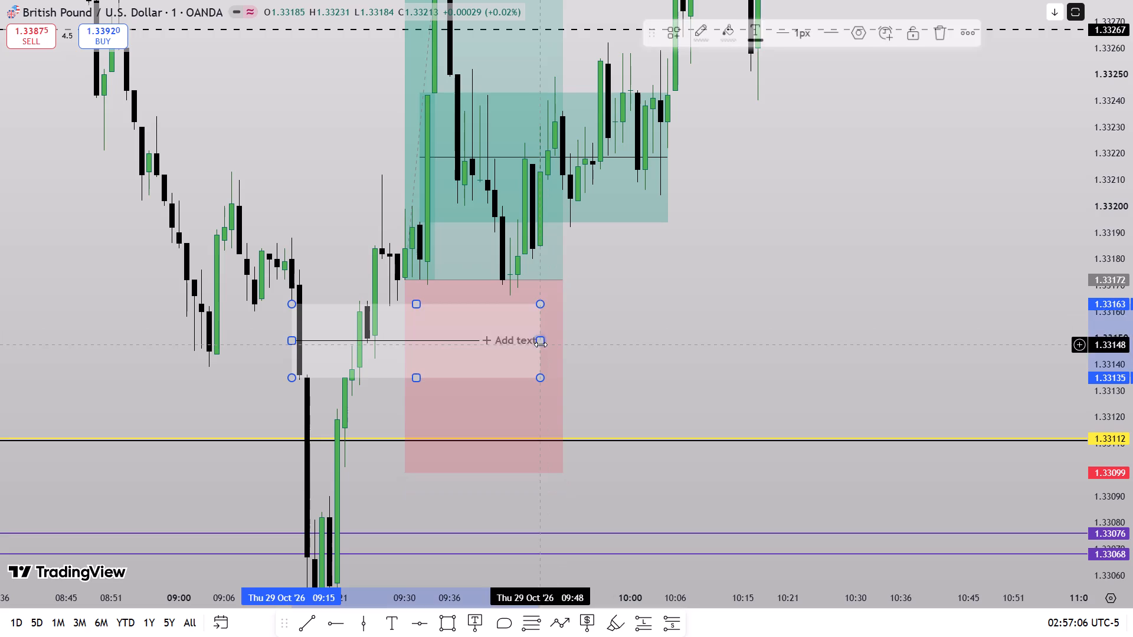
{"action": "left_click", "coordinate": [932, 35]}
Delete the long position with entry 1.33172 at 09:30 on Thu 29 Oct '26.
{"action": "left_click_drag", "start_coordinate": [1132, 31], "coordinate": [1113, 357]}
{"action": "scroll", "coordinate": [958, 360], "scroll_direction": "down", "scroll_amount": 6}
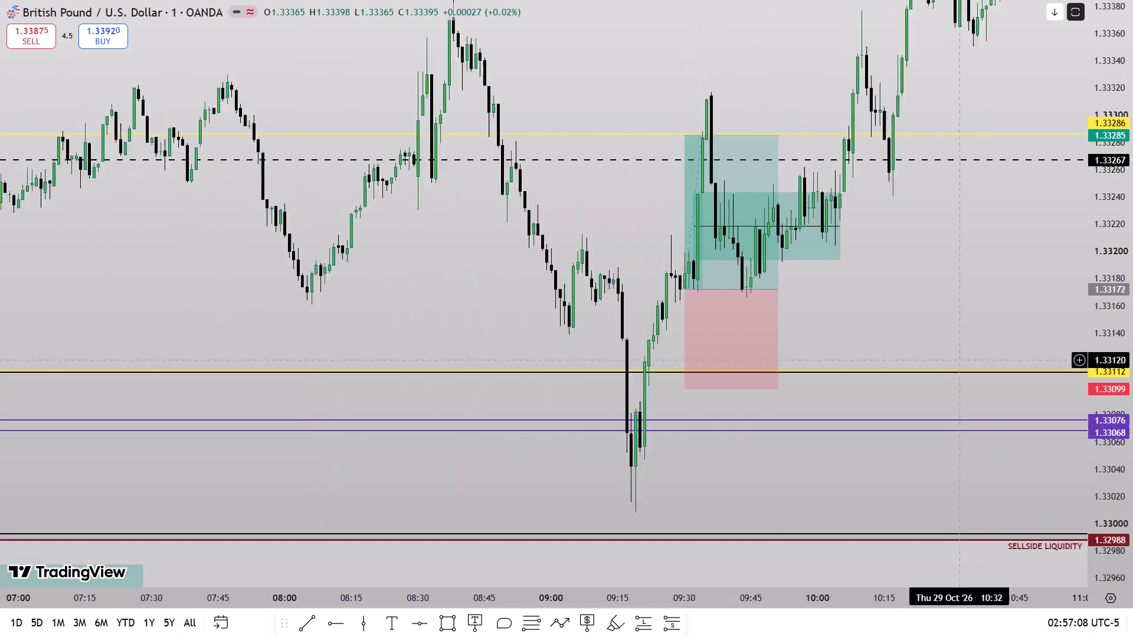
{"action": "left_click_drag", "start_coordinate": [880, 290], "coordinate": [609, 374]}
{"action": "left_click_drag", "start_coordinate": [1132, 269], "coordinate": [1055, 406]}
{"action": "scroll", "coordinate": [804, 404], "scroll_direction": "down", "scroll_amount": 6}
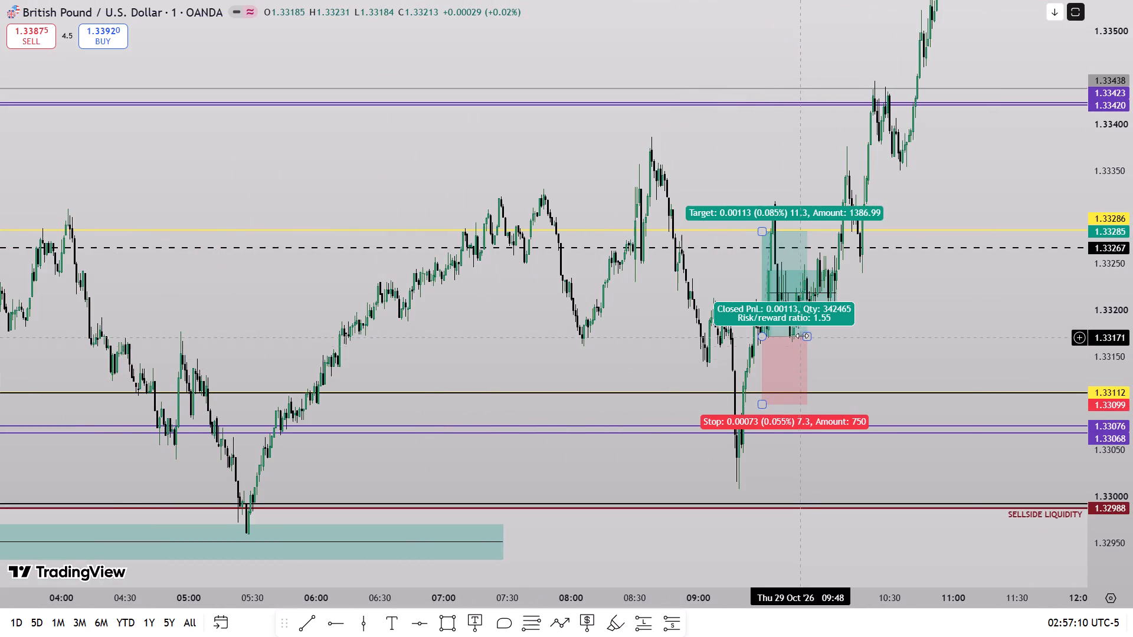
{"action": "left_click", "coordinate": [802, 336]}
{"action": "left_click", "coordinate": [899, 33]}
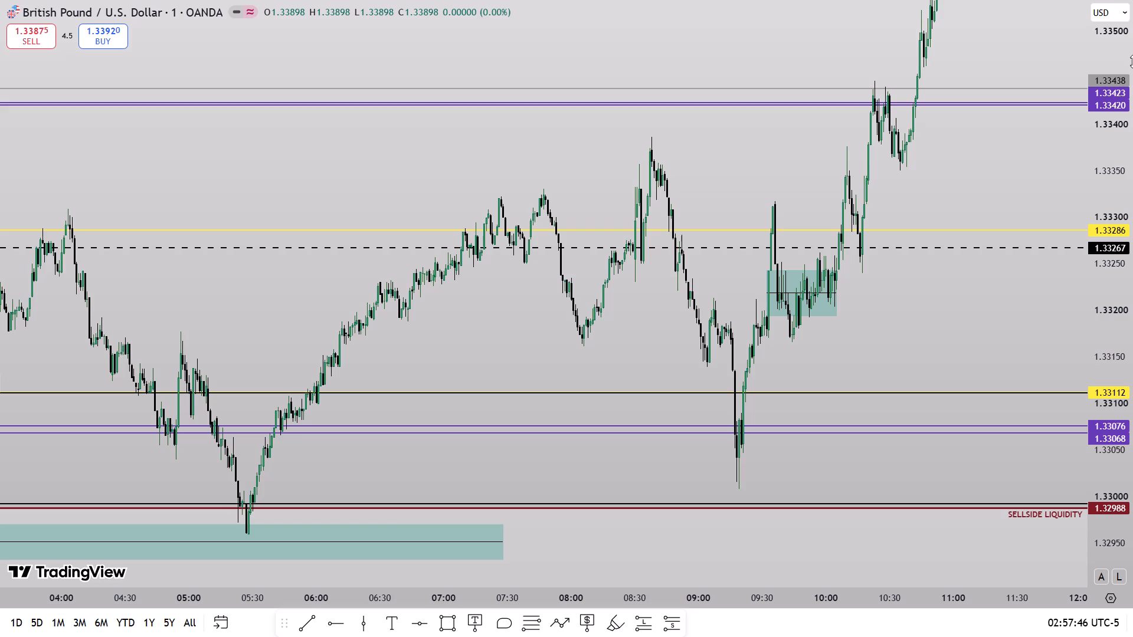
Delete the grey horizontal line at 1.33812.
{"action": "scroll", "coordinate": [980, 91], "scroll_direction": "down", "scroll_amount": 14}
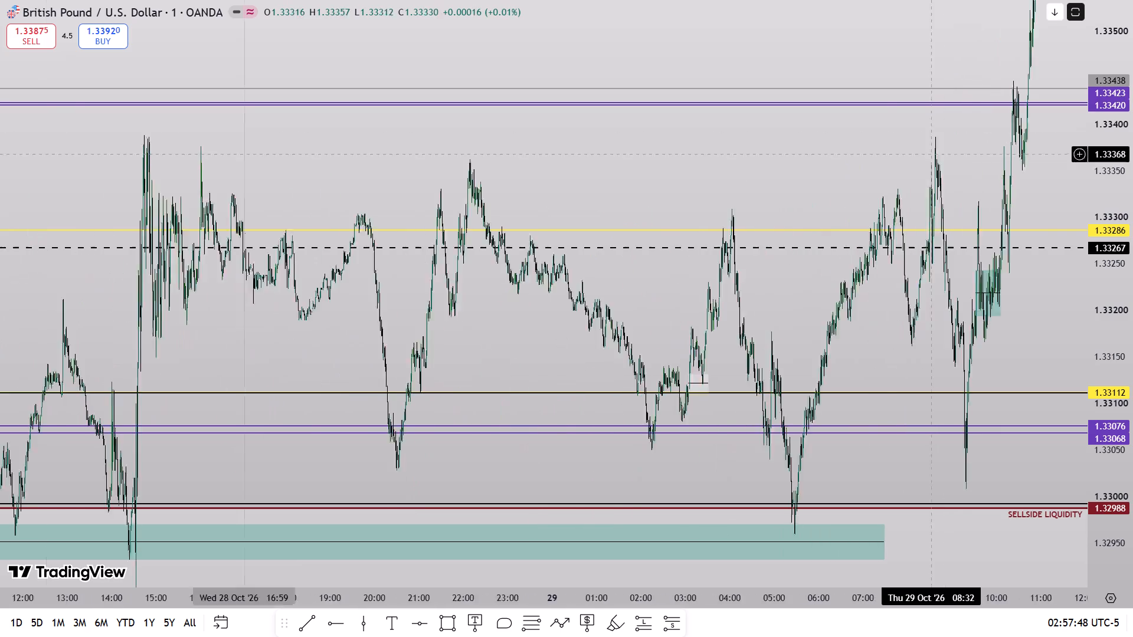
{"action": "scroll", "coordinate": [888, 202], "scroll_direction": "down", "scroll_amount": 8}
{"action": "left_click_drag", "start_coordinate": [814, 348], "coordinate": [626, 362]}
{"action": "left_click_drag", "start_coordinate": [1132, 146], "coordinate": [1099, 402]}
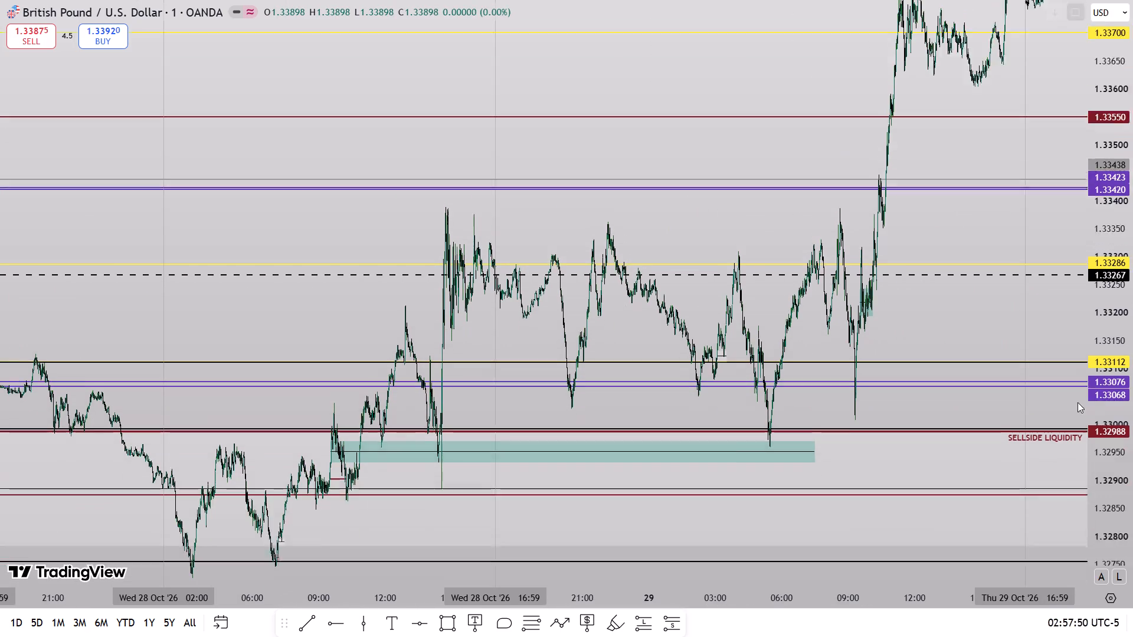
{"action": "scroll", "coordinate": [830, 390], "scroll_direction": "down", "scroll_amount": 7}
{"action": "left_click_drag", "start_coordinate": [793, 320], "coordinate": [686, 388]}
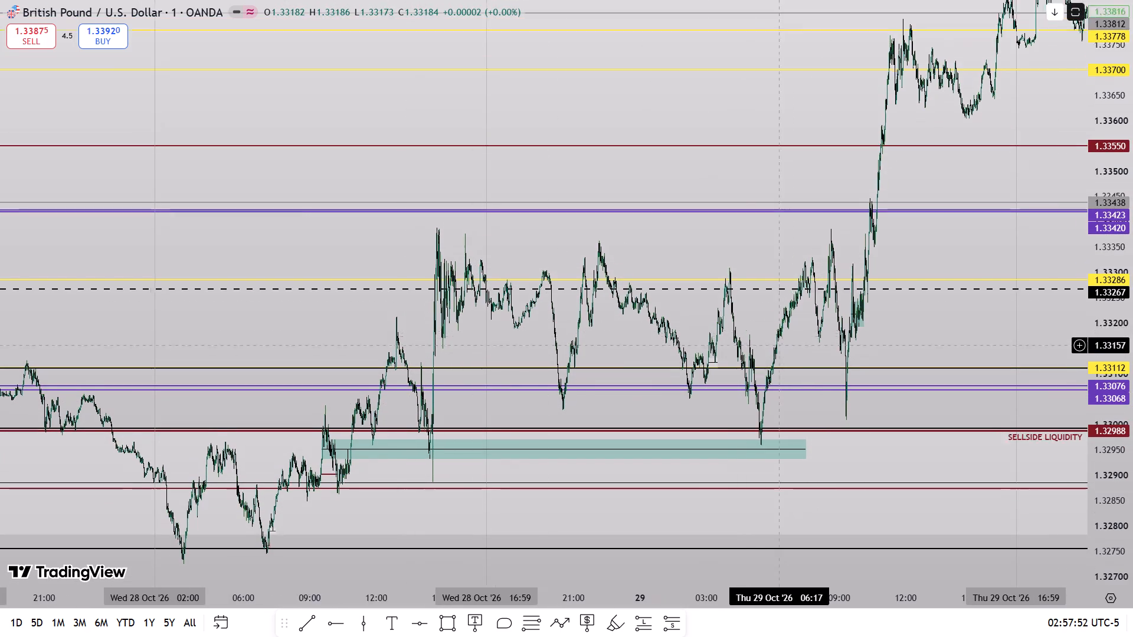
{"action": "left_click_drag", "start_coordinate": [686, 388], "coordinate": [546, 435]}
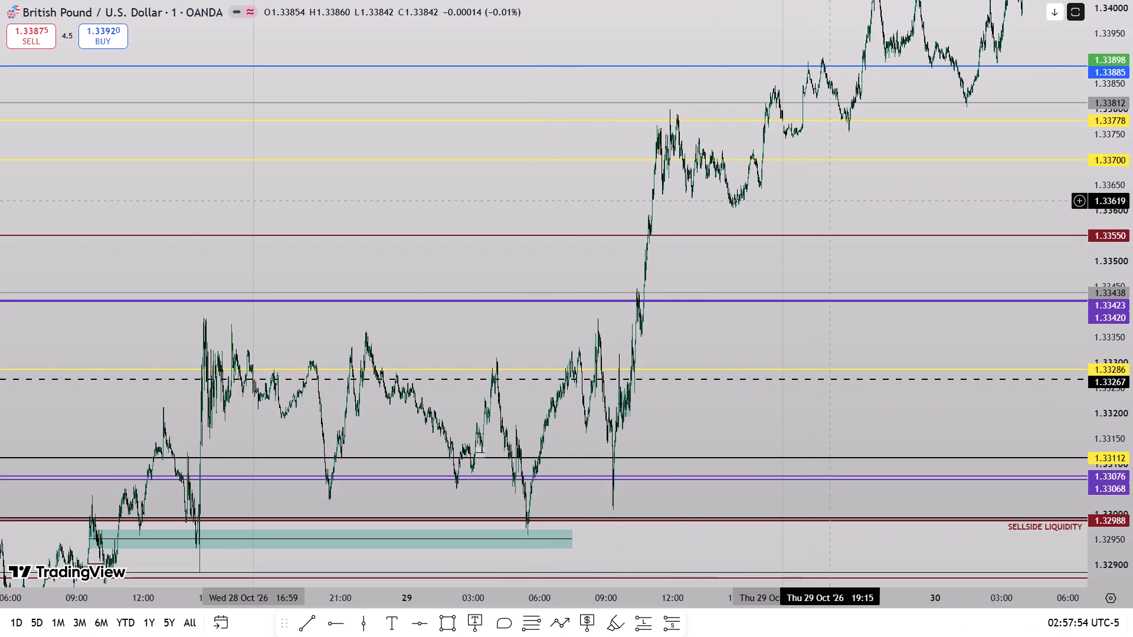
{"action": "left_click_drag", "start_coordinate": [830, 201], "coordinate": [835, 287]}
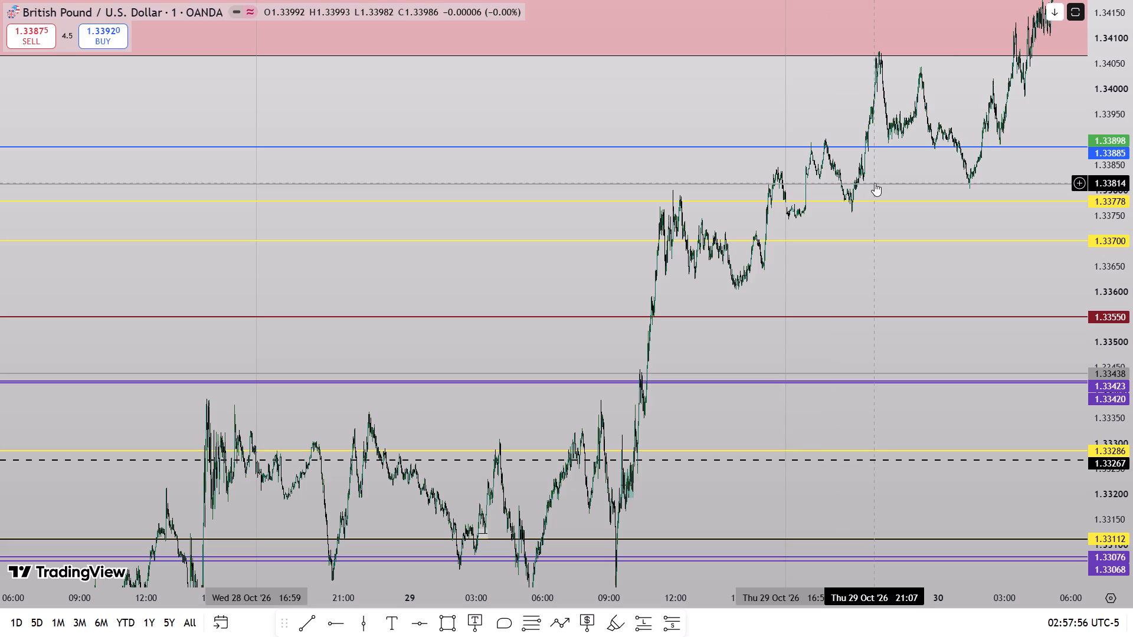
{"action": "left_click", "coordinate": [875, 183]}
{"action": "left_click", "coordinate": [909, 39]}
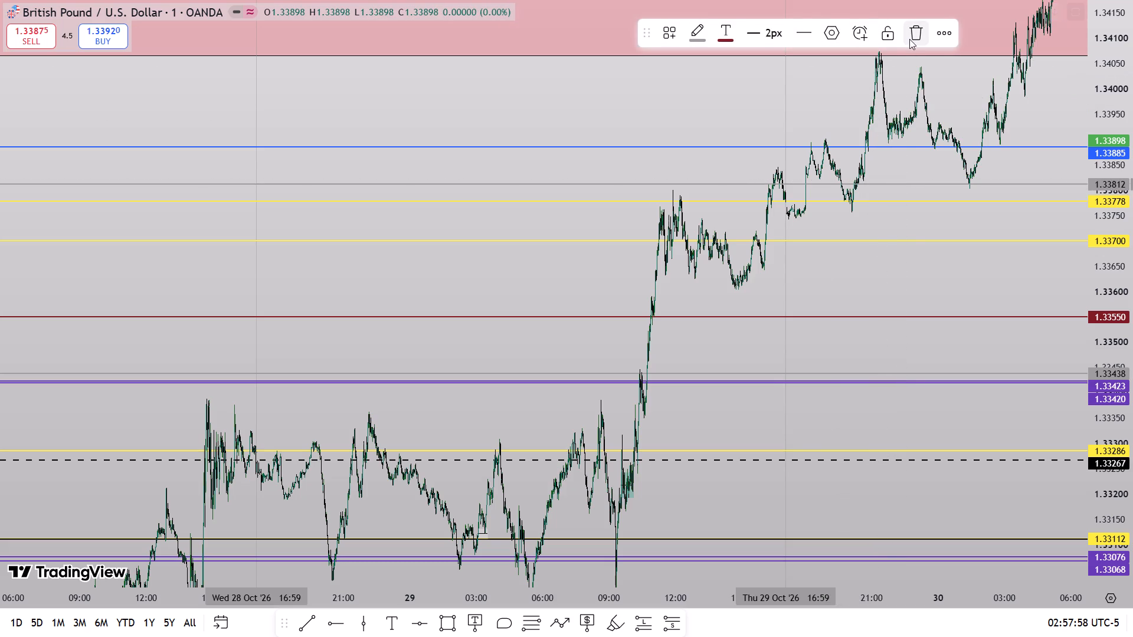
Examine the price action from late Thu 29 Oct through Fri 30 Oct '26 around the marked levels.
{"action": "left_click_drag", "start_coordinate": [899, 284], "coordinate": [617, 442]}
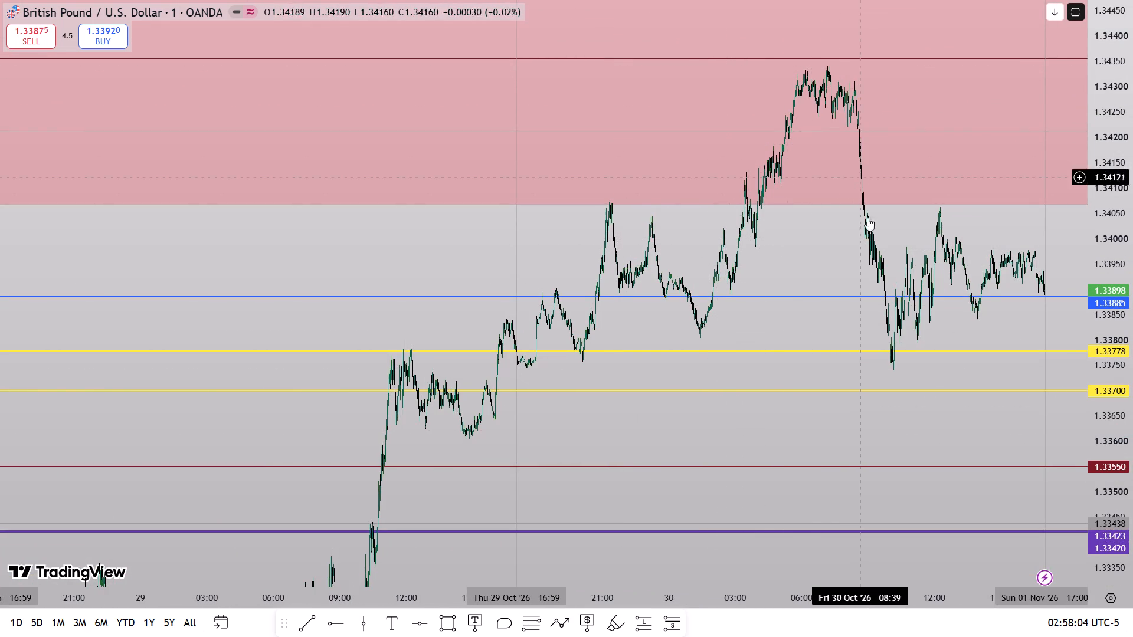
{"action": "left_click_drag", "start_coordinate": [819, 382], "coordinate": [817, 294]}
{"action": "left_click_drag", "start_coordinate": [674, 369], "coordinate": [855, 342]}
{"action": "left_click_drag", "start_coordinate": [1132, 348], "coordinate": [1127, 140]}
{"action": "left_click_drag", "start_coordinate": [826, 362], "coordinate": [1016, 395]}
{"action": "scroll", "coordinate": [928, 396], "scroll_direction": "up", "scroll_amount": 15}
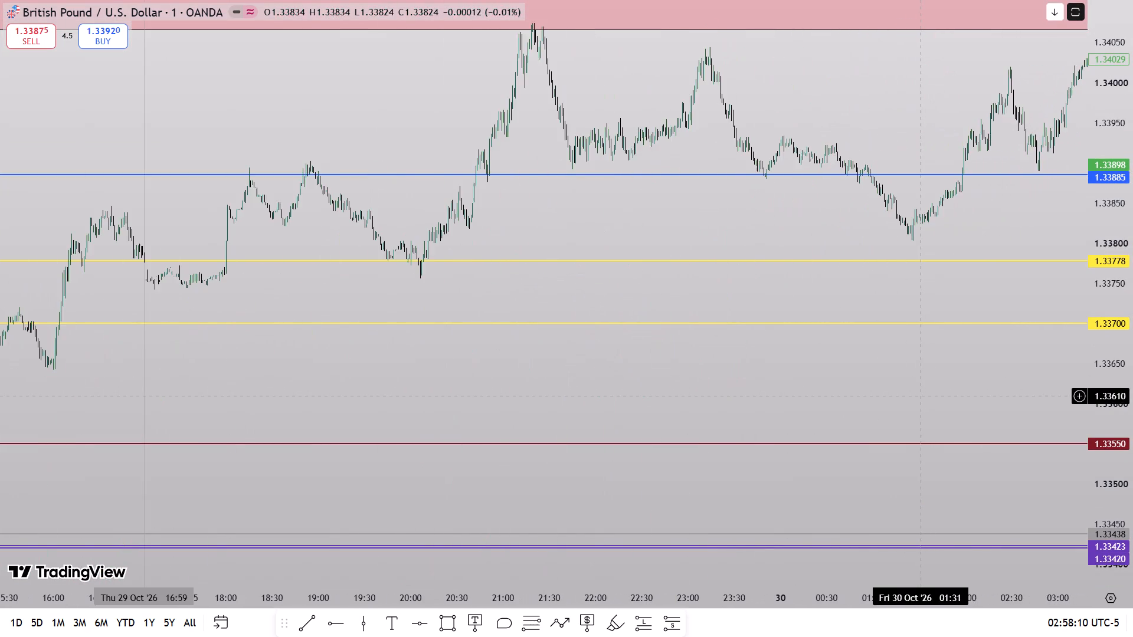
Mark the price gap after 16:59 on Thu 29 Oct '26 with purple horizontal rays at 1.33779 and 1.33755.
{"action": "left_click_drag", "start_coordinate": [1132, 405], "coordinate": [1131, 229]}
{"action": "scroll", "coordinate": [696, 421], "scroll_direction": "up", "scroll_amount": 3}
{"action": "left_click_drag", "start_coordinate": [235, 402], "coordinate": [1069, 403]}
{"action": "left_click_drag", "start_coordinate": [1132, 437], "coordinate": [1109, 251]}
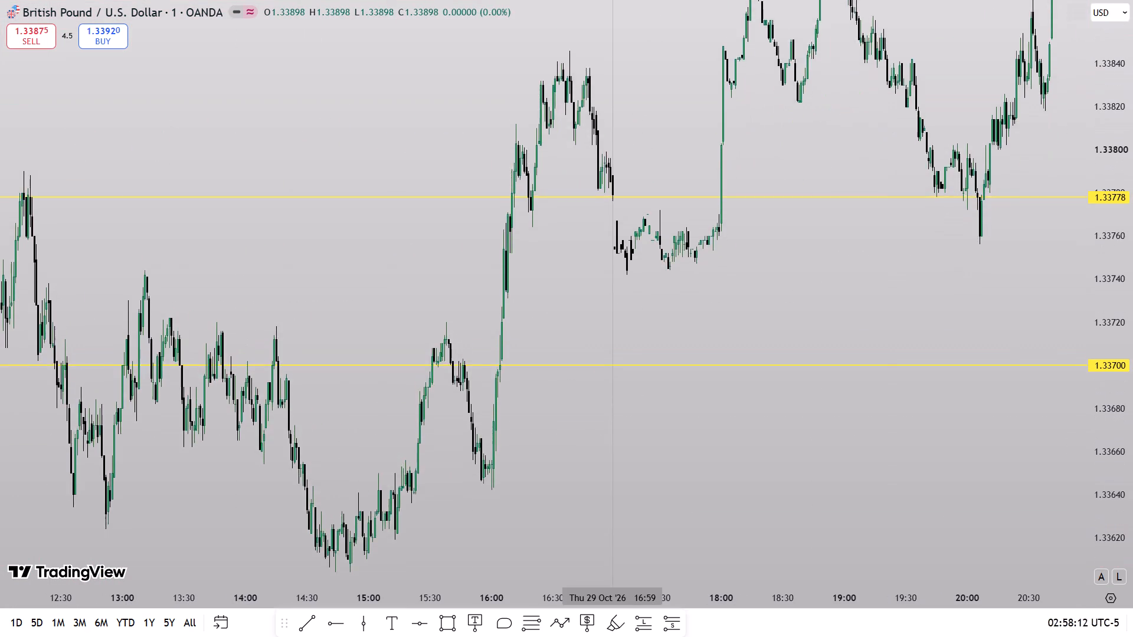
{"action": "scroll", "coordinate": [794, 371], "scroll_direction": "up", "scroll_amount": 5}
{"action": "left_click_drag", "start_coordinate": [433, 294], "coordinate": [954, 386]}
{"action": "scroll", "coordinate": [827, 416], "scroll_direction": "up", "scroll_amount": 10}
{"action": "left_click_drag", "start_coordinate": [1132, 419], "coordinate": [1107, 333]}
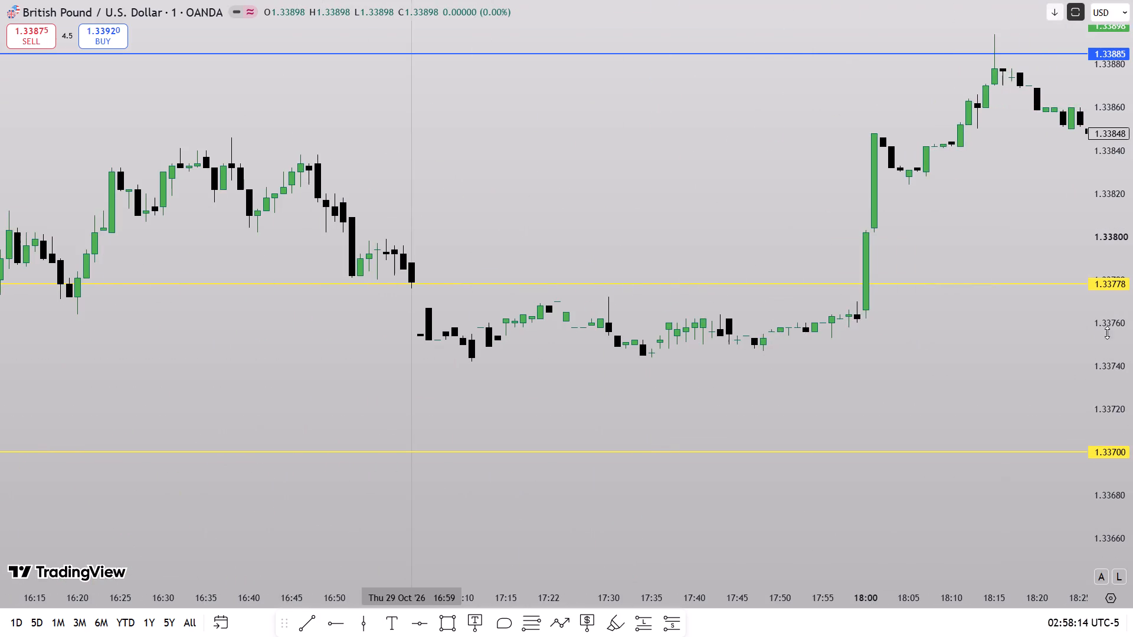
{"action": "left_click_drag", "start_coordinate": [1107, 333], "coordinate": [1082, 283]}
{"action": "scroll", "coordinate": [574, 484], "scroll_direction": "up", "scroll_amount": 2}
{"action": "left_click", "coordinate": [340, 632]}
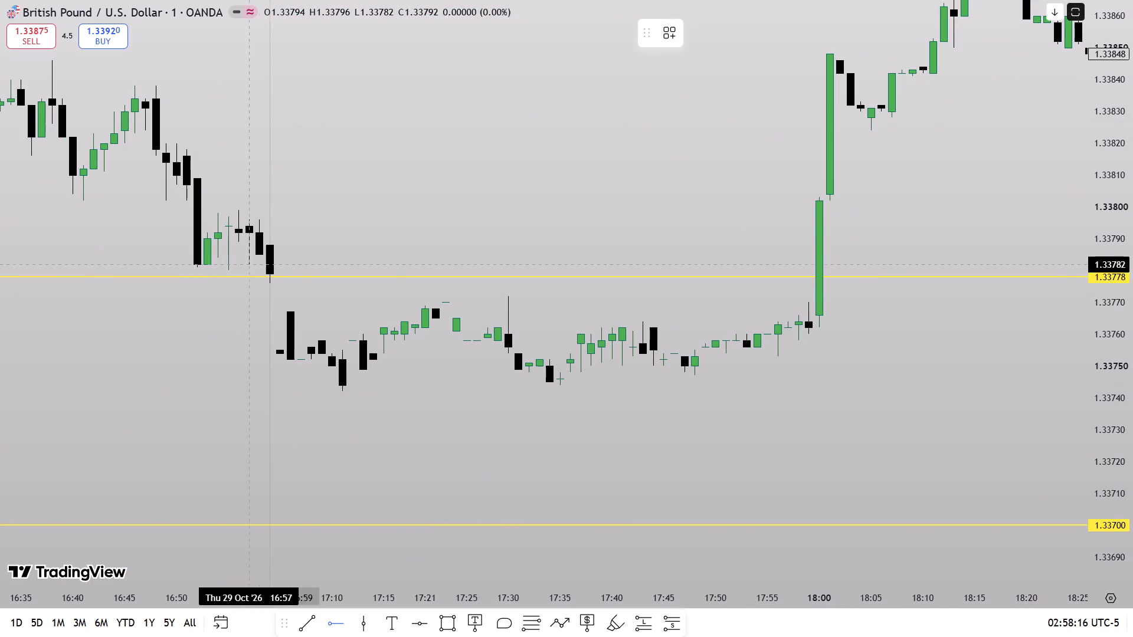
{"action": "left_click", "coordinate": [267, 265]}
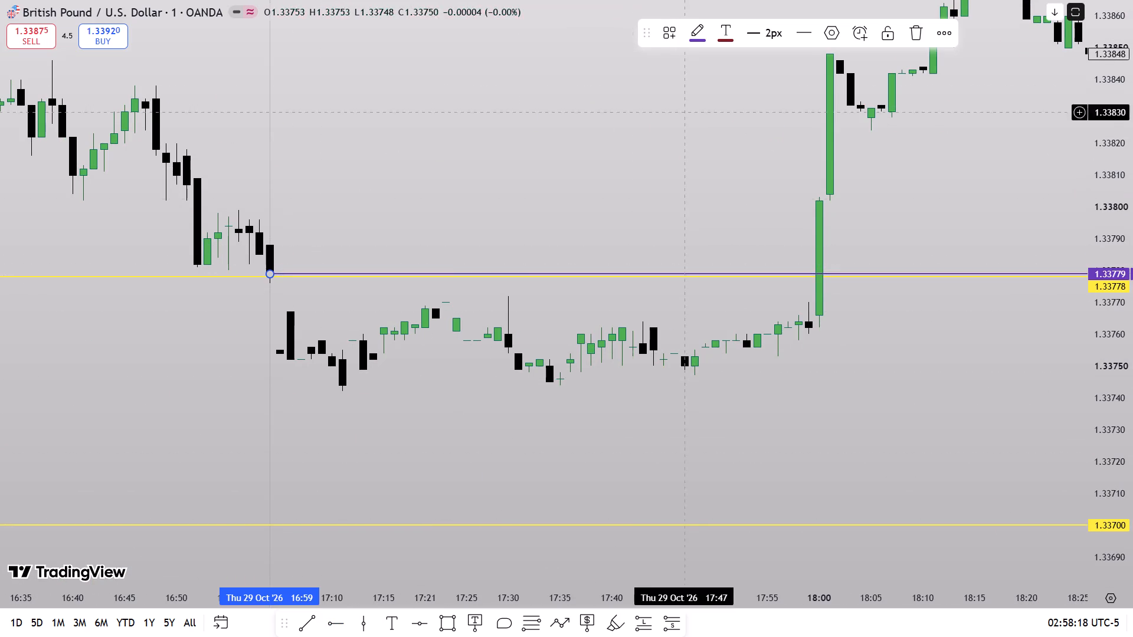
{"action": "left_click", "coordinate": [329, 623]}
{"action": "left_click", "coordinate": [277, 337]}
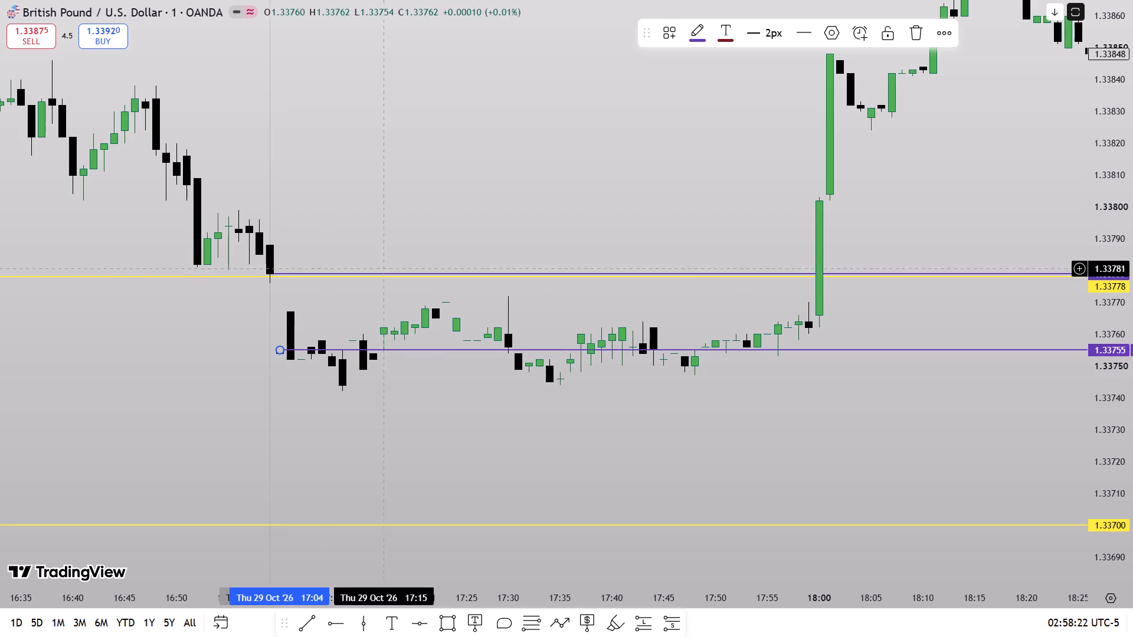
Examine how price trades against the 1.33779 and 1.33755 gap rays through Fri 30 Oct '26.
{"action": "left_click_drag", "start_coordinate": [1132, 287], "coordinate": [1115, 458]}
{"action": "scroll", "coordinate": [834, 428], "scroll_direction": "down", "scroll_amount": 14}
{"action": "left_click_drag", "start_coordinate": [1003, 397], "coordinate": [379, 547]}
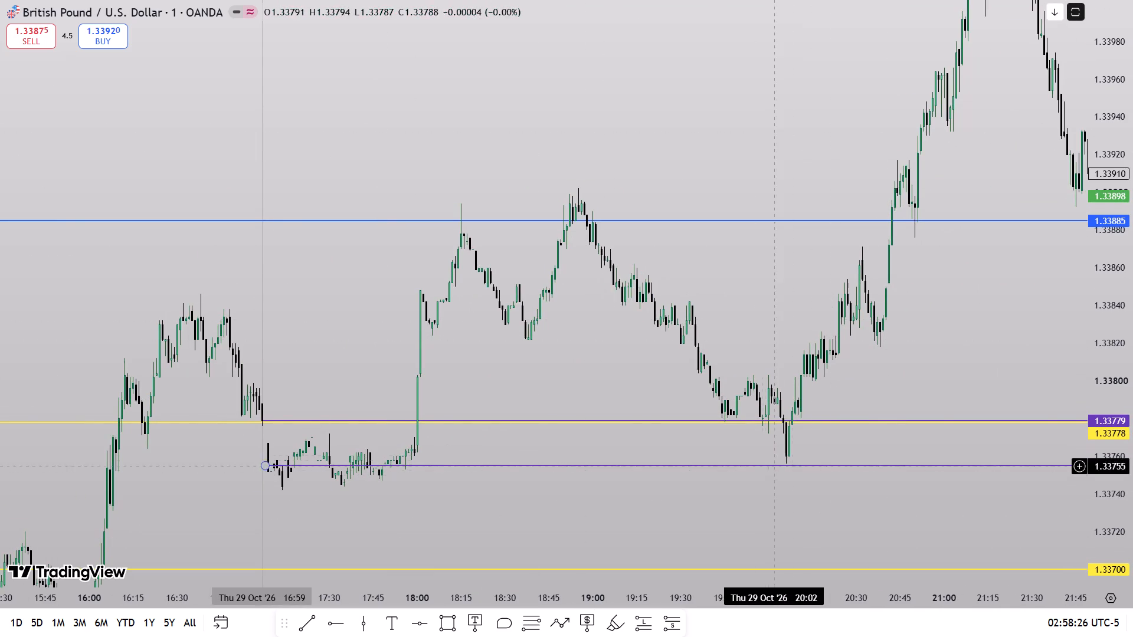
{"action": "left_click_drag", "start_coordinate": [875, 365], "coordinate": [446, 438]}
{"action": "left_click_drag", "start_coordinate": [797, 406], "coordinate": [304, 353]}
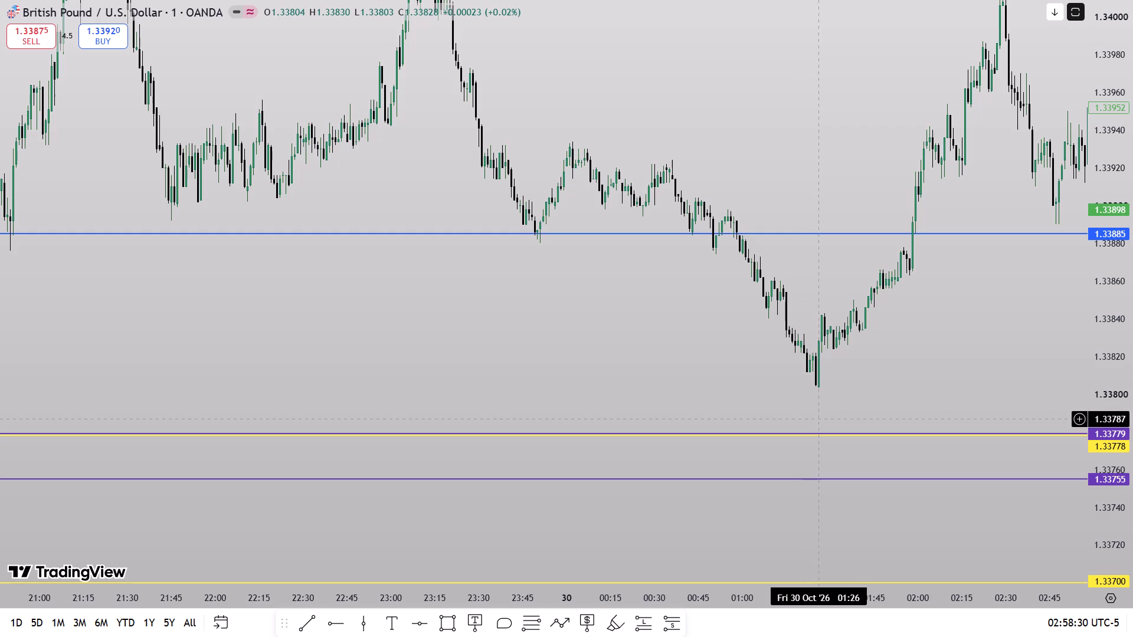
{"action": "scroll", "coordinate": [933, 458], "scroll_direction": "down", "scroll_amount": 16}
{"action": "left_click_drag", "start_coordinate": [980, 391], "coordinate": [872, 419]}
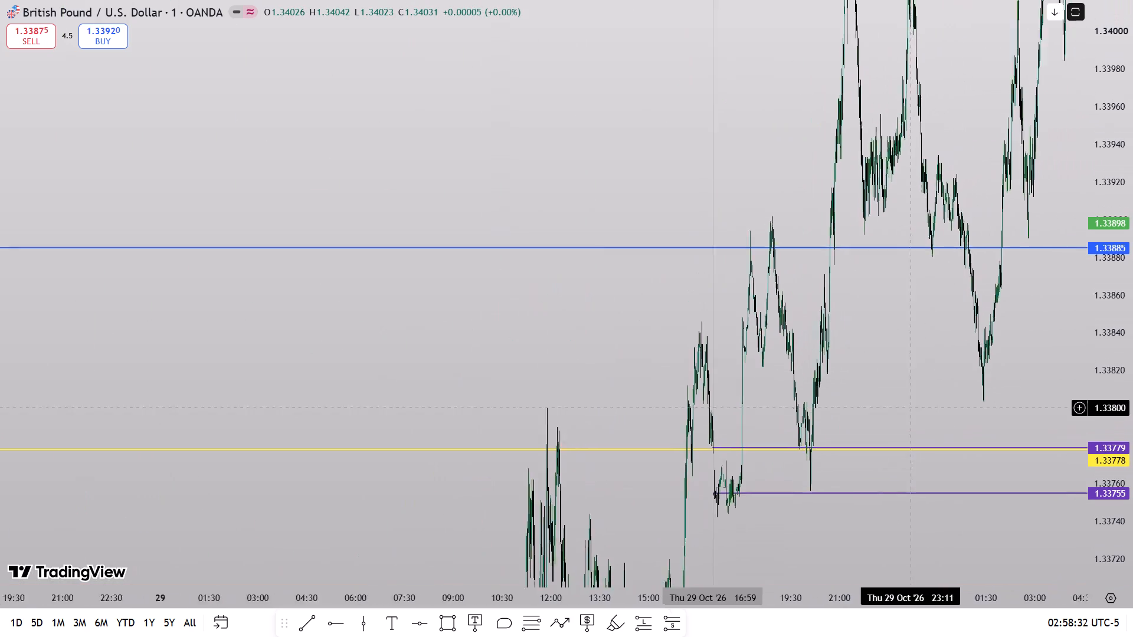
{"action": "left_click_drag", "start_coordinate": [872, 419], "coordinate": [703, 450]}
{"action": "left_click_drag", "start_coordinate": [1132, 273], "coordinate": [1115, 449]}
{"action": "scroll", "coordinate": [981, 460], "scroll_direction": "down", "scroll_amount": 5}
{"action": "left_click_drag", "start_coordinate": [962, 366], "coordinate": [928, 461]}
{"action": "left_click_drag", "start_coordinate": [1132, 262], "coordinate": [1132, 289]}
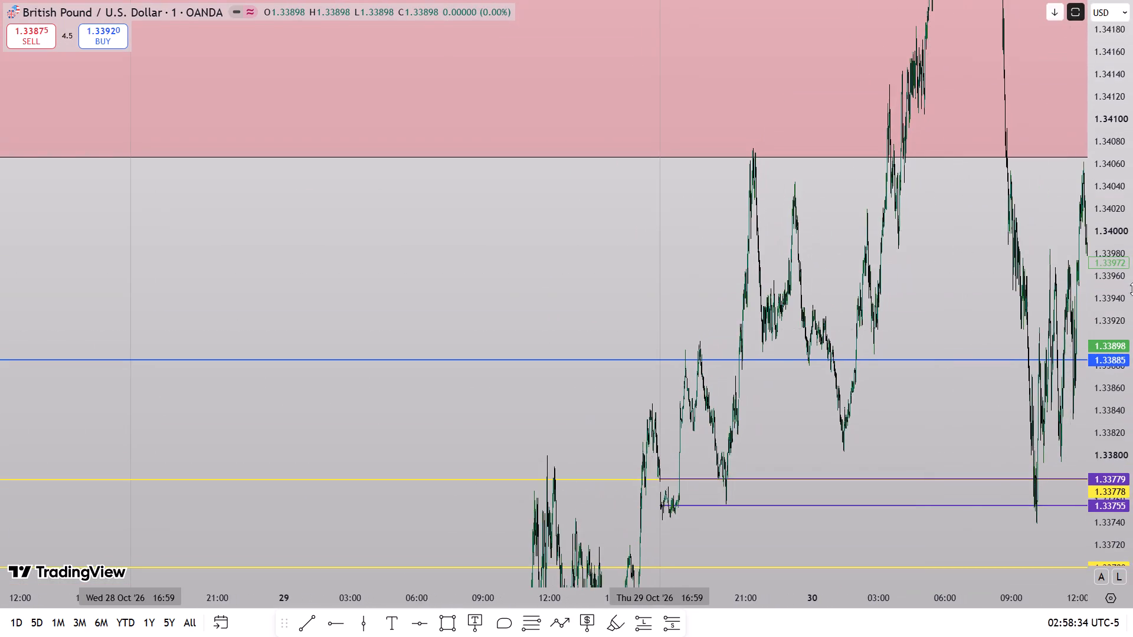
{"action": "left_click_drag", "start_coordinate": [1132, 289], "coordinate": [1129, 469]}
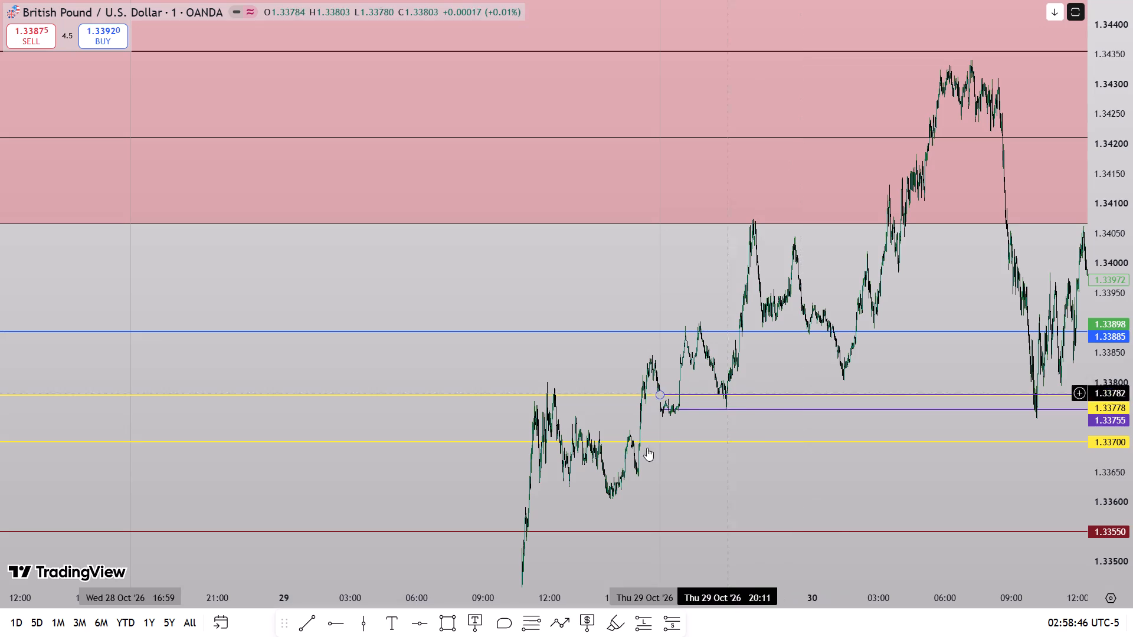
Place a vertical line at 07:00 on Fri 30 Oct '26.
{"action": "left_click", "coordinate": [363, 618]}
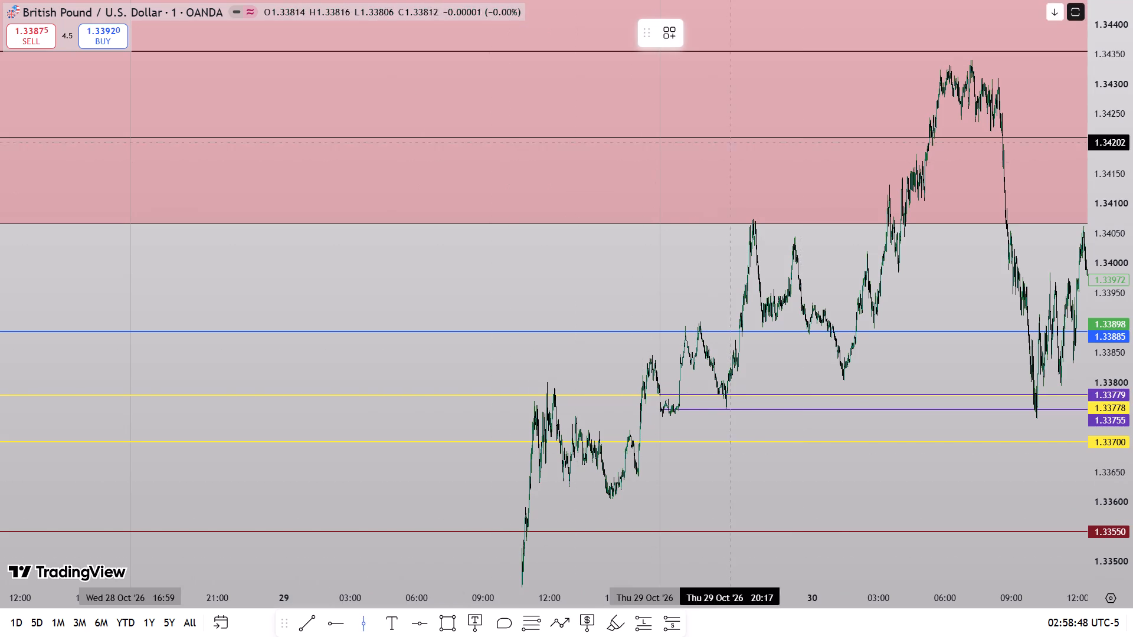
{"action": "left_click", "coordinate": [968, 168]}
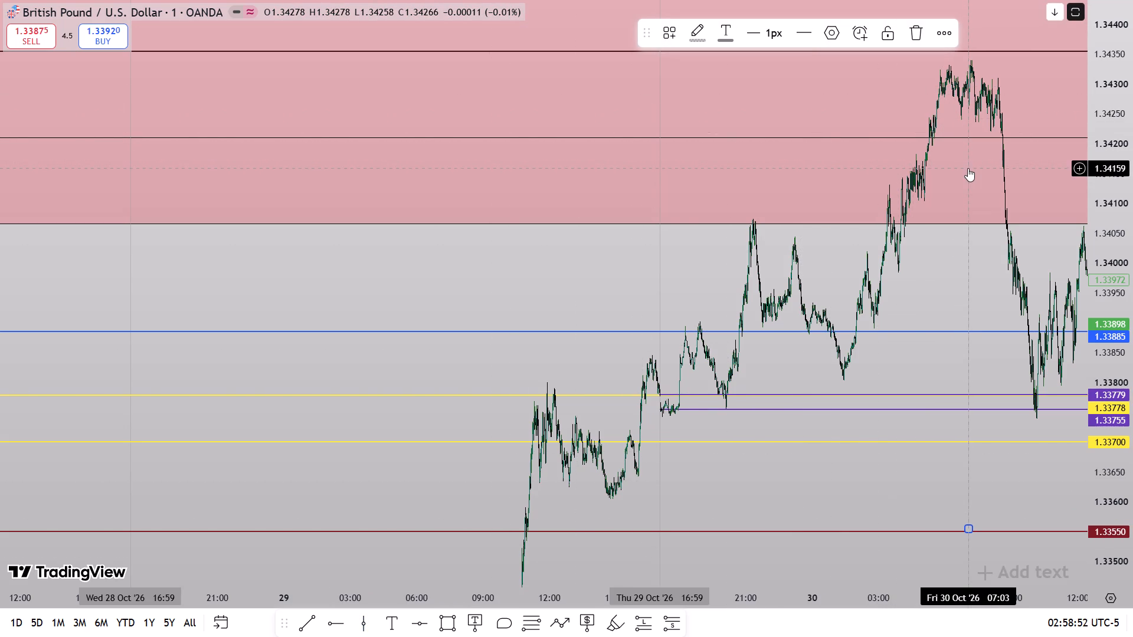
{"action": "key", "text": "Left"}
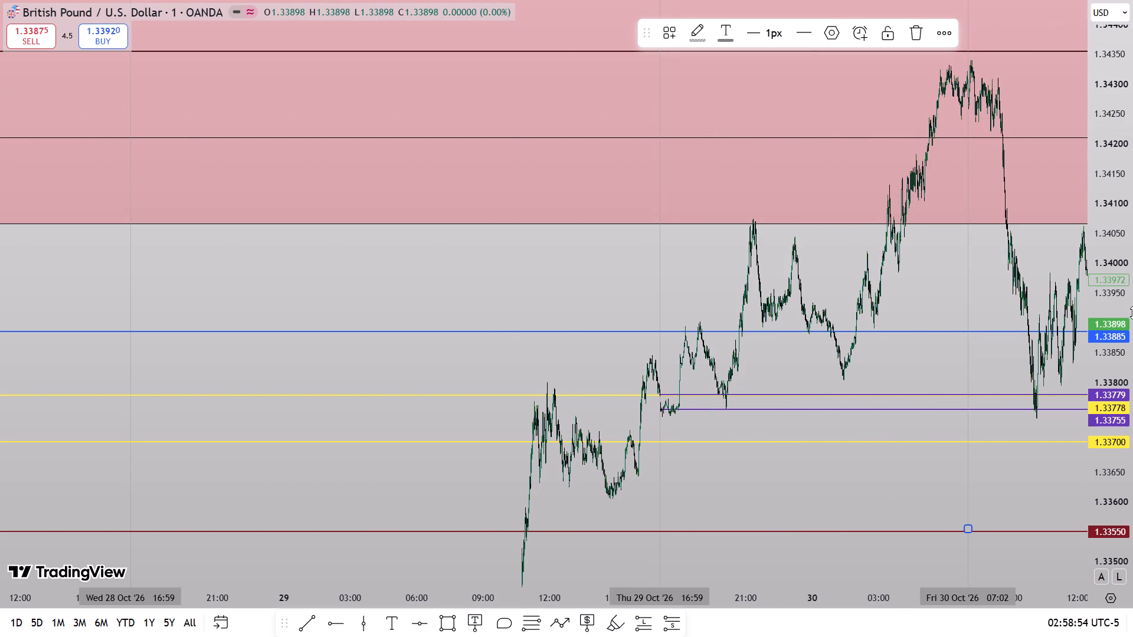
{"action": "key", "text": "Left"}
{"action": "key", "text": "Left"}
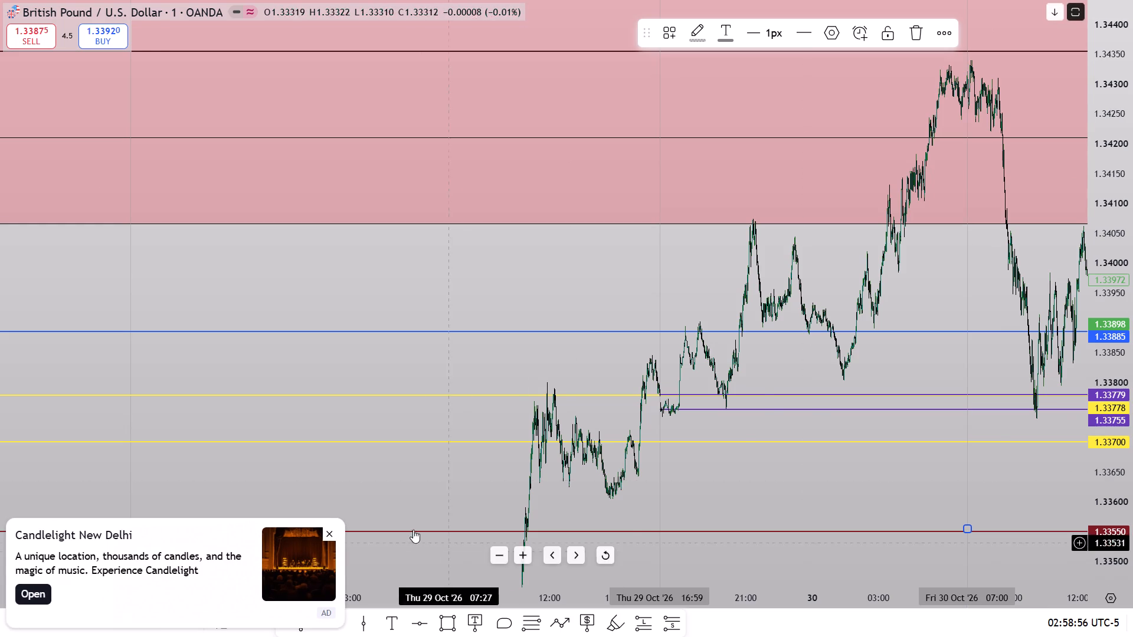
Dismiss the advertisement and examine the price action around 07:00 on Fri 30 Oct '26 up close.
{"action": "left_click", "coordinate": [333, 534]}
{"action": "scroll", "coordinate": [940, 514], "scroll_direction": "up", "scroll_amount": 10}
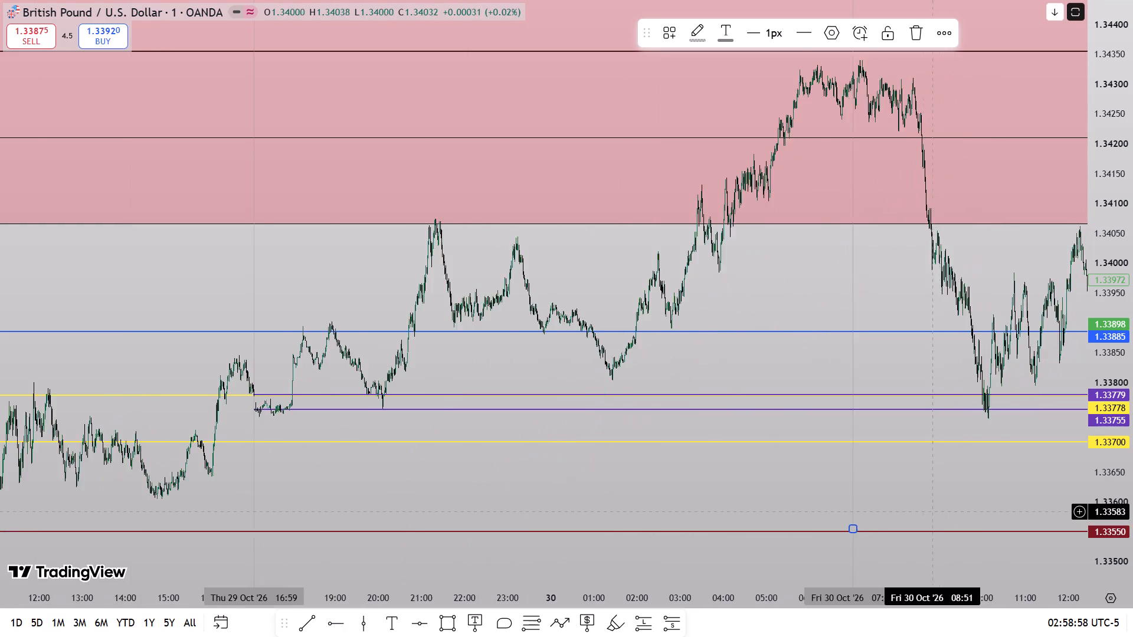
{"action": "scroll", "coordinate": [925, 512], "scroll_direction": "up", "scroll_amount": 3}
{"action": "left_click_drag", "start_coordinate": [761, 305], "coordinate": [766, 468]}
{"action": "left_click_drag", "start_coordinate": [1132, 416], "coordinate": [1123, 298]}
{"action": "scroll", "coordinate": [862, 408], "scroll_direction": "up", "scroll_amount": 6}
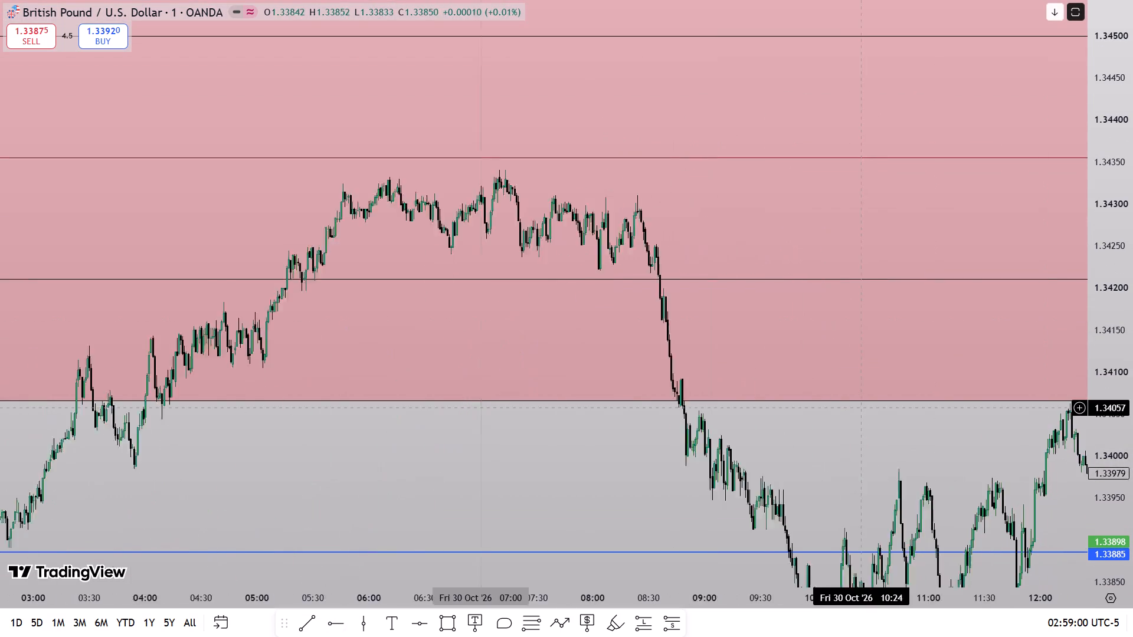
{"action": "left_click_drag", "start_coordinate": [463, 434], "coordinate": [769, 467]}
{"action": "left_click_drag", "start_coordinate": [1132, 446], "coordinate": [1106, 156]}
{"action": "scroll", "coordinate": [825, 377], "scroll_direction": "up", "scroll_amount": 6}
{"action": "left_click_drag", "start_coordinate": [591, 382], "coordinate": [615, 396]}
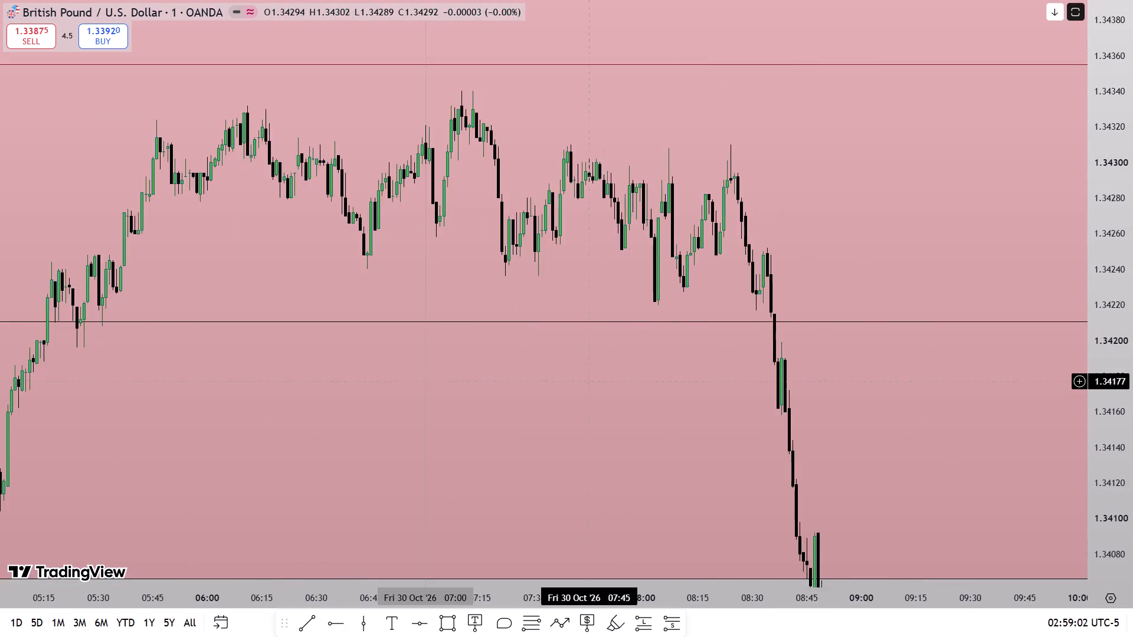
{"action": "left_click_drag", "start_coordinate": [615, 396], "coordinate": [715, 454]}
{"action": "left_click_drag", "start_coordinate": [1132, 472], "coordinate": [1095, 357]}
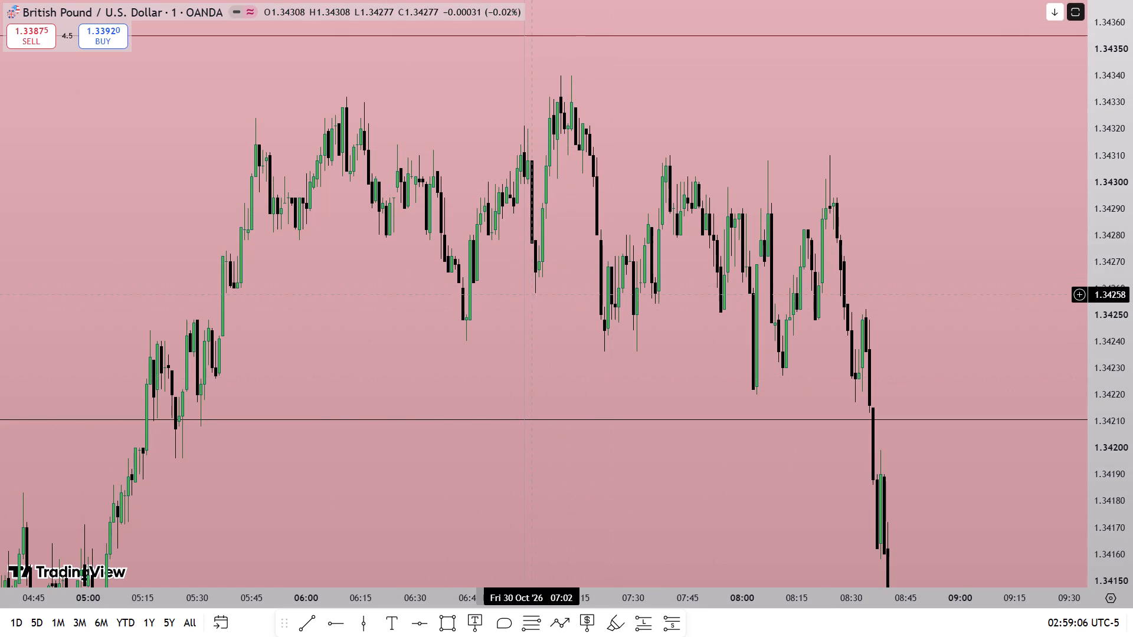
{"action": "scroll", "coordinate": [577, 339], "scroll_direction": "up", "scroll_amount": 4}
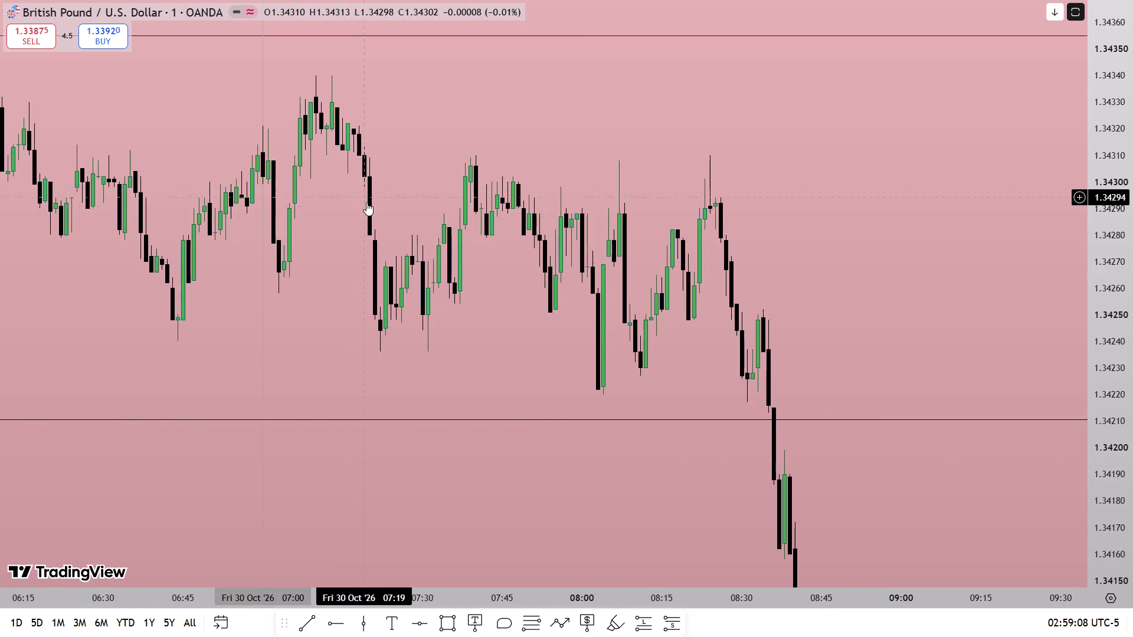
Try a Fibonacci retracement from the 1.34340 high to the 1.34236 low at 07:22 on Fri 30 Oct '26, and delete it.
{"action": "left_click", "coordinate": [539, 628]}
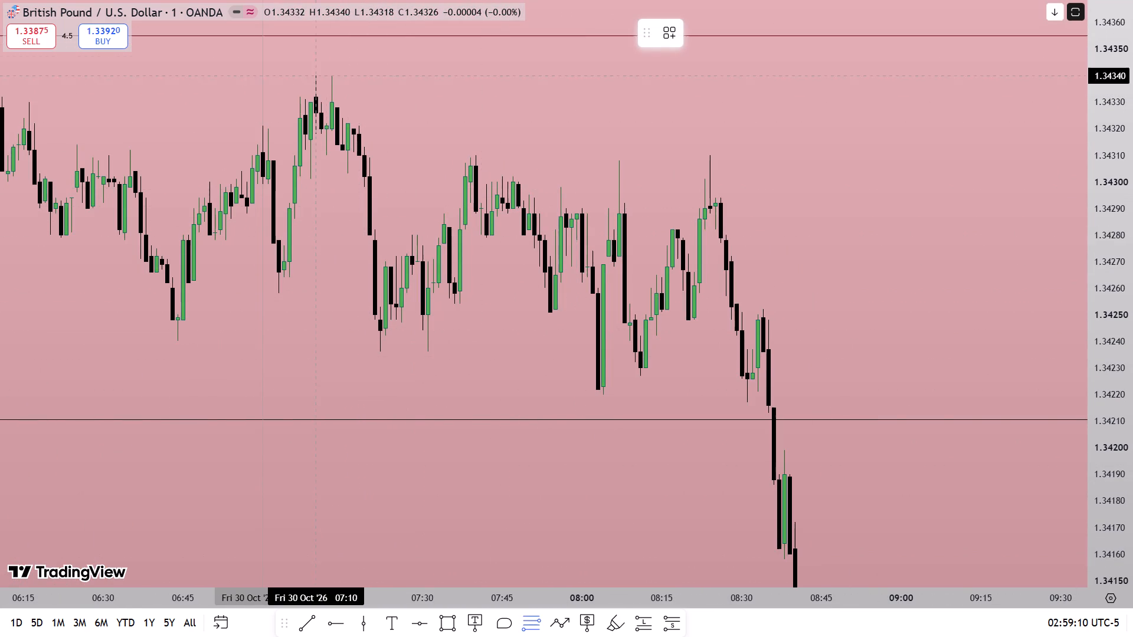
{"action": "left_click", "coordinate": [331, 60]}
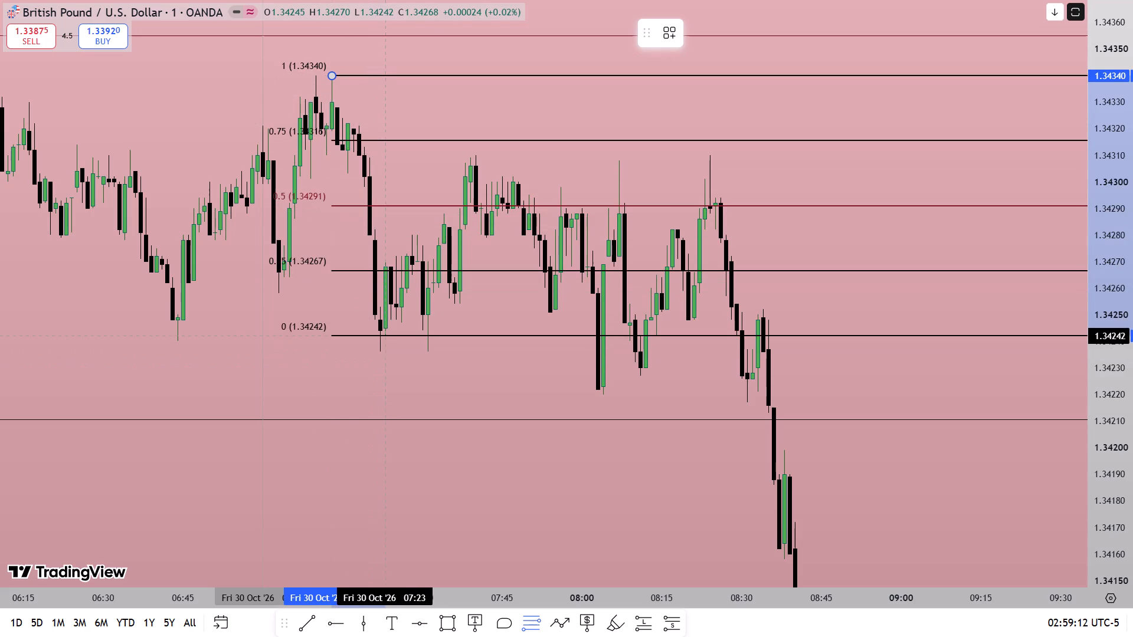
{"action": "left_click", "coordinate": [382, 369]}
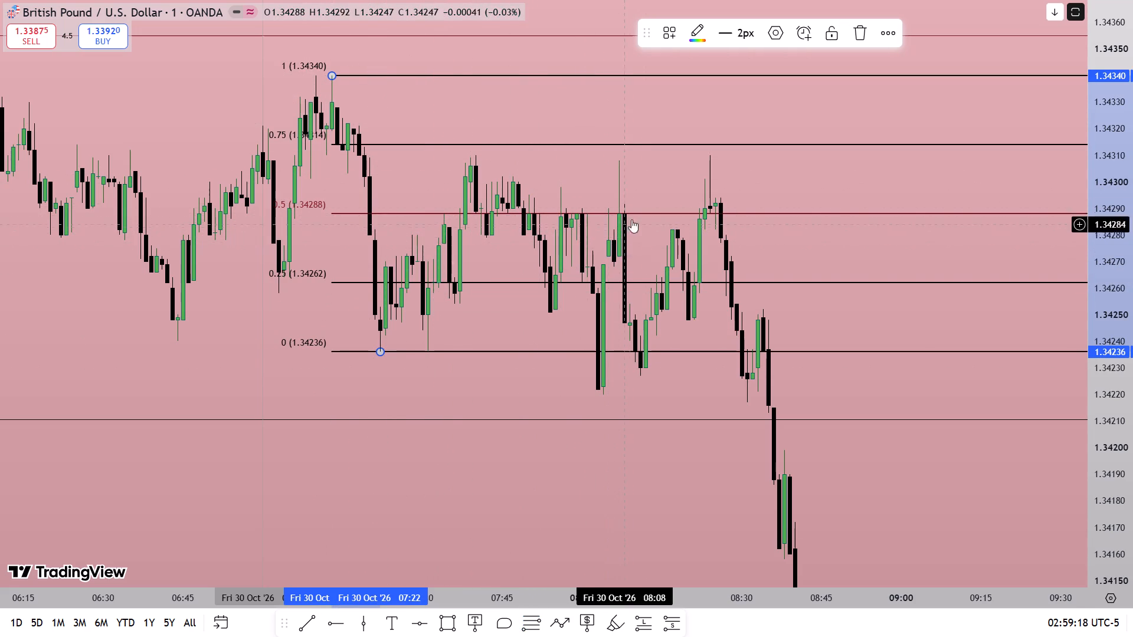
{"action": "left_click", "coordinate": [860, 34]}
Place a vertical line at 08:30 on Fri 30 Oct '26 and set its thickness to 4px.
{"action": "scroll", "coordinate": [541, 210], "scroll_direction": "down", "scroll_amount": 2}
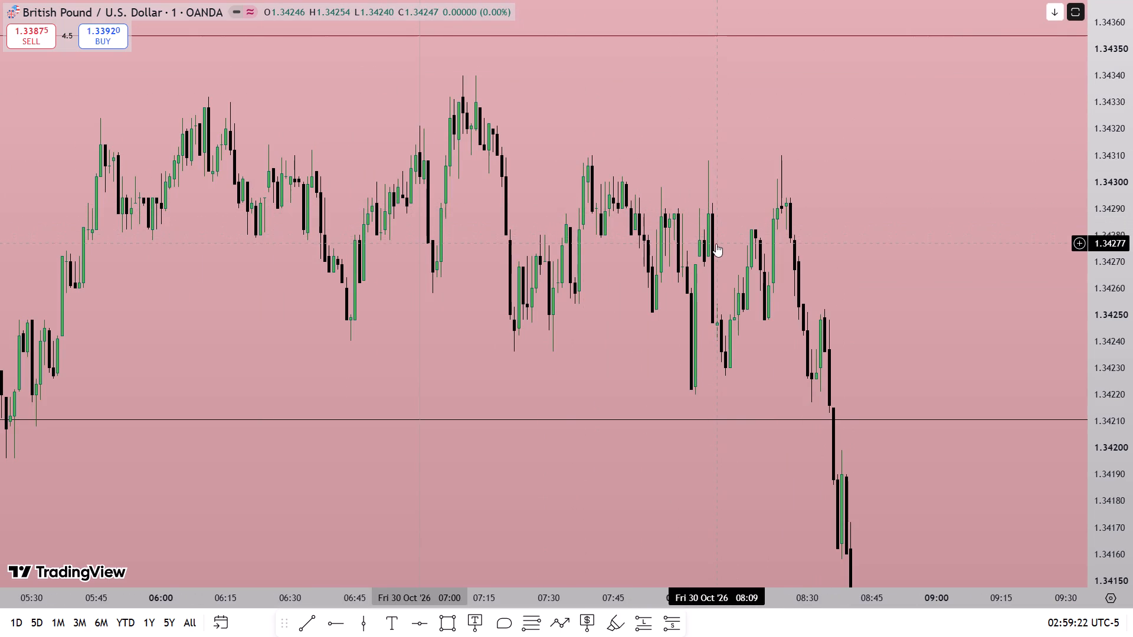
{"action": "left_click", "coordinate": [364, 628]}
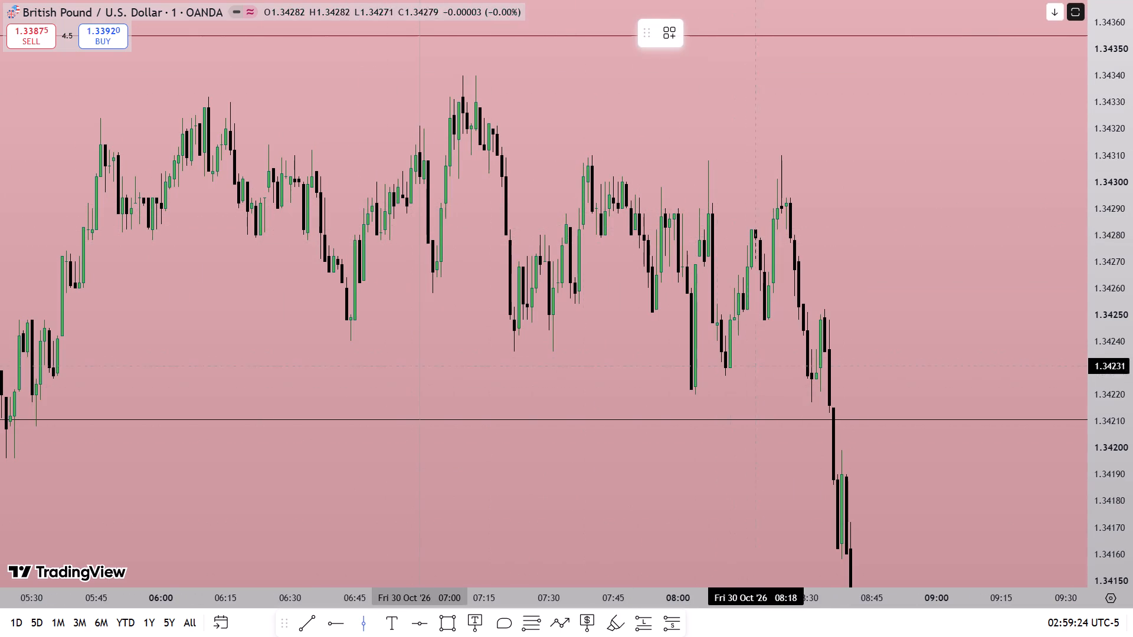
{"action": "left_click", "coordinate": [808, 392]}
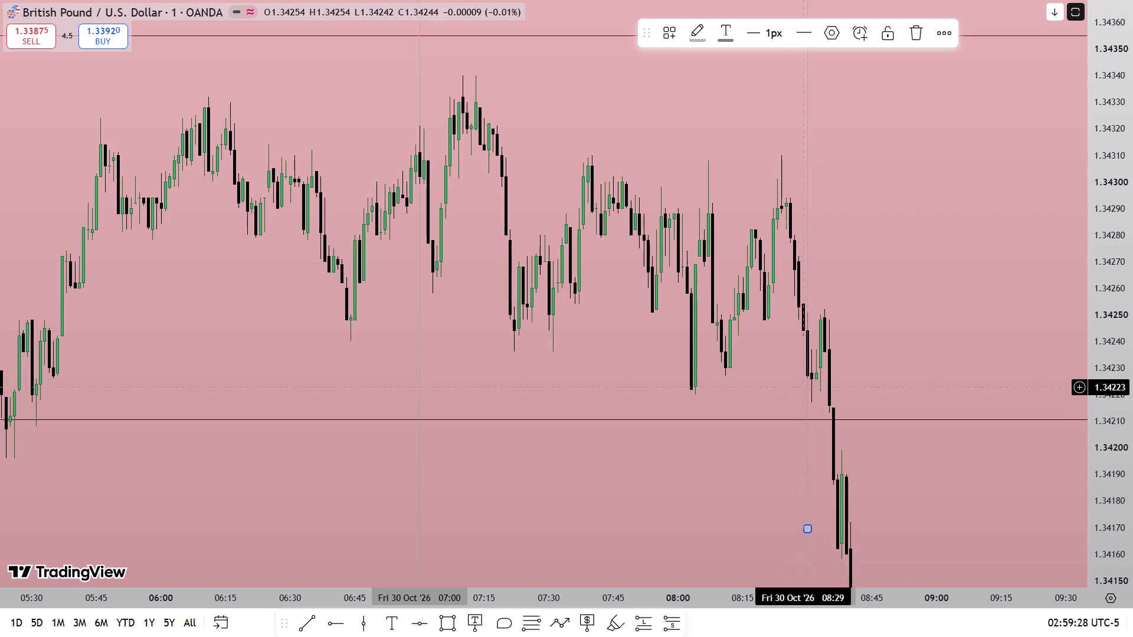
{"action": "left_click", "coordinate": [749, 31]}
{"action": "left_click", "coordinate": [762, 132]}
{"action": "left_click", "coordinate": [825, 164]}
Examine the price action before and after the 08:30 line on Fri 30 Oct '26, including the drop through 1.34210.
{"action": "scroll", "coordinate": [827, 349], "scroll_direction": "up", "scroll_amount": 5}
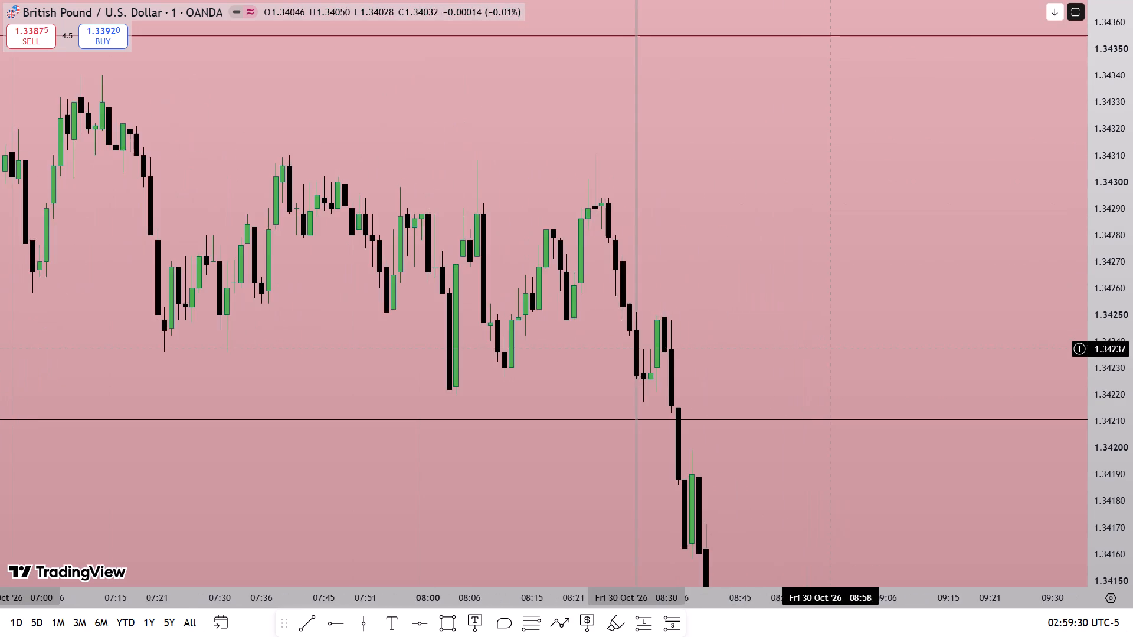
{"action": "left_click_drag", "start_coordinate": [732, 337], "coordinate": [990, 327]}
{"action": "scroll", "coordinate": [778, 353], "scroll_direction": "down", "scroll_amount": 1}
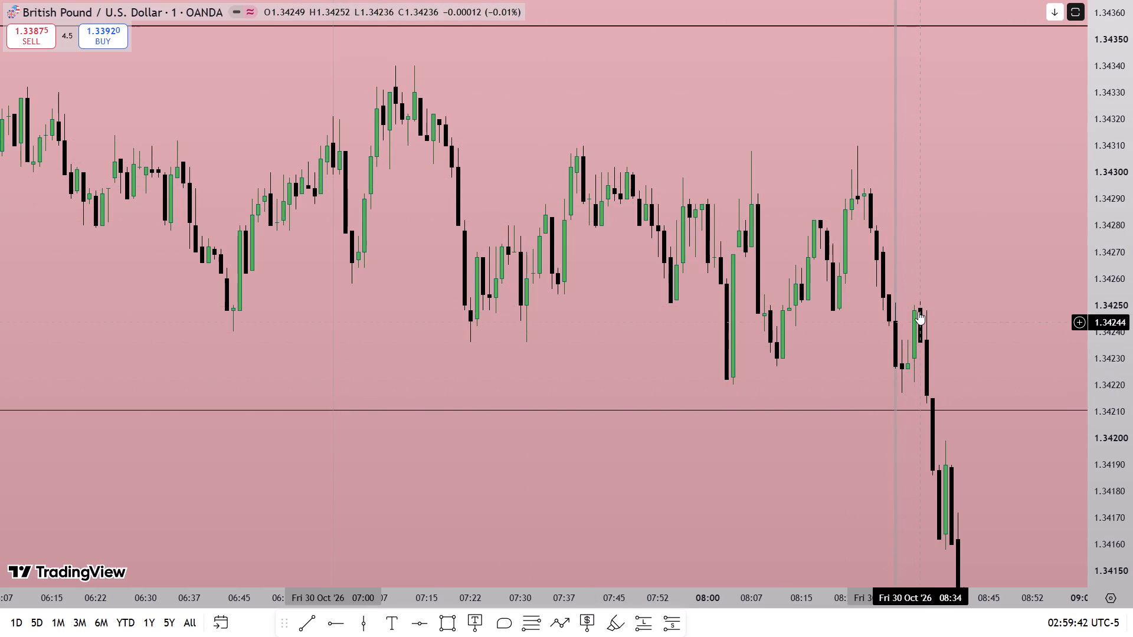
{"action": "scroll", "coordinate": [906, 360], "scroll_direction": "down", "scroll_amount": 7}
{"action": "left_click_drag", "start_coordinate": [1132, 185], "coordinate": [1068, 462]}
{"action": "scroll", "coordinate": [797, 450], "scroll_direction": "down", "scroll_amount": 15}
{"action": "left_click_drag", "start_coordinate": [1132, 255], "coordinate": [1129, 300]}
{"action": "scroll", "coordinate": [955, 390], "scroll_direction": "up", "scroll_amount": 5}
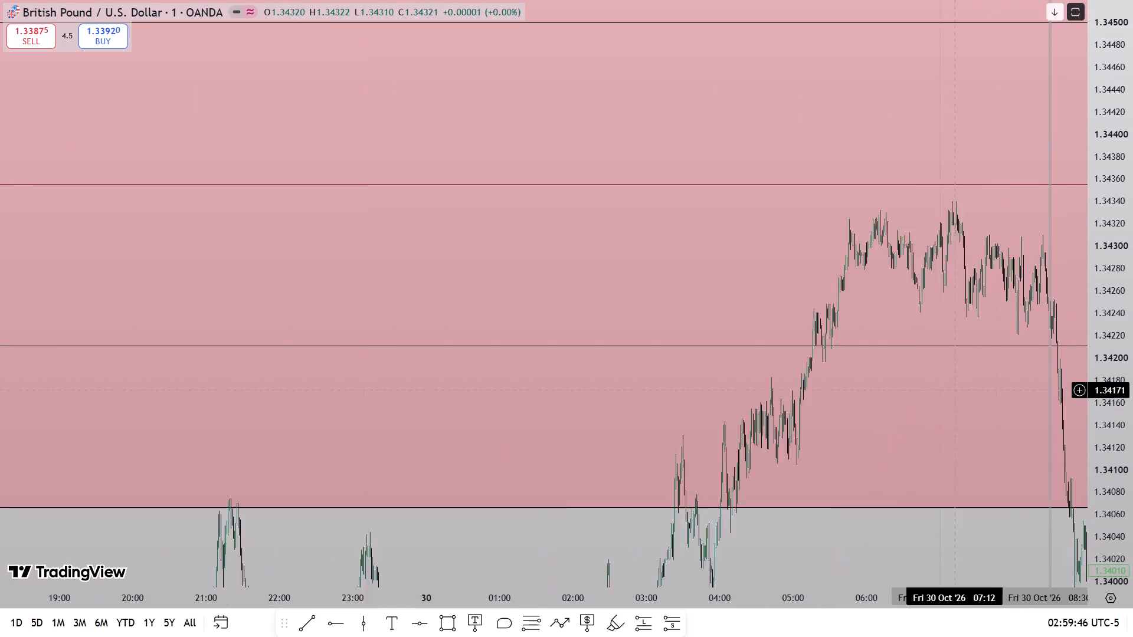
{"action": "scroll", "coordinate": [955, 390], "scroll_direction": "up", "scroll_amount": 20}
{"action": "scroll", "coordinate": [955, 390], "scroll_direction": "up", "scroll_amount": 1}
{"action": "left_click_drag", "start_coordinate": [1132, 457], "coordinate": [1115, 54]}
{"action": "scroll", "coordinate": [1003, 426], "scroll_direction": "up", "scroll_amount": 6}
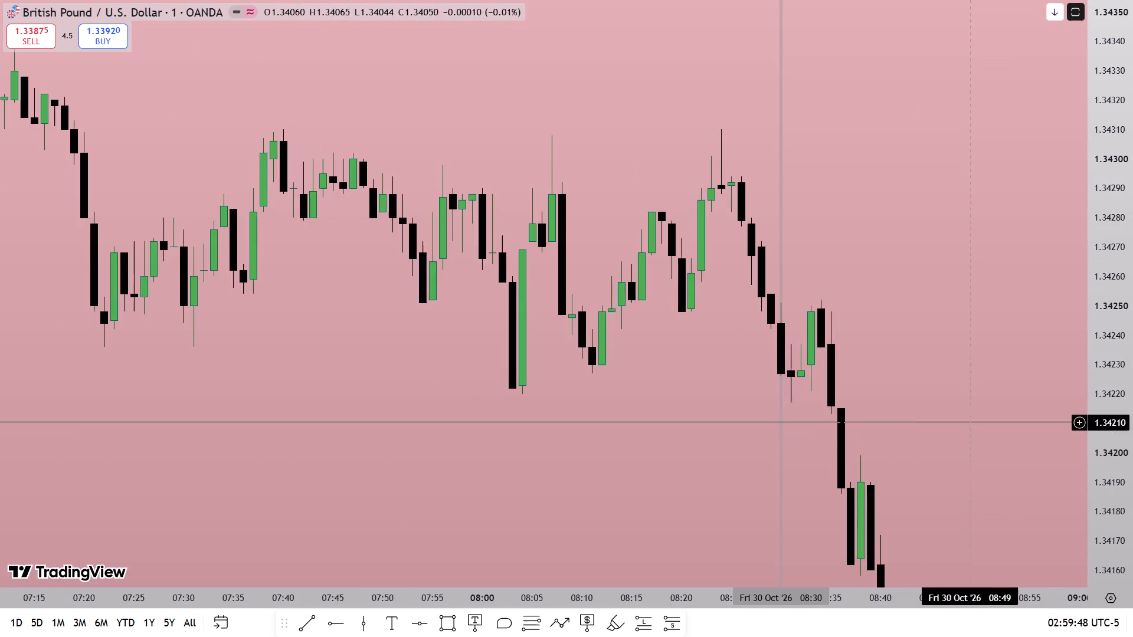
{"action": "left_click_drag", "start_coordinate": [935, 382], "coordinate": [899, 179]}
{"action": "left_click_drag", "start_coordinate": [1132, 41], "coordinate": [1132, 106]}
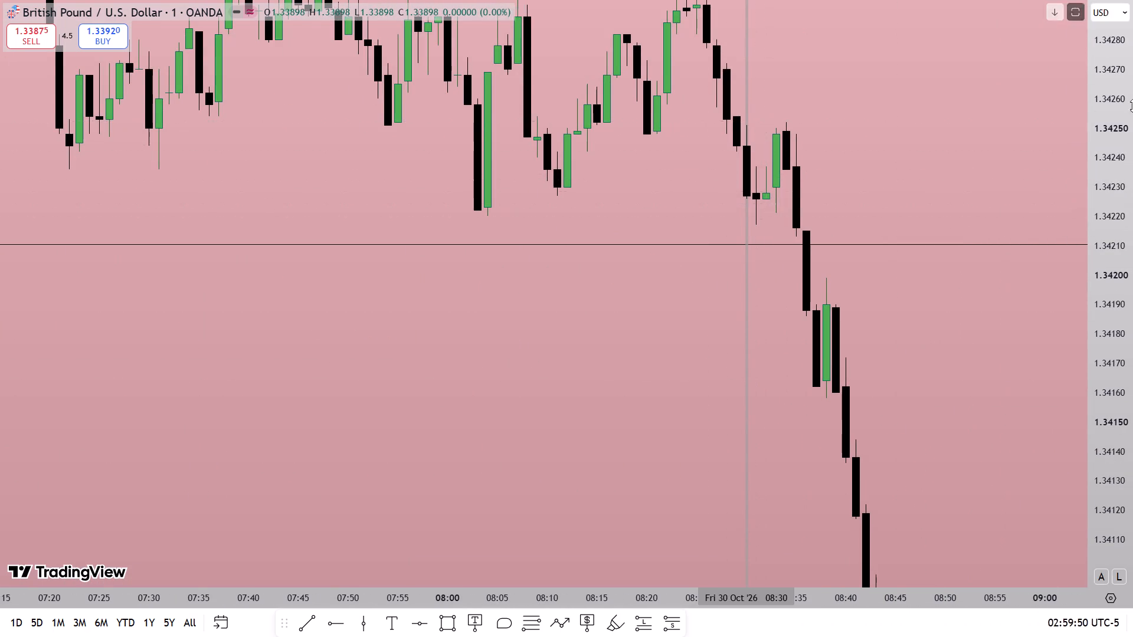
{"action": "left_click_drag", "start_coordinate": [1132, 106], "coordinate": [1131, 224]}
{"action": "scroll", "coordinate": [937, 274], "scroll_direction": "down", "scroll_amount": 12}
{"action": "scroll", "coordinate": [586, 364], "scroll_direction": "up", "scroll_amount": 4}
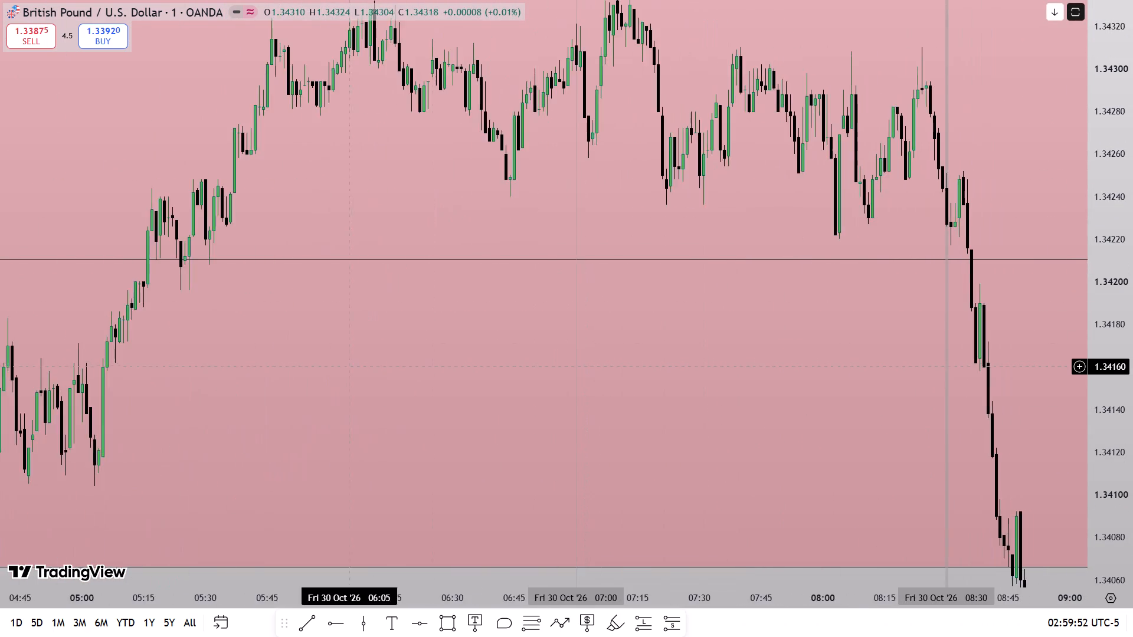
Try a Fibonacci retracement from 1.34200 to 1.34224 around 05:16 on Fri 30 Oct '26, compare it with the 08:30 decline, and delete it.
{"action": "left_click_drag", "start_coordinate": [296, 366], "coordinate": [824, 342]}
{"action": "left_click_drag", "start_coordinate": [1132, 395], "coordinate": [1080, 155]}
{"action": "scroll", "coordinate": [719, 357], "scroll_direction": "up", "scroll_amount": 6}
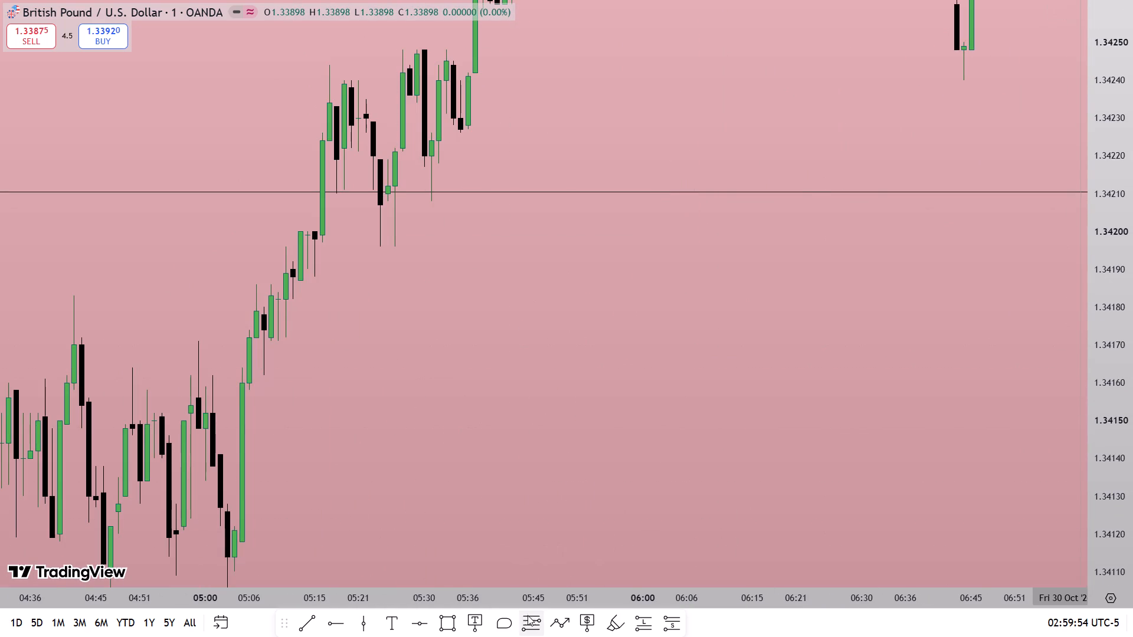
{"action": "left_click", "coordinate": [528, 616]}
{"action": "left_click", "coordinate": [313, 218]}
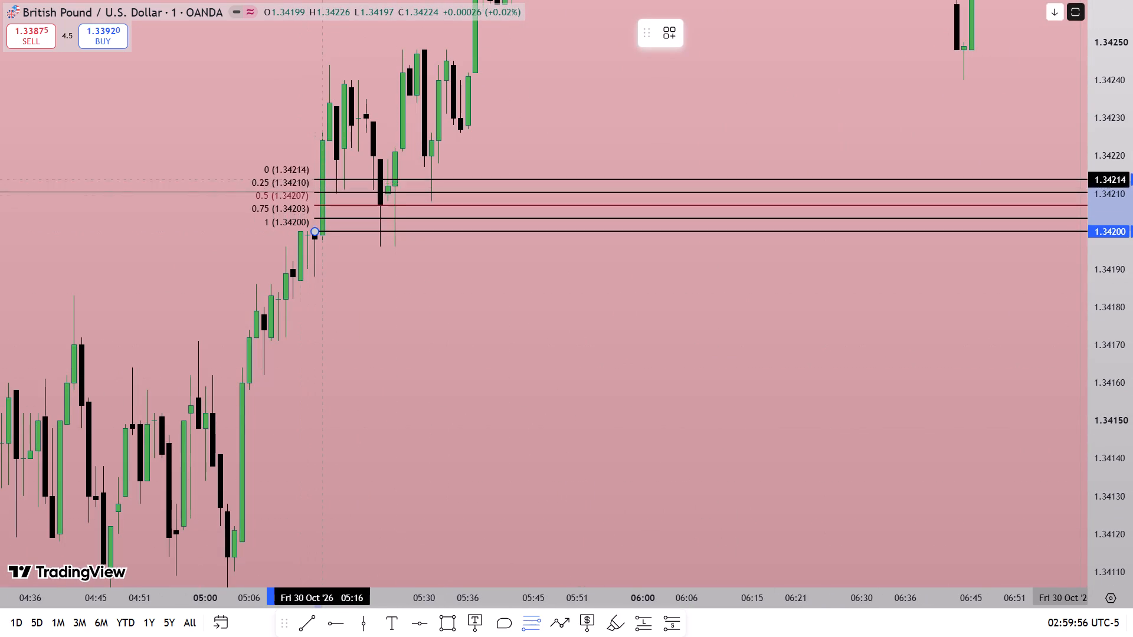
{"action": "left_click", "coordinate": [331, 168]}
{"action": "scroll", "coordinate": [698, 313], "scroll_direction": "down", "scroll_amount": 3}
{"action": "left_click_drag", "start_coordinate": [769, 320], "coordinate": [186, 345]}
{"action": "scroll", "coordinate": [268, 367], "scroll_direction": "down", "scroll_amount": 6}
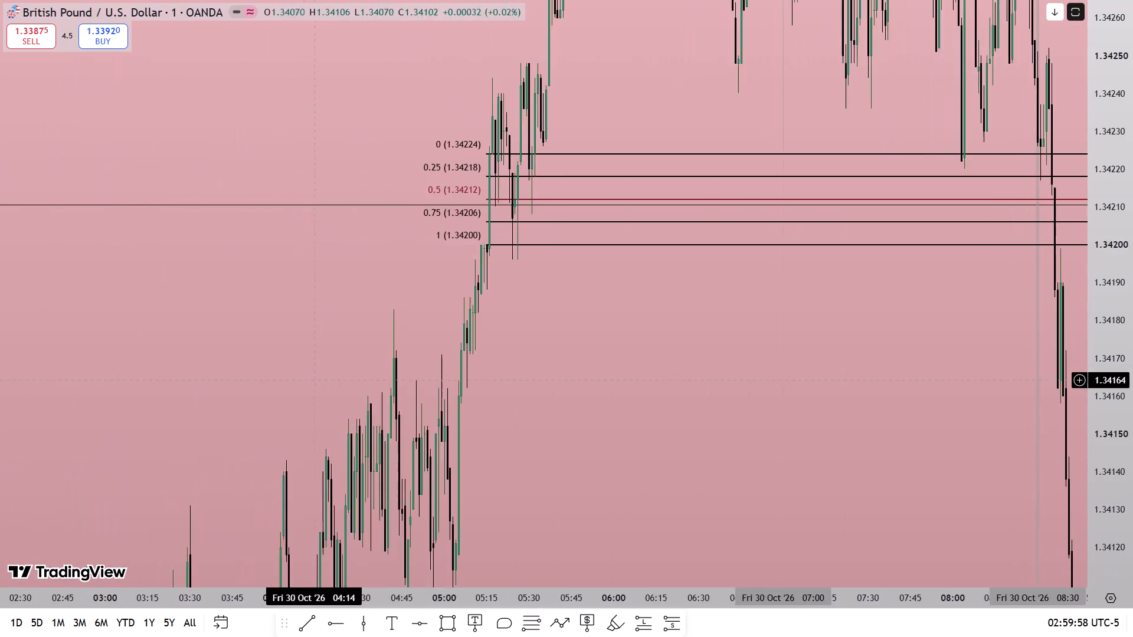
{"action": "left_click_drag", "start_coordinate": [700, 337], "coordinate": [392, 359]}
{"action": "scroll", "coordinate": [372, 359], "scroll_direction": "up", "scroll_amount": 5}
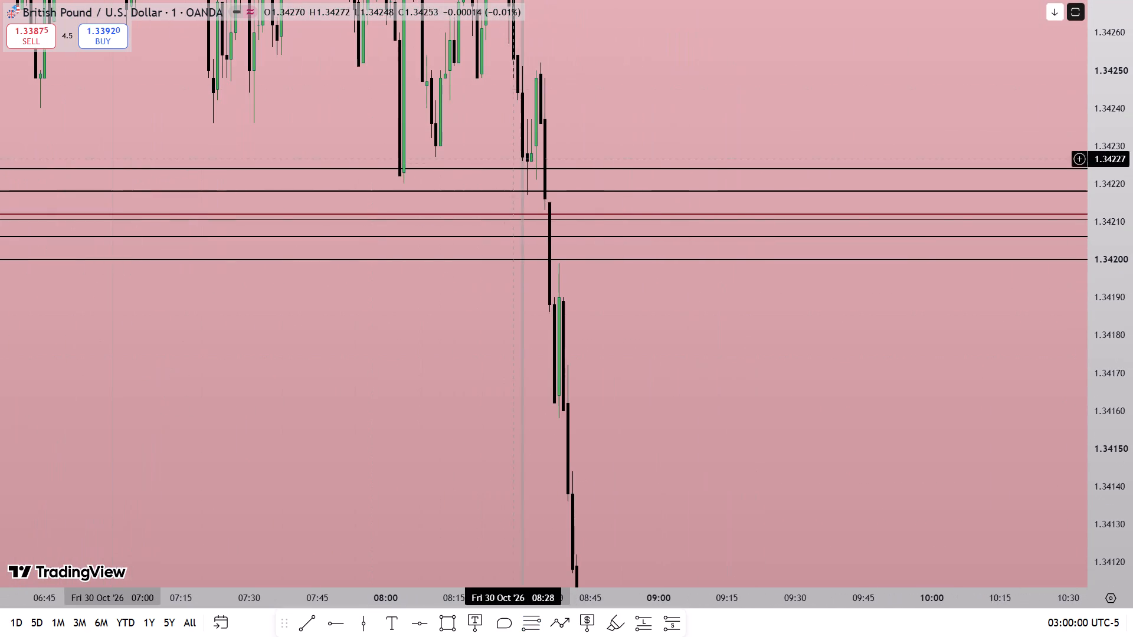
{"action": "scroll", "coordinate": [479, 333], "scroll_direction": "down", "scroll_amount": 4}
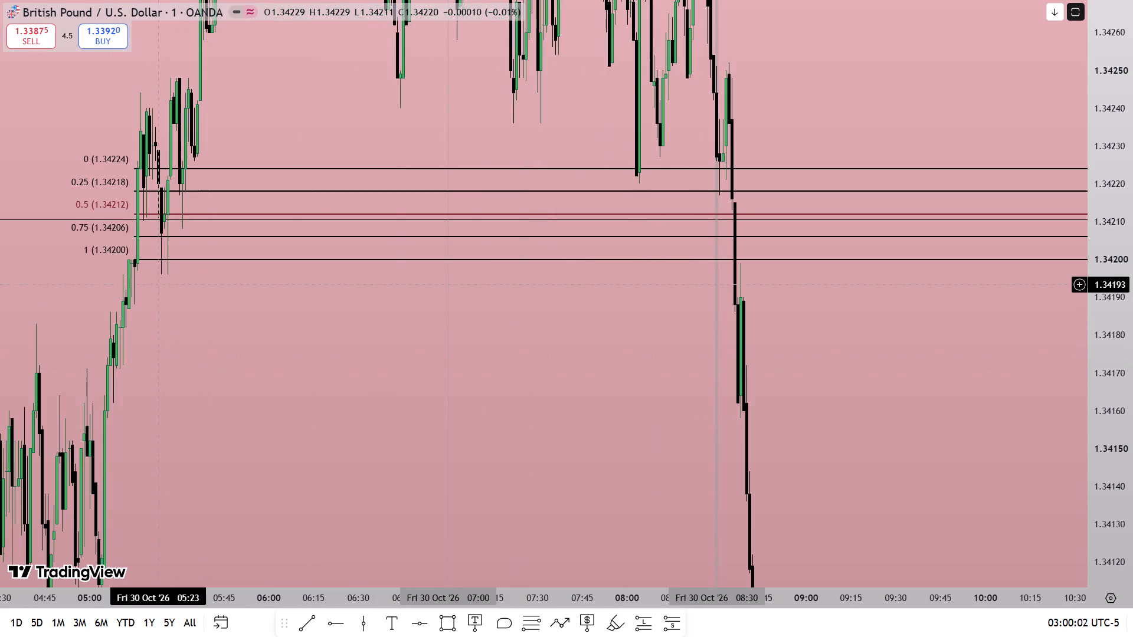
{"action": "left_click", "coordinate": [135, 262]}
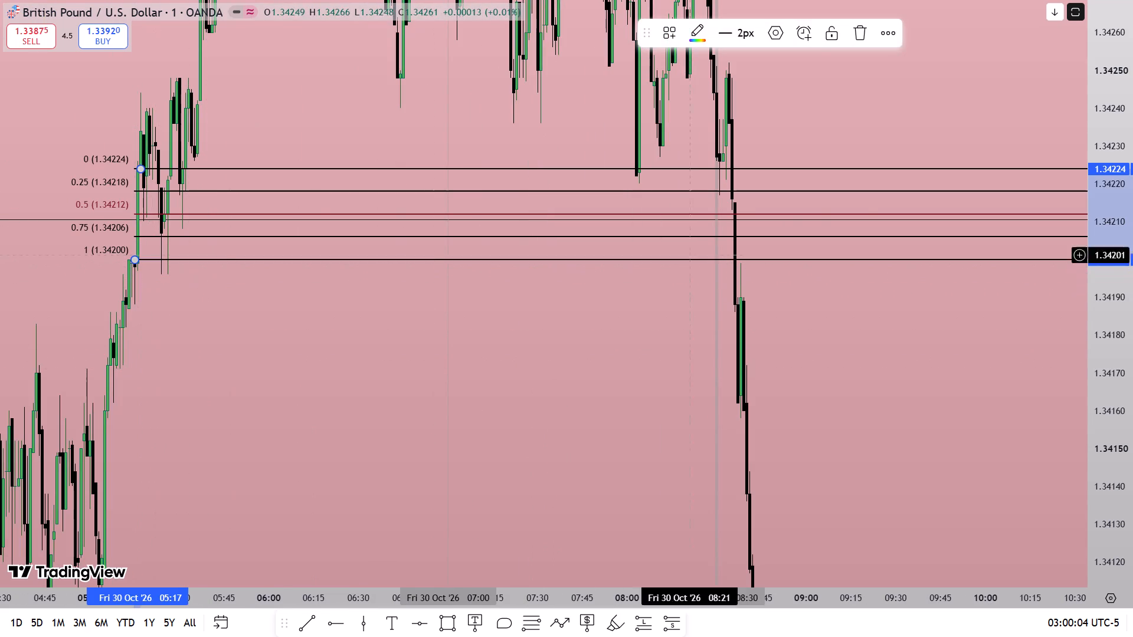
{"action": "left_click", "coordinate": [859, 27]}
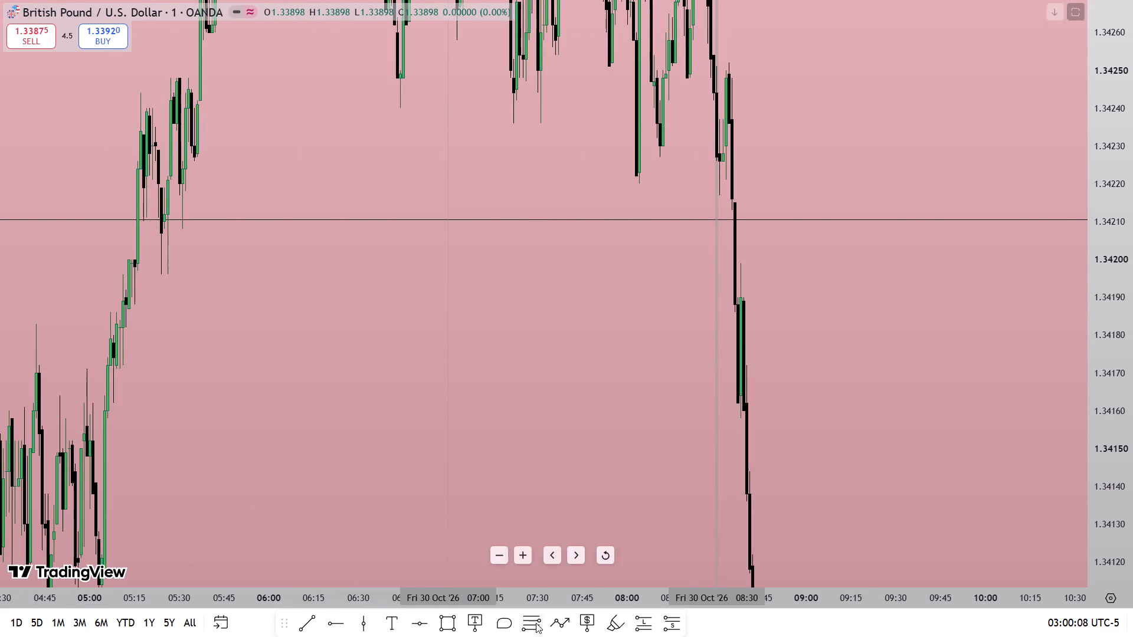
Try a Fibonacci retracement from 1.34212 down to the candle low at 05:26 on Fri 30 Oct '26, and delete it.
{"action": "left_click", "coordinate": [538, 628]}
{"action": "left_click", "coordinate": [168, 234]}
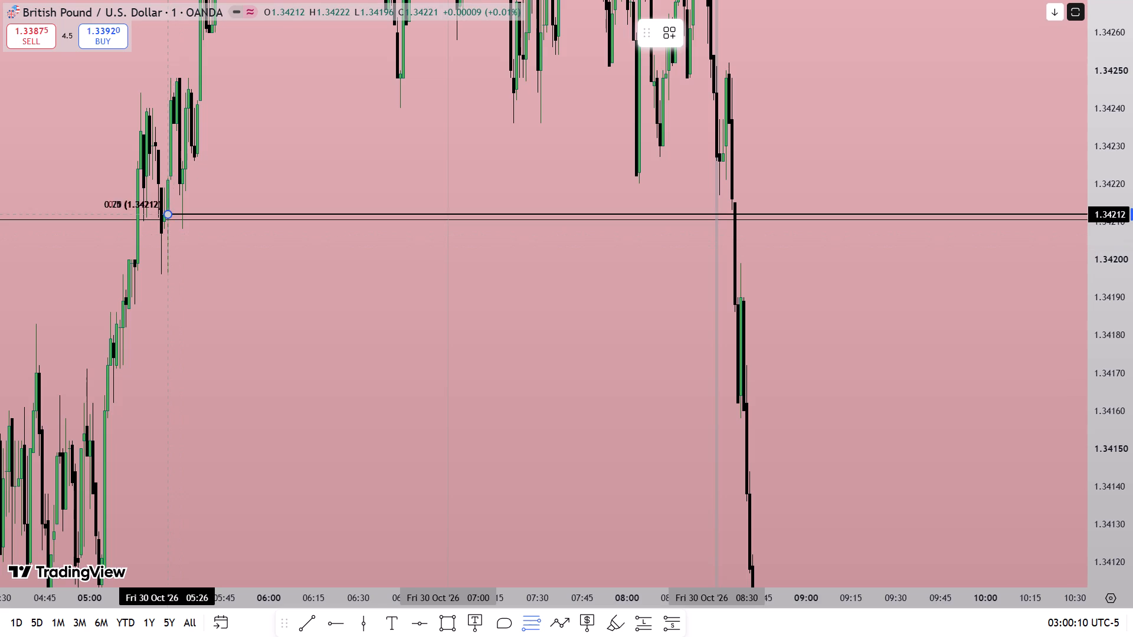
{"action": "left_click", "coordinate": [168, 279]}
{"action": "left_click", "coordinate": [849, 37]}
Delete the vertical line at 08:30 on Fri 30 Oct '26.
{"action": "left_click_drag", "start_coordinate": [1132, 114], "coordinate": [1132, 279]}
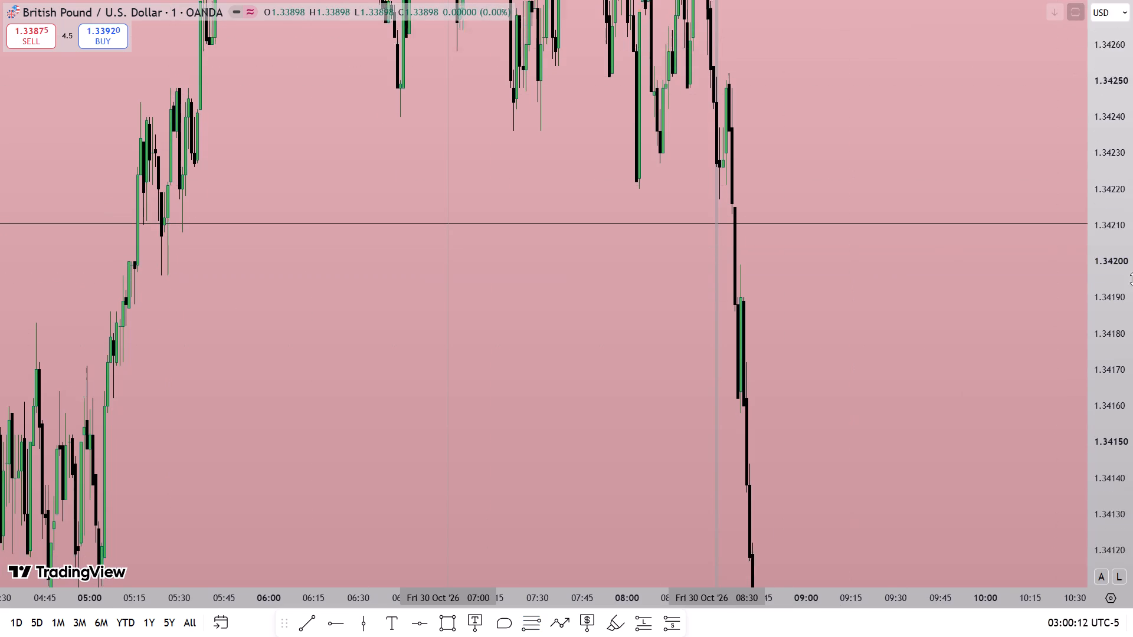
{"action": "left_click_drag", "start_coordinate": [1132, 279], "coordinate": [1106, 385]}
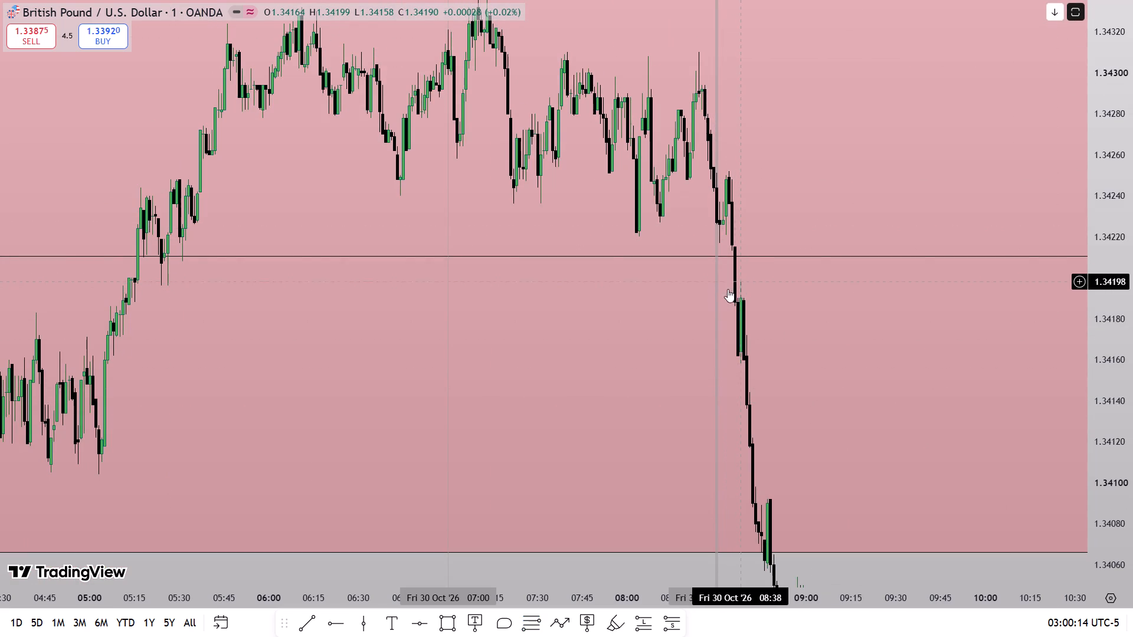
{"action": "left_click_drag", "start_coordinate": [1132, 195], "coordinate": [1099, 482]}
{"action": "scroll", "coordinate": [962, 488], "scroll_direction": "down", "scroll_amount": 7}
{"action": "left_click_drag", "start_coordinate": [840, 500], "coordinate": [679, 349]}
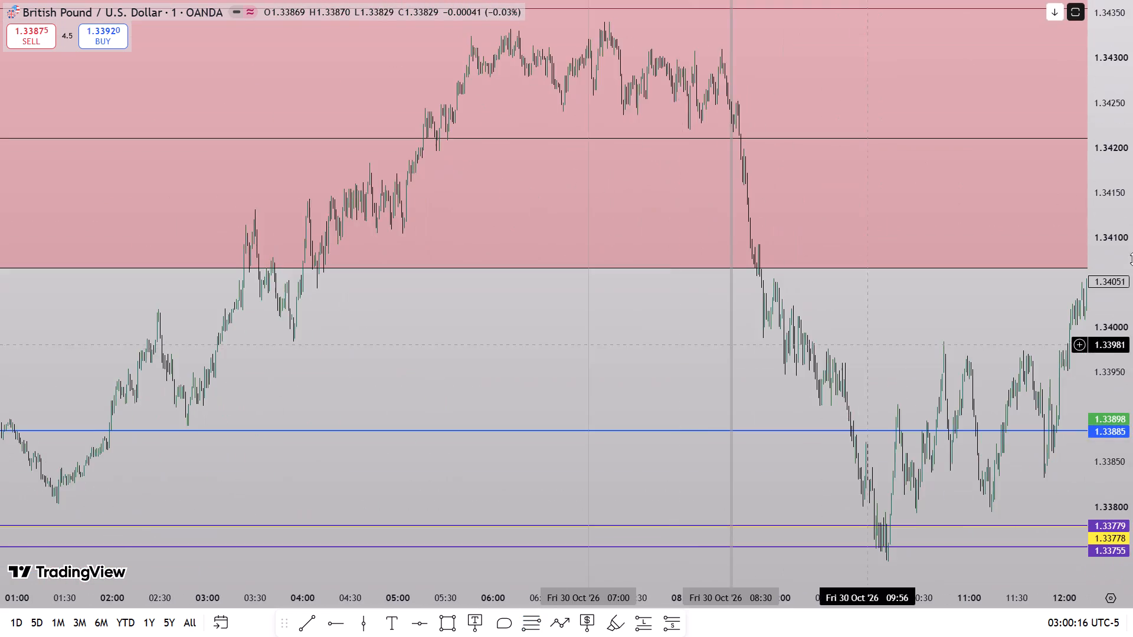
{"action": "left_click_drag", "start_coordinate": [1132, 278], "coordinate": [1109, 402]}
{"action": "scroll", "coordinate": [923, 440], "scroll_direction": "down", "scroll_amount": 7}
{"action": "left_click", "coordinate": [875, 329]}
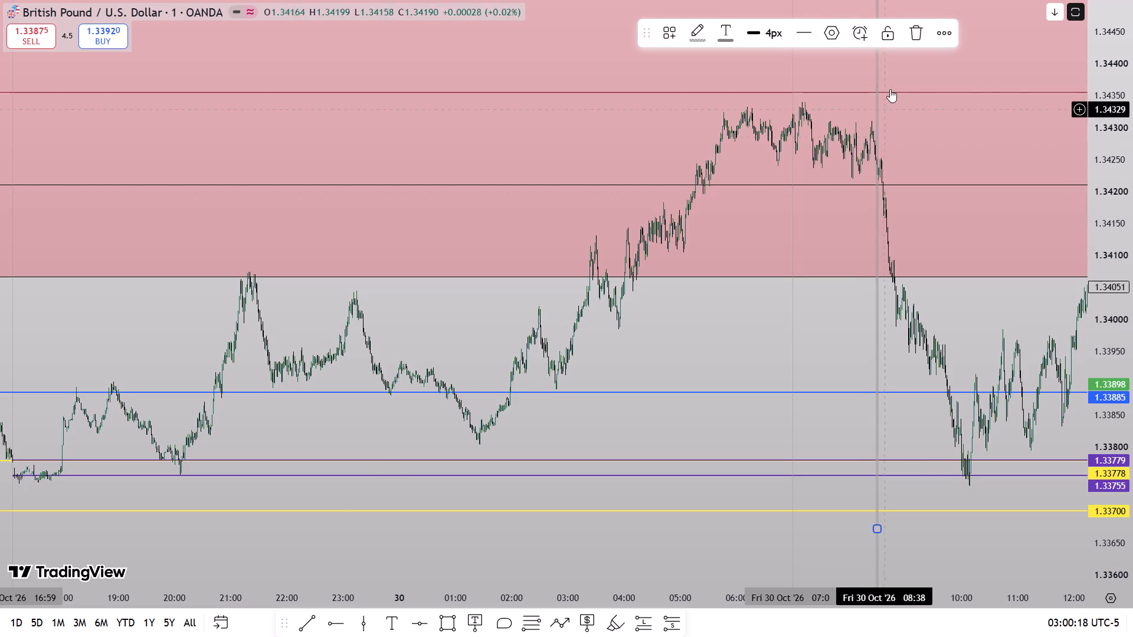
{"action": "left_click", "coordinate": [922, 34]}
Draw a horizontal trend line at 1.34240 from the 06:44 low to 07:22 on Fri 30 Oct '26.
{"action": "scroll", "coordinate": [872, 232], "scroll_direction": "down", "scroll_amount": 5}
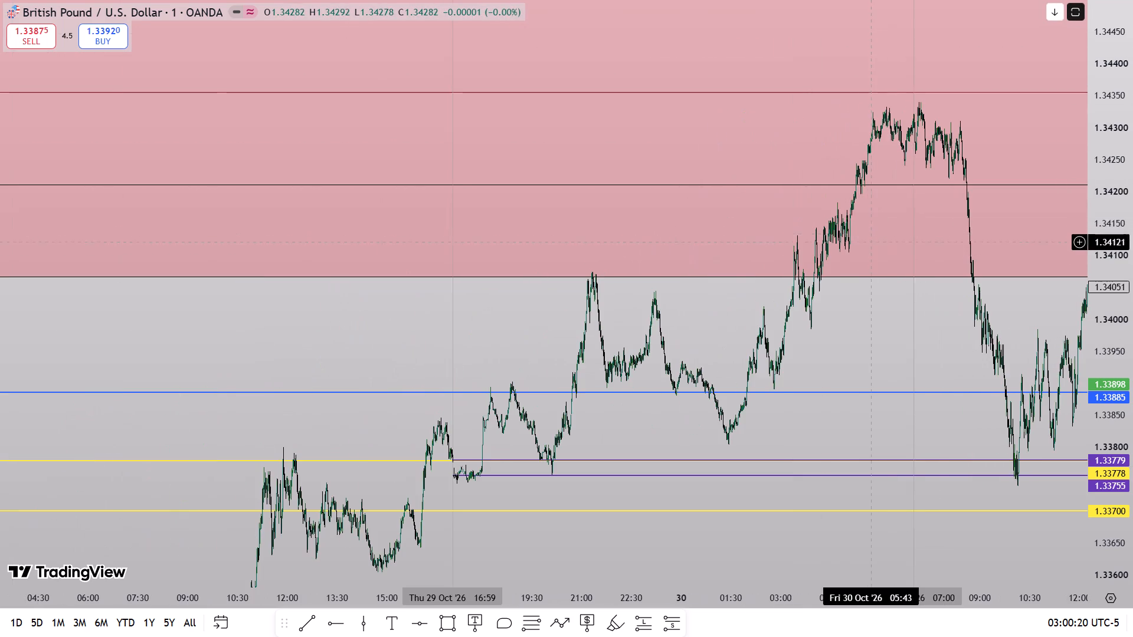
{"action": "scroll", "coordinate": [846, 284], "scroll_direction": "up", "scroll_amount": 7}
{"action": "left_click_drag", "start_coordinate": [1132, 333], "coordinate": [1090, 99]}
{"action": "scroll", "coordinate": [864, 278], "scroll_direction": "up", "scroll_amount": 5}
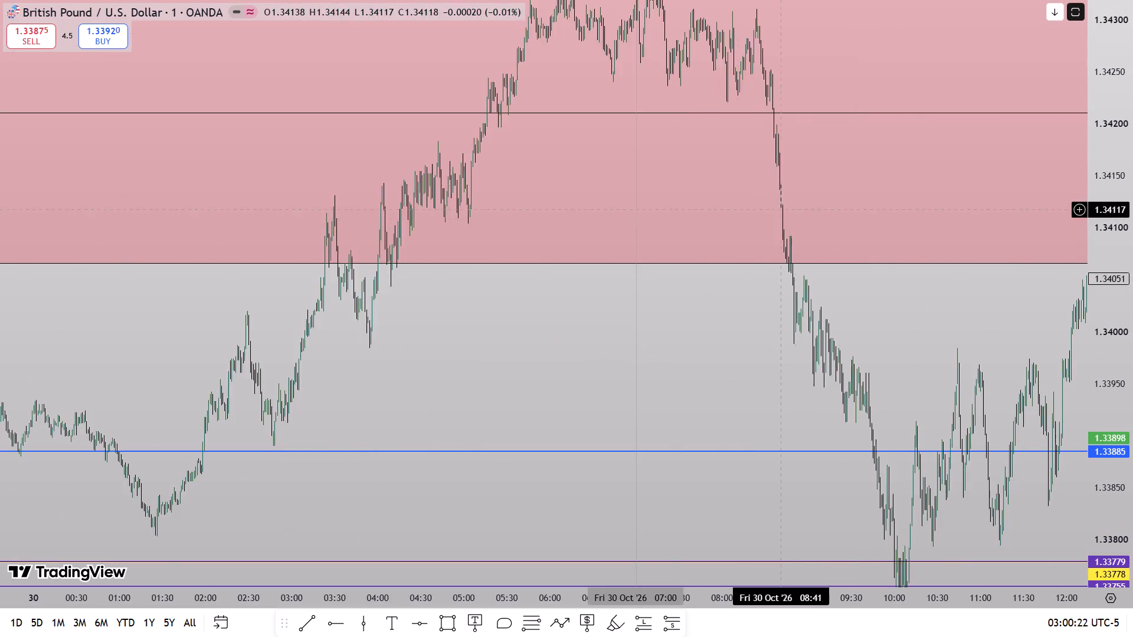
{"action": "left_click_drag", "start_coordinate": [708, 170], "coordinate": [804, 423]}
{"action": "left_click_drag", "start_coordinate": [1132, 428], "coordinate": [1114, 188]}
{"action": "scroll", "coordinate": [876, 390], "scroll_direction": "up", "scroll_amount": 8}
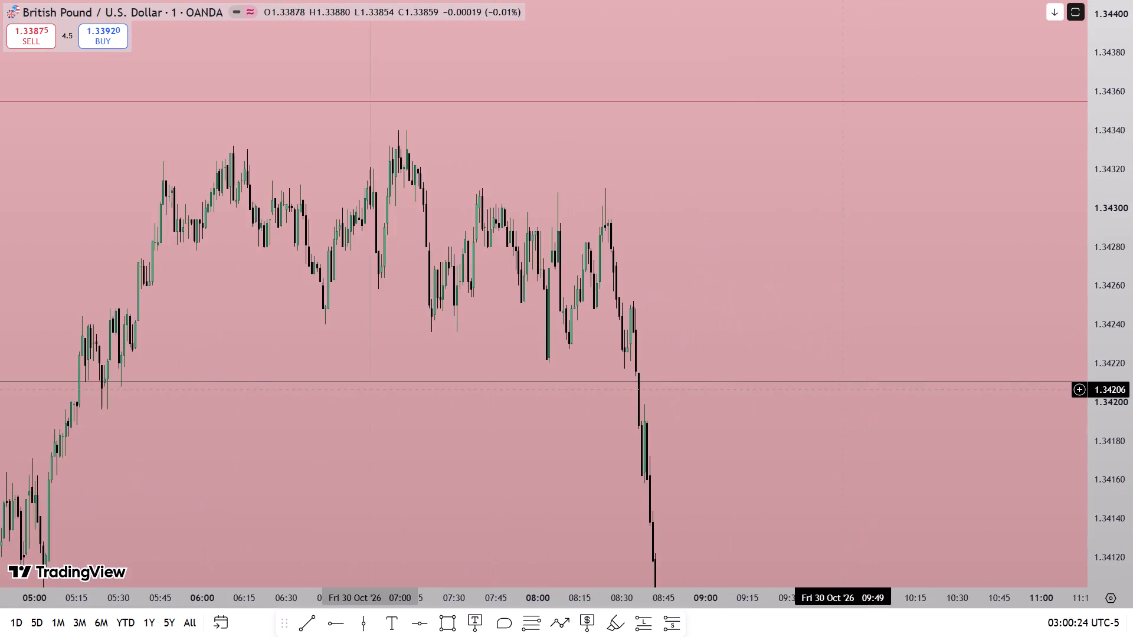
{"action": "left_click_drag", "start_coordinate": [722, 268], "coordinate": [887, 326]}
{"action": "left_click_drag", "start_coordinate": [1132, 378], "coordinate": [1132, 264]}
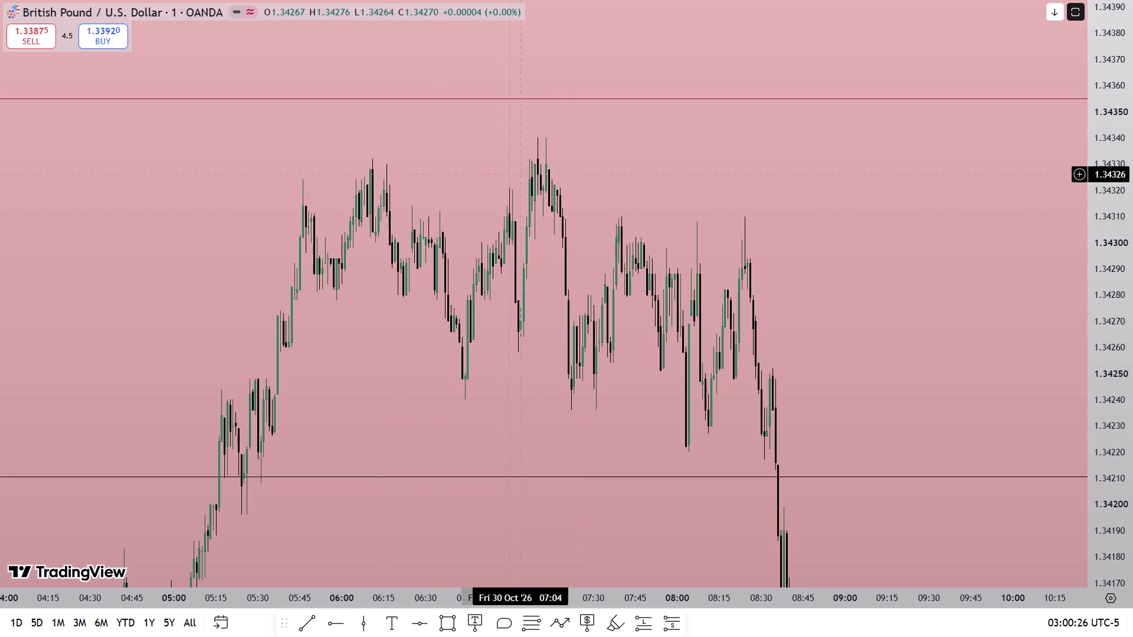
{"action": "left_click", "coordinate": [299, 634]}
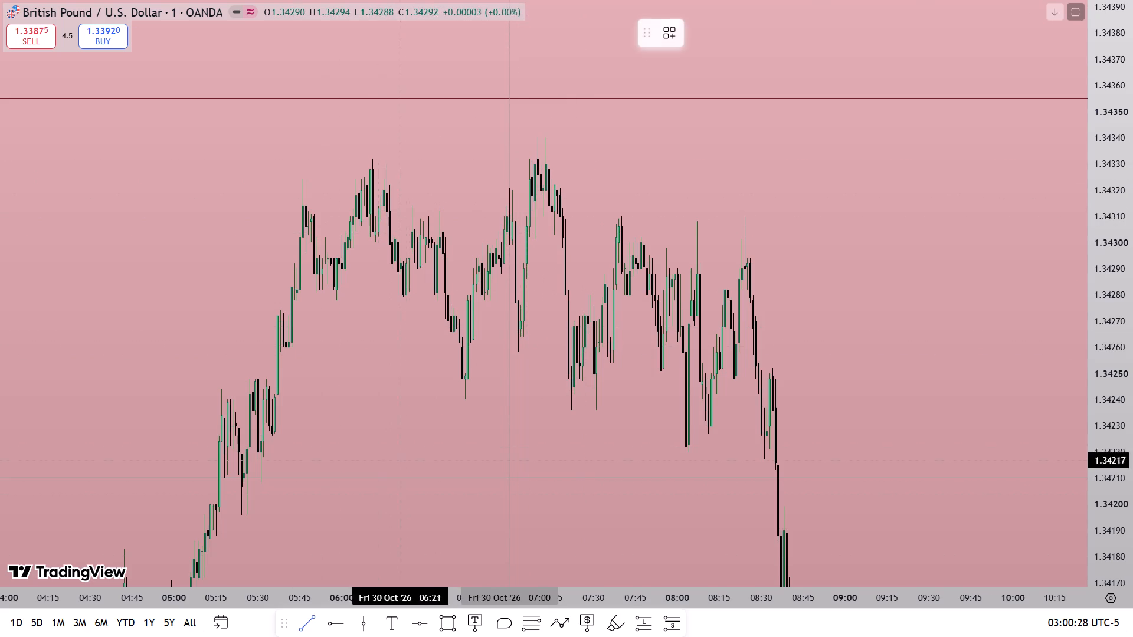
{"action": "left_click_drag", "start_coordinate": [465, 409], "coordinate": [571, 414]}
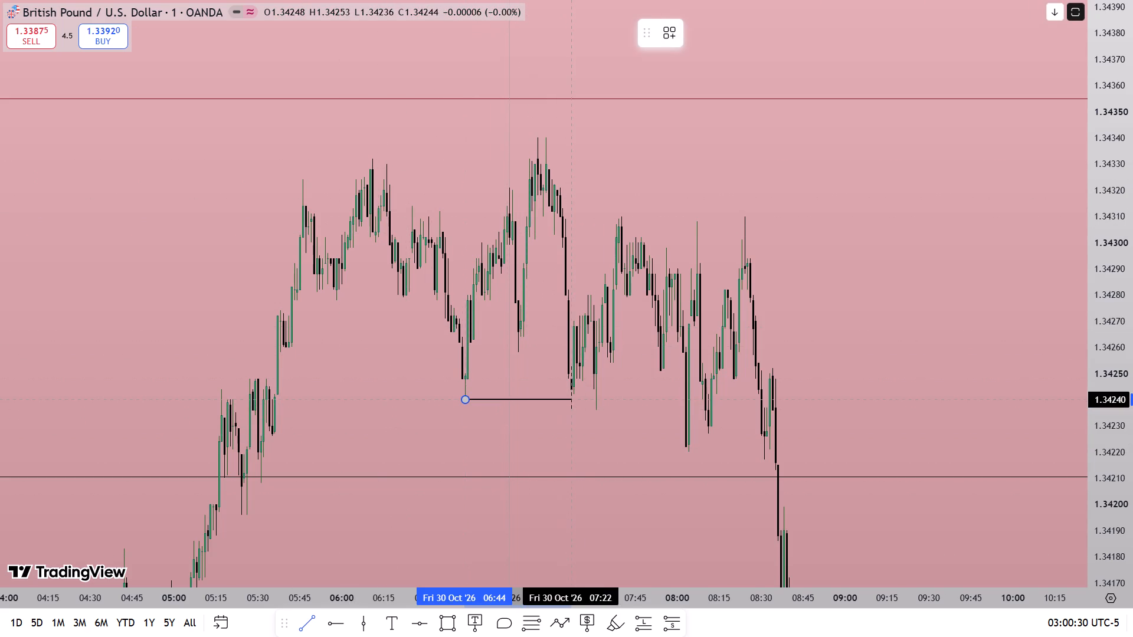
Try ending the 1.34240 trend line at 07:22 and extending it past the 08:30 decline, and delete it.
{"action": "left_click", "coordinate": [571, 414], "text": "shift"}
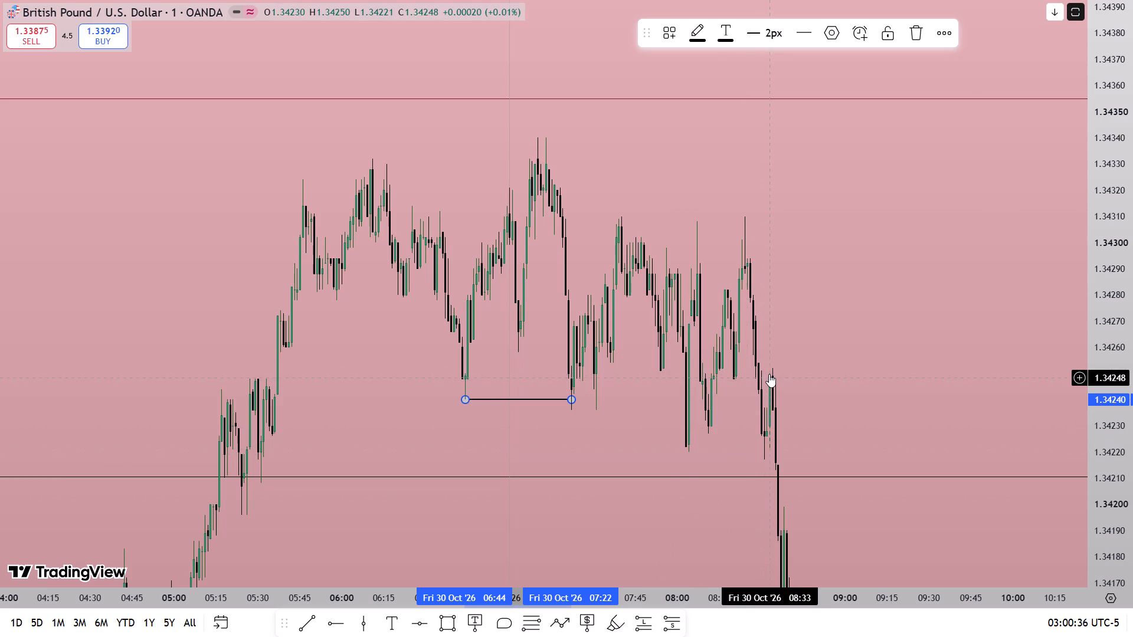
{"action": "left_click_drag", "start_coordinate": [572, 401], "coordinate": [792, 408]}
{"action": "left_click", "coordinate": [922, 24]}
Switch to the 5-minute interval and examine the candles around the Fri 30 Oct '26 high.
{"action": "key", "text": "5"}
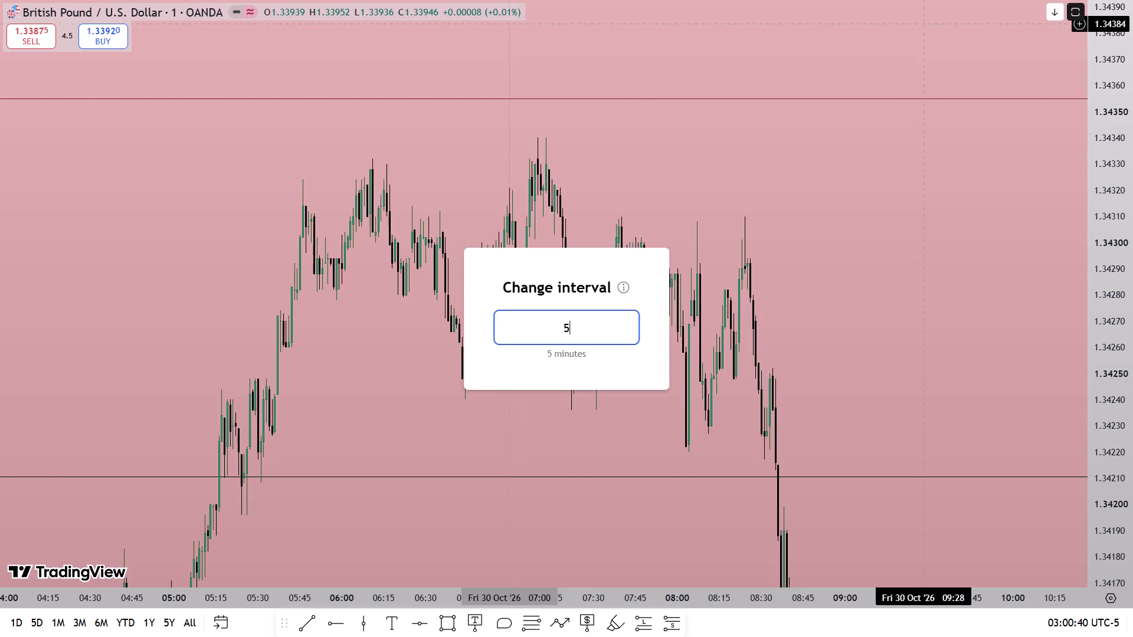
{"action": "key", "text": "Return"}
{"action": "left_click_drag", "start_coordinate": [869, 356], "coordinate": [112, 363]}
{"action": "left_click_drag", "start_coordinate": [1132, 218], "coordinate": [1085, 458]}
{"action": "scroll", "coordinate": [800, 366], "scroll_direction": "up", "scroll_amount": 4}
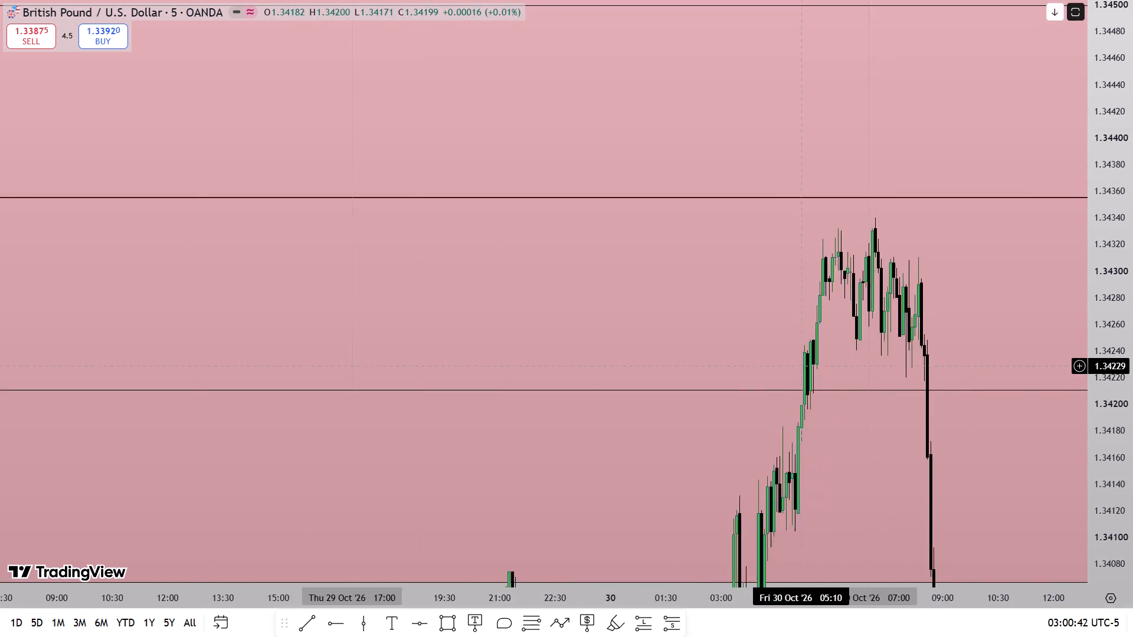
{"action": "scroll", "coordinate": [799, 365], "scroll_direction": "up", "scroll_amount": 7}
{"action": "left_click_drag", "start_coordinate": [1132, 439], "coordinate": [1132, 327]}
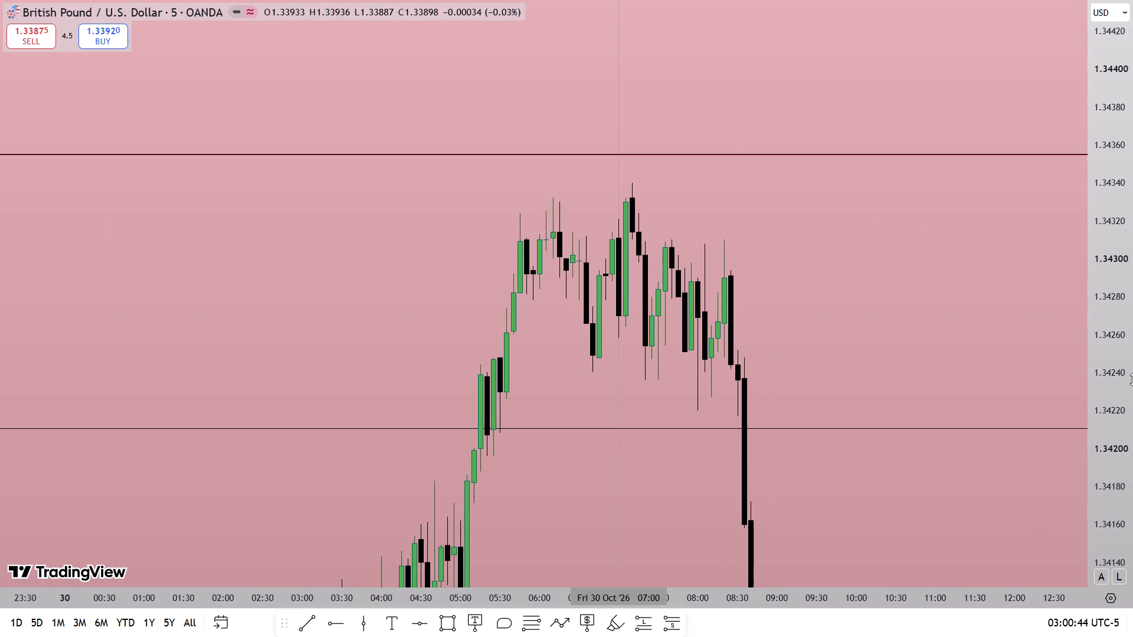
Switch to the 15-minute interval, reset the chart view and remove the stray trend line started near 1.33694.
{"action": "left_click", "coordinate": [307, 628]}
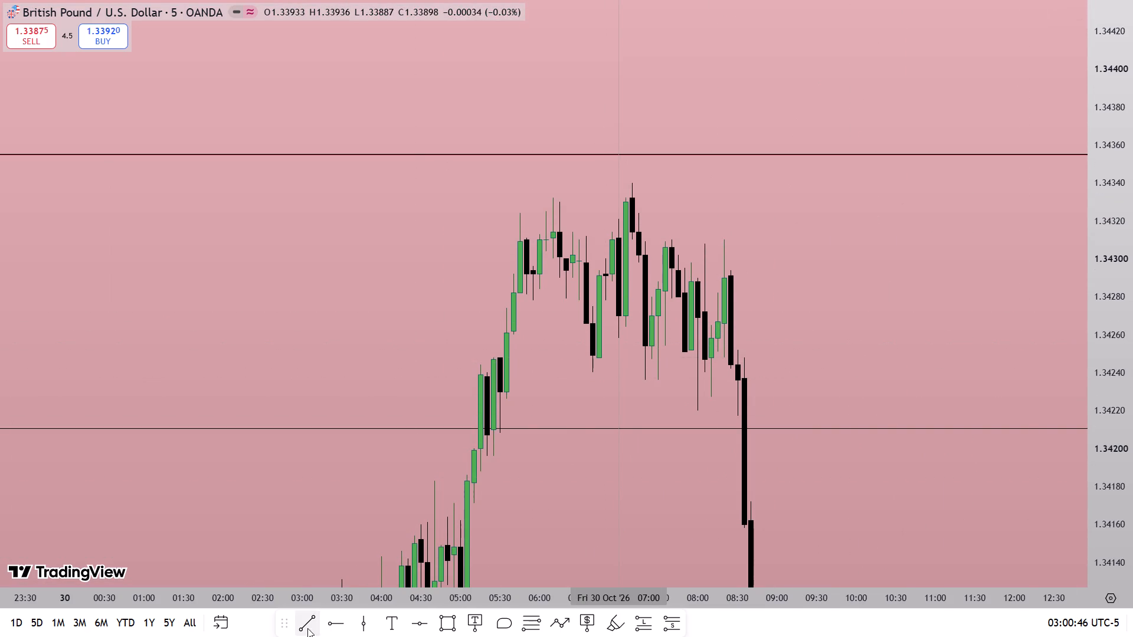
{"action": "key", "text": "1"}
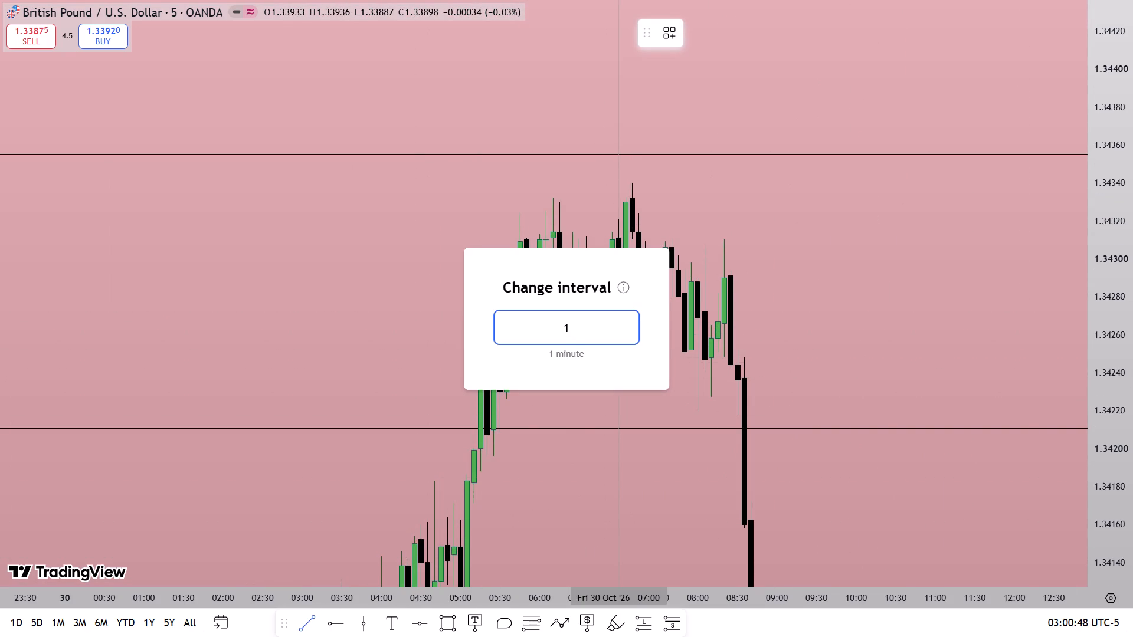
{"action": "key", "text": "5"}
{"action": "key", "text": "Return"}
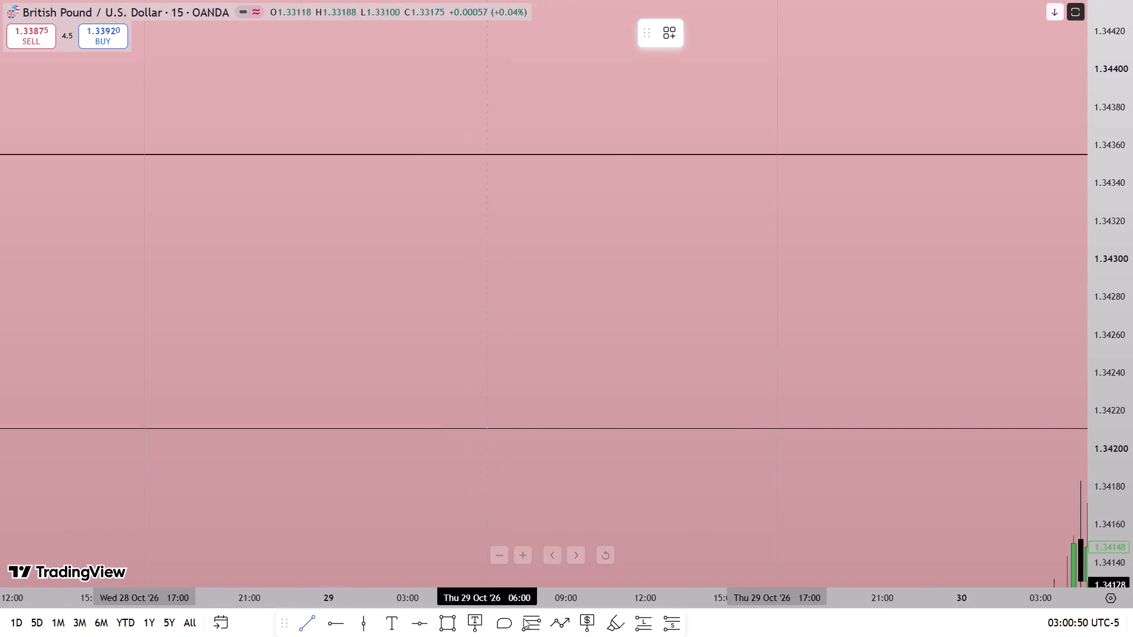
{"action": "left_click", "coordinate": [610, 554]}
{"action": "left_click_drag", "start_coordinate": [1132, 403], "coordinate": [1125, 309]}
{"action": "double_click", "coordinate": [953, 240]}
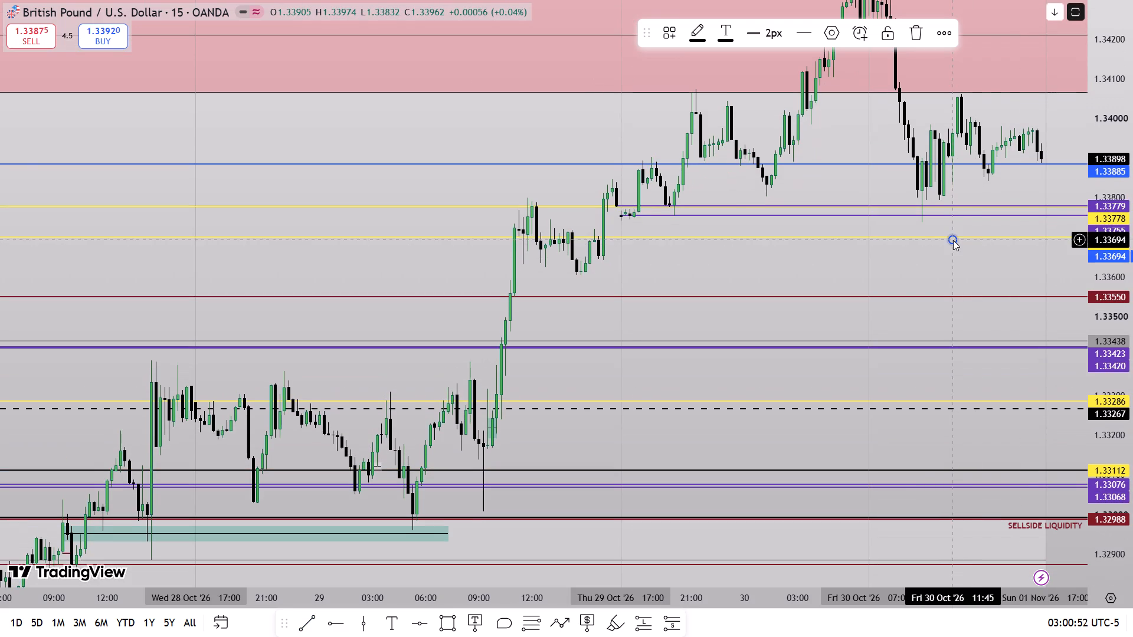
{"action": "left_click", "coordinate": [913, 37]}
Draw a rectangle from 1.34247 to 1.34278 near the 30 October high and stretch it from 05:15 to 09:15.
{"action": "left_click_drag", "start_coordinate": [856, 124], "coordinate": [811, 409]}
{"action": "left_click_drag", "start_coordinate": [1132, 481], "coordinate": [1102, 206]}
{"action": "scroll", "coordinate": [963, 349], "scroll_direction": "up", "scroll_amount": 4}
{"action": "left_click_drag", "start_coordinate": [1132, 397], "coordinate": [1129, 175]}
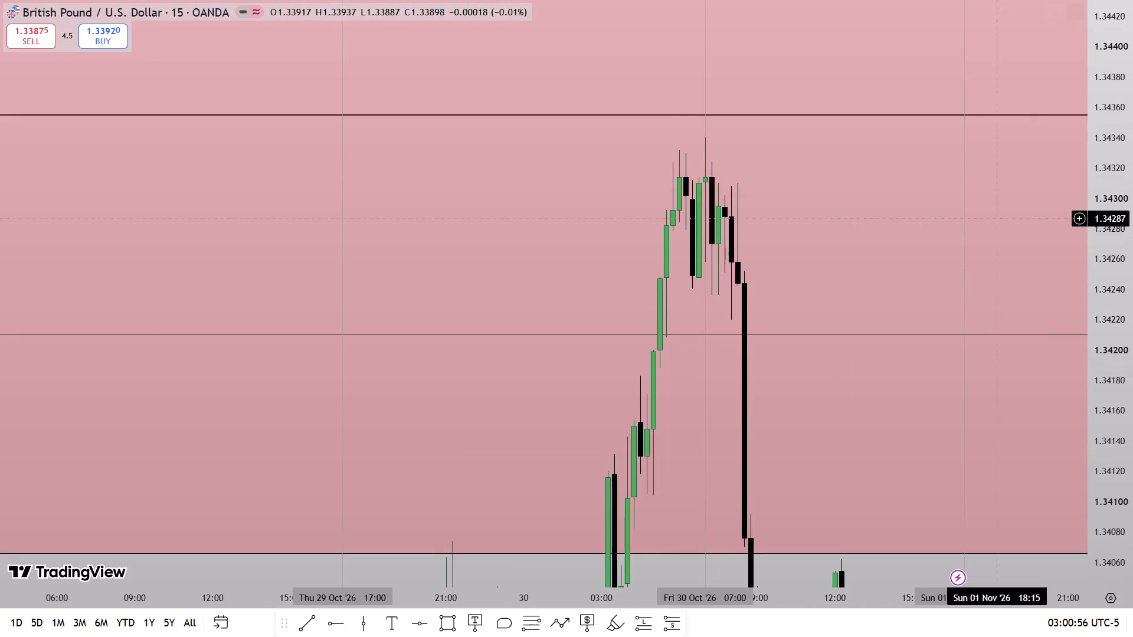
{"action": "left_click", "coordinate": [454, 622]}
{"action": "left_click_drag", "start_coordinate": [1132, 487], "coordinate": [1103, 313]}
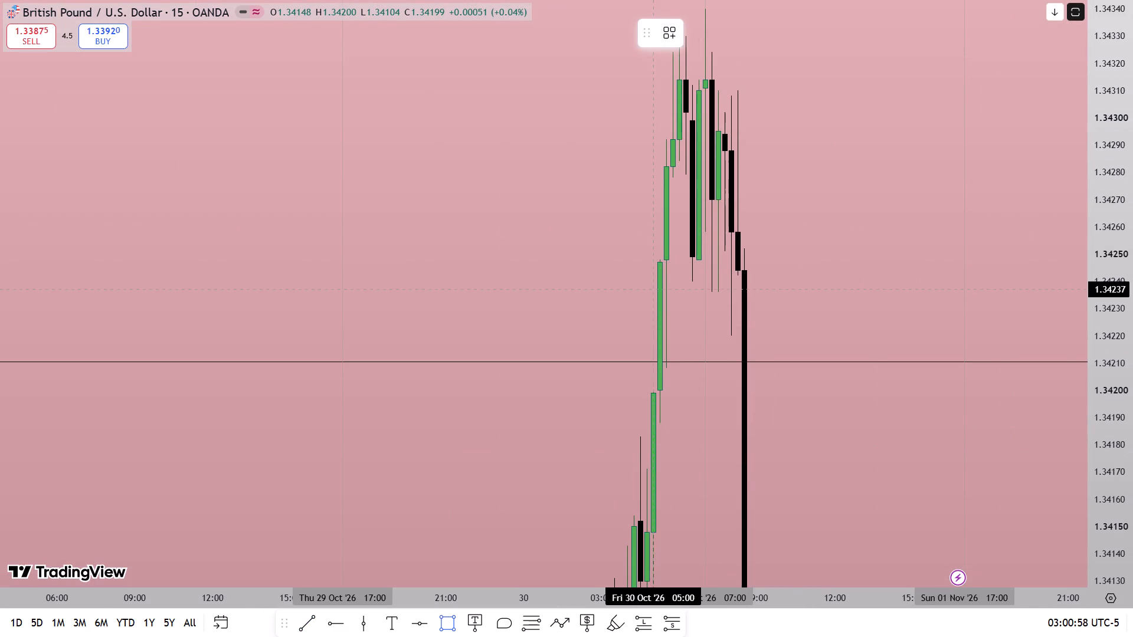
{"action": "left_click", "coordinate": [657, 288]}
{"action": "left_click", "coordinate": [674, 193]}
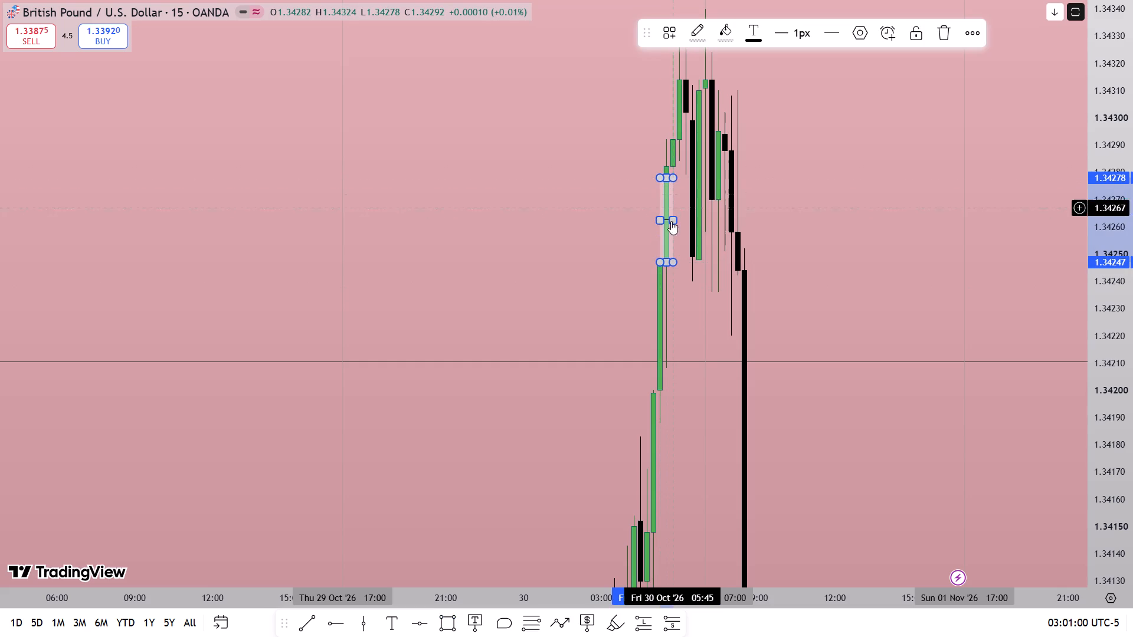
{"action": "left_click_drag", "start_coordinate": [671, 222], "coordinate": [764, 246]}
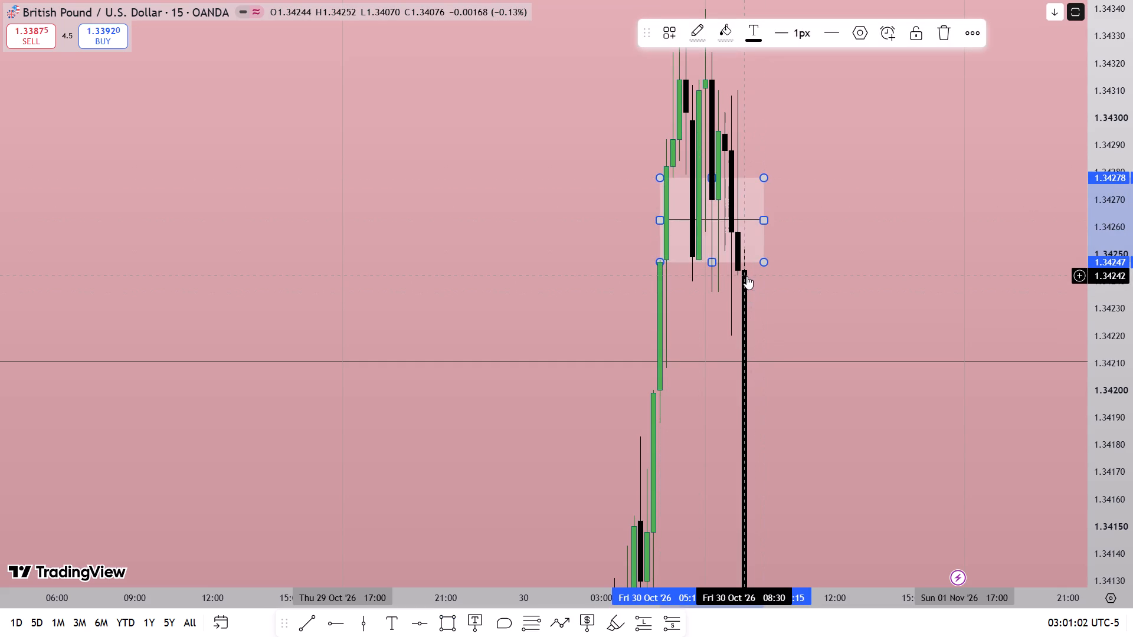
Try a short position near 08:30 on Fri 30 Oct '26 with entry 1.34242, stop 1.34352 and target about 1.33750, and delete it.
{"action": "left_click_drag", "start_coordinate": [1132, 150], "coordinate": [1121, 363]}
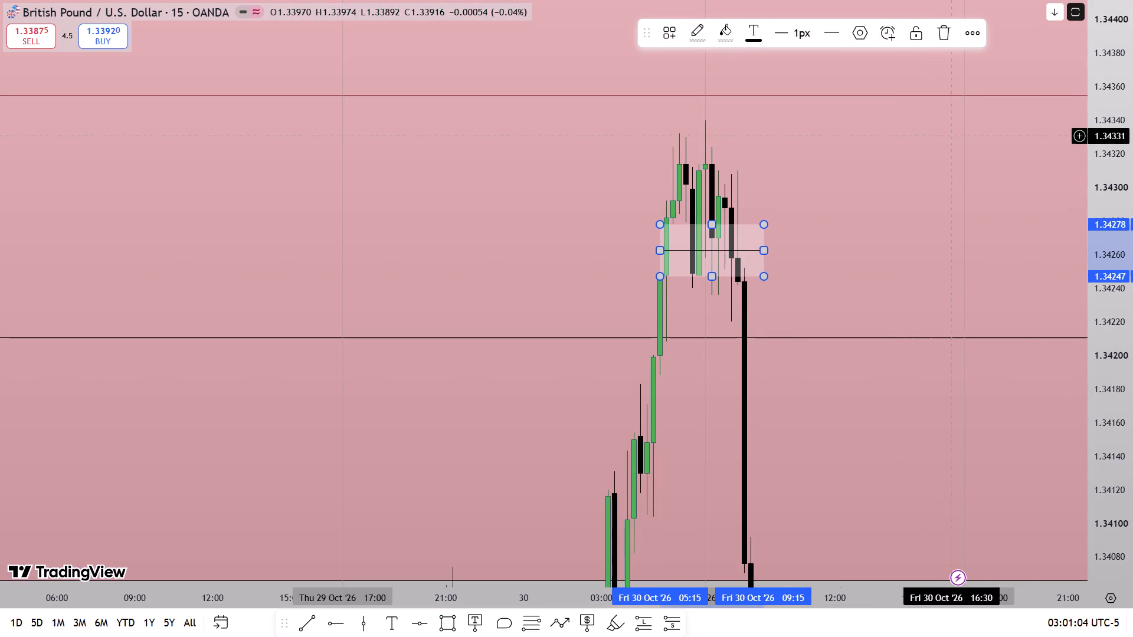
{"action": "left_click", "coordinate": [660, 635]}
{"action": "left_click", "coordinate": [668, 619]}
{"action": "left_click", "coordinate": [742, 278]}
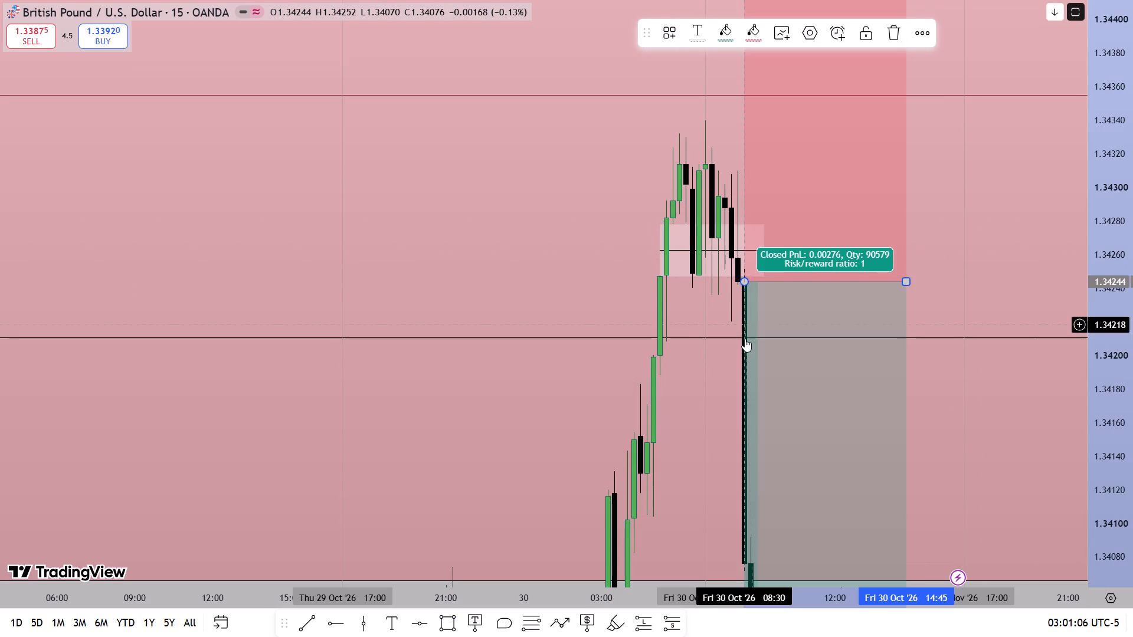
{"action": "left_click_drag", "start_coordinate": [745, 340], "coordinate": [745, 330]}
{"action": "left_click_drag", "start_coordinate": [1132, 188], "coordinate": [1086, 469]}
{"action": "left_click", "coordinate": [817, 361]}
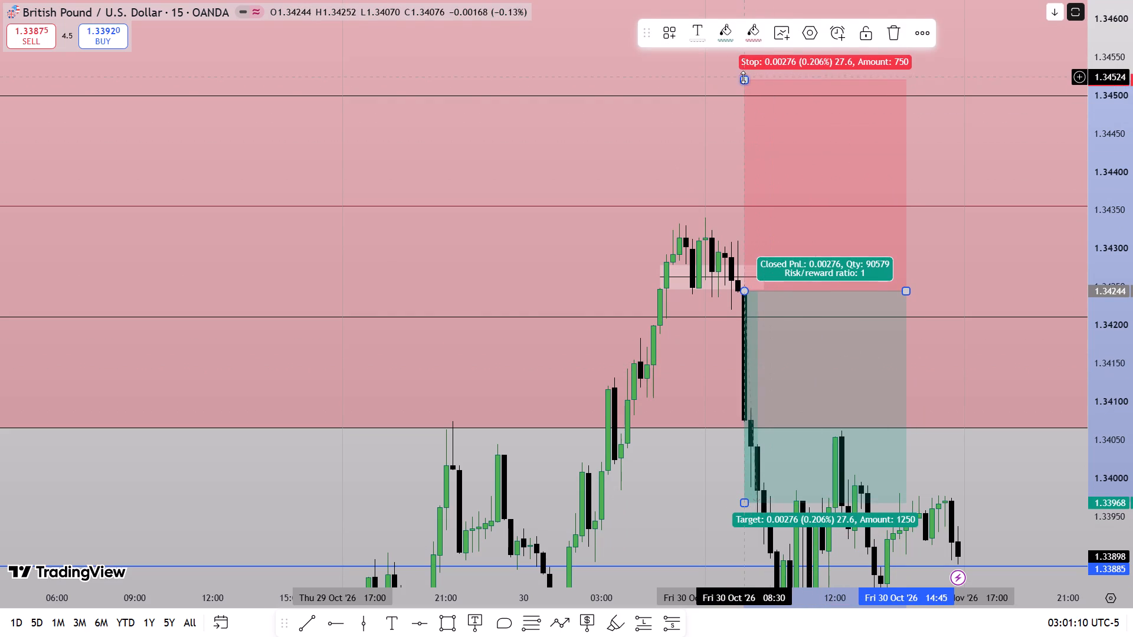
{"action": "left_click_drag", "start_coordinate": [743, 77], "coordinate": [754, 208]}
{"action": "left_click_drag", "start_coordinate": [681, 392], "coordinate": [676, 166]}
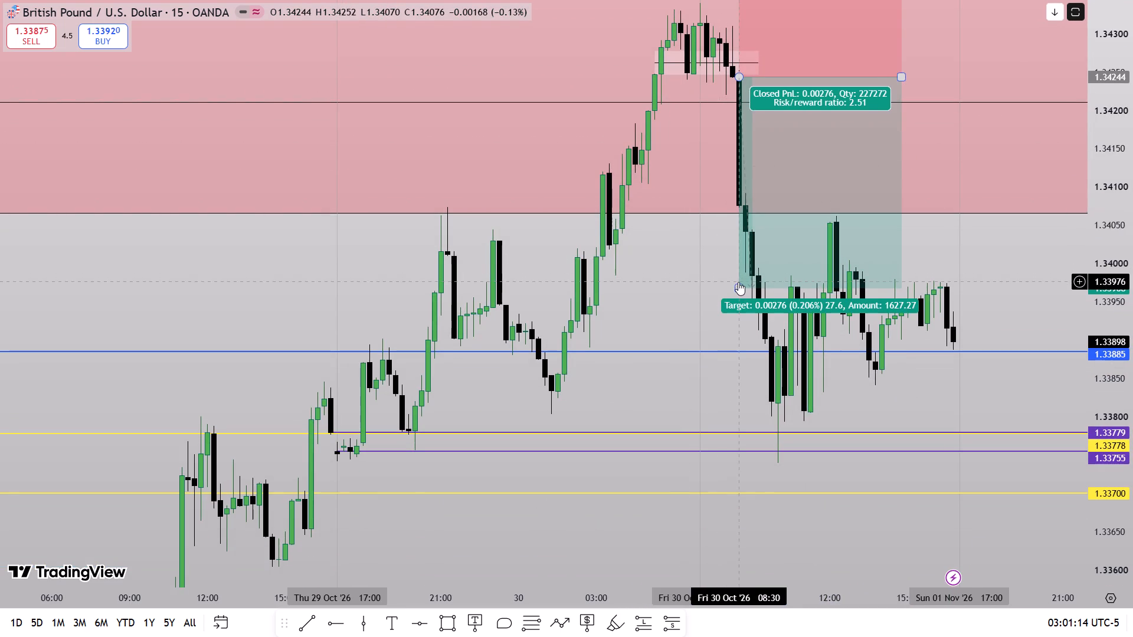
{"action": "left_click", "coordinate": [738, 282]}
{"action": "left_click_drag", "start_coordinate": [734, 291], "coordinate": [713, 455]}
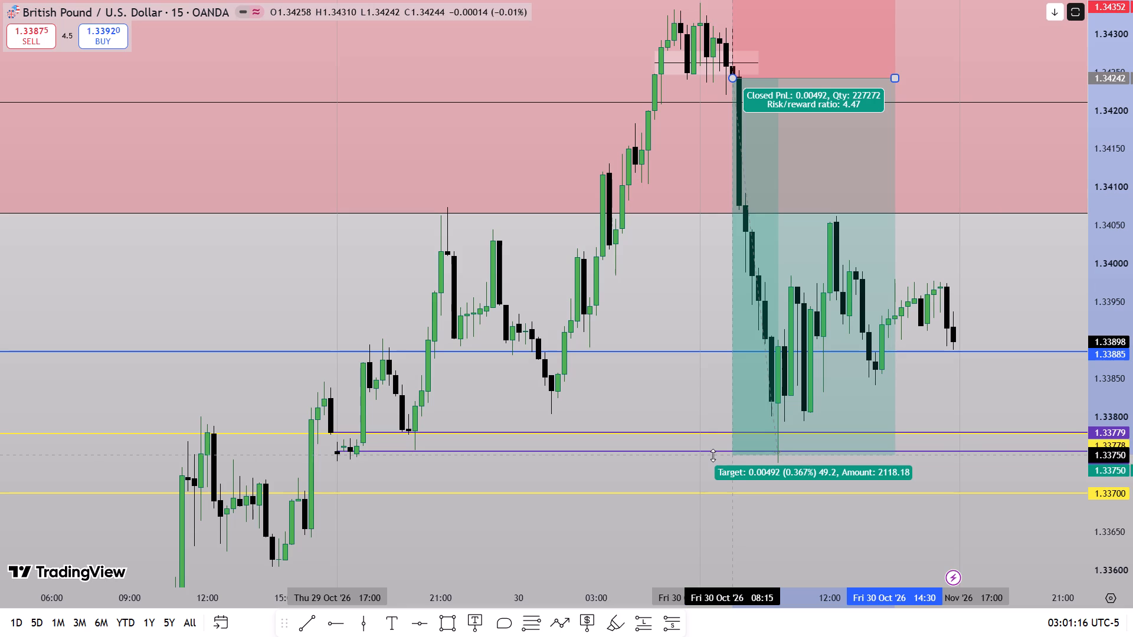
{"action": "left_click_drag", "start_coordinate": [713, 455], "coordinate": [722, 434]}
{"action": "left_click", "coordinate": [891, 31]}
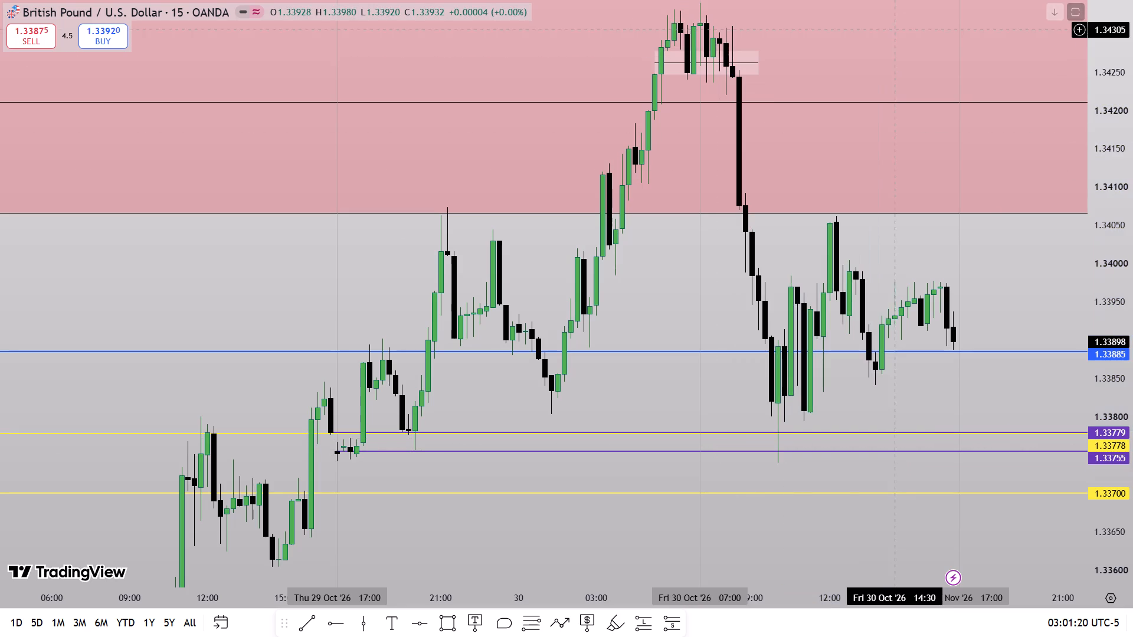
Switch to the 1-minute interval and examine the 30 October rise and the decline to the low around 10:08.
{"action": "key", "text": "1"}
{"action": "key", "text": "Return"}
{"action": "scroll", "coordinate": [778, 249], "scroll_direction": "down", "scroll_amount": 20}
{"action": "scroll", "coordinate": [778, 249], "scroll_direction": "down", "scroll_amount": 6}
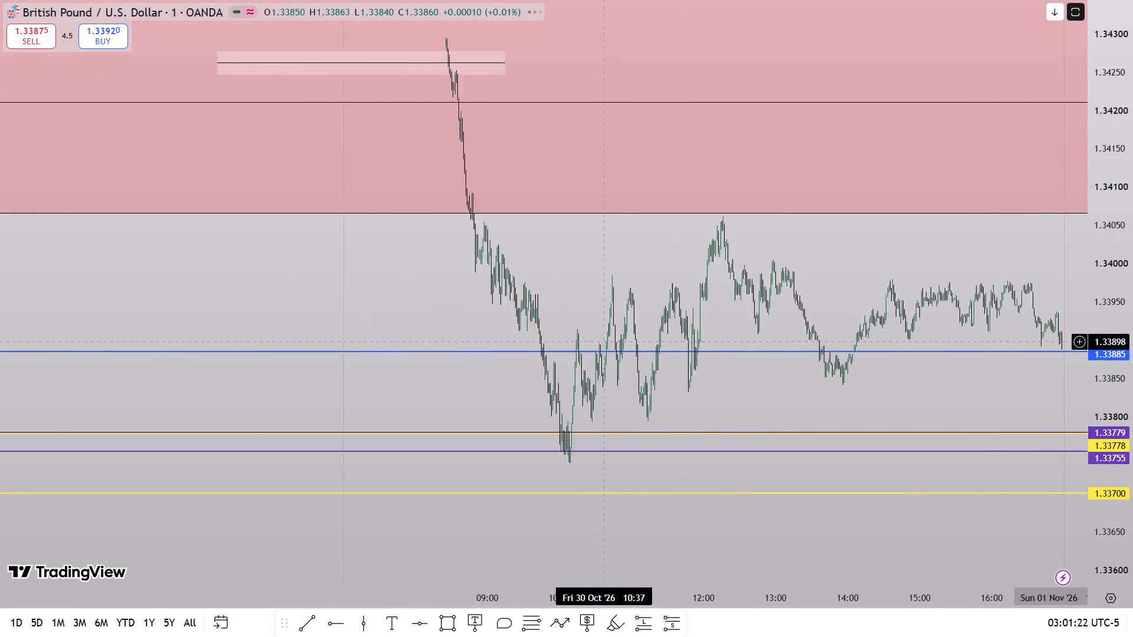
{"action": "scroll", "coordinate": [590, 349], "scroll_direction": "down", "scroll_amount": 14}
{"action": "left_click_drag", "start_coordinate": [756, 305], "coordinate": [798, 496]}
{"action": "scroll", "coordinate": [755, 474], "scroll_direction": "up", "scroll_amount": 9}
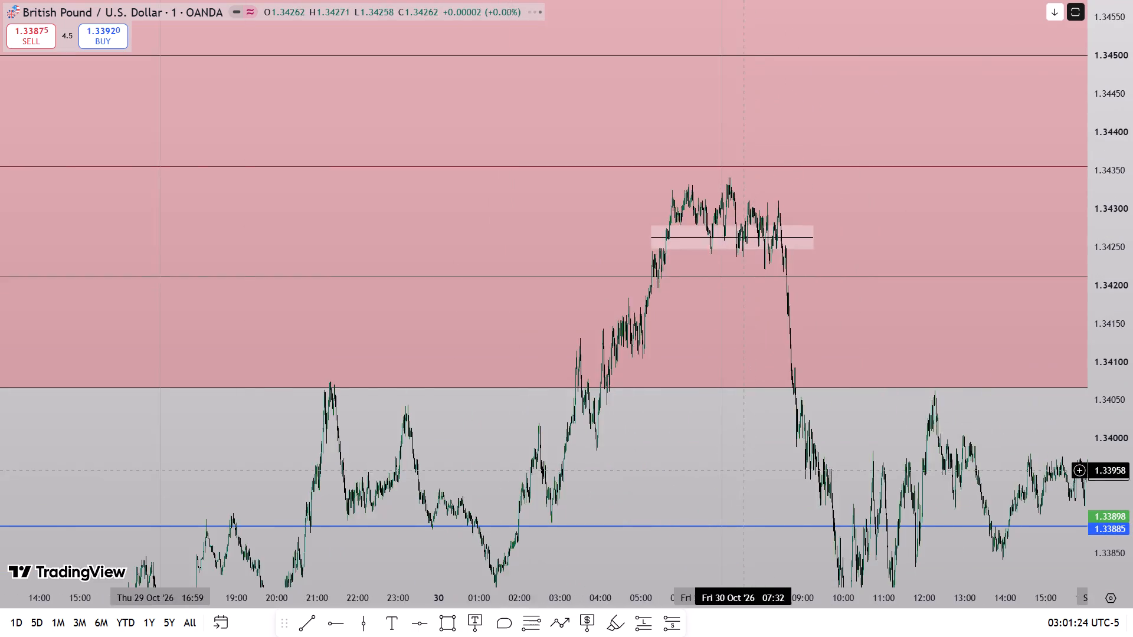
{"action": "scroll", "coordinate": [743, 470], "scroll_direction": "up", "scroll_amount": 3}
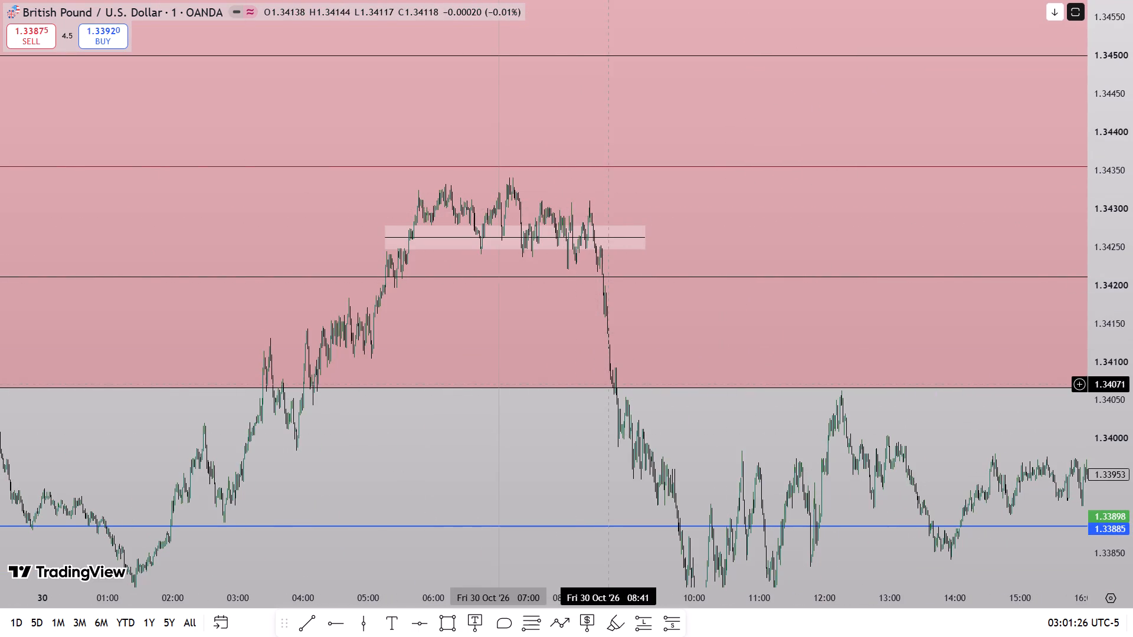
{"action": "left_click_drag", "start_coordinate": [683, 434], "coordinate": [801, 278]}
{"action": "scroll", "coordinate": [781, 325], "scroll_direction": "up", "scroll_amount": 6}
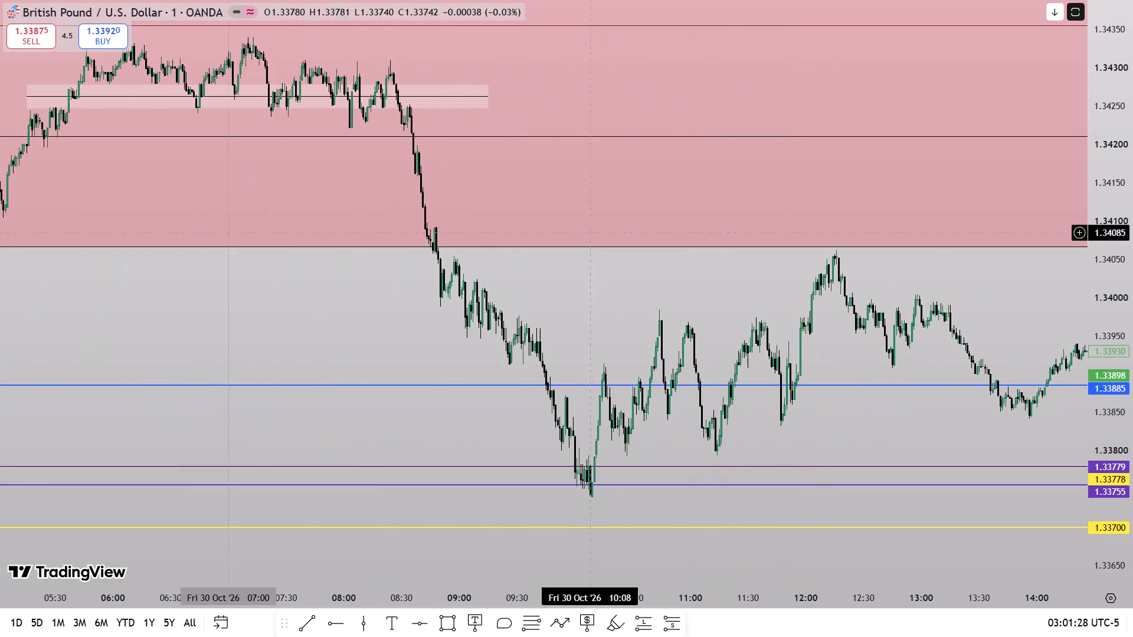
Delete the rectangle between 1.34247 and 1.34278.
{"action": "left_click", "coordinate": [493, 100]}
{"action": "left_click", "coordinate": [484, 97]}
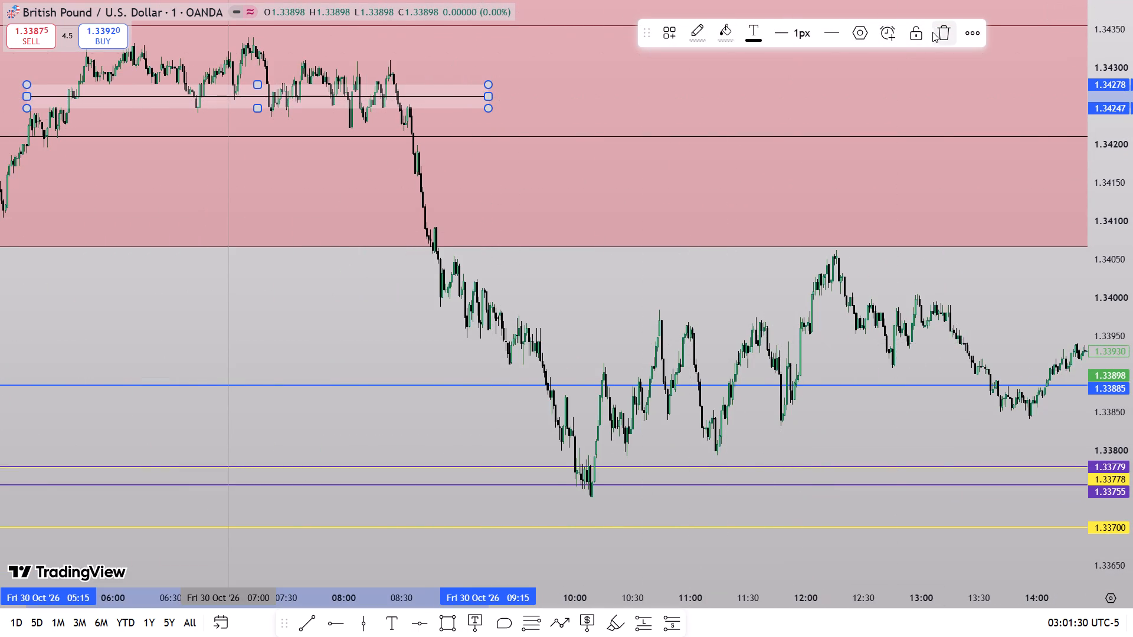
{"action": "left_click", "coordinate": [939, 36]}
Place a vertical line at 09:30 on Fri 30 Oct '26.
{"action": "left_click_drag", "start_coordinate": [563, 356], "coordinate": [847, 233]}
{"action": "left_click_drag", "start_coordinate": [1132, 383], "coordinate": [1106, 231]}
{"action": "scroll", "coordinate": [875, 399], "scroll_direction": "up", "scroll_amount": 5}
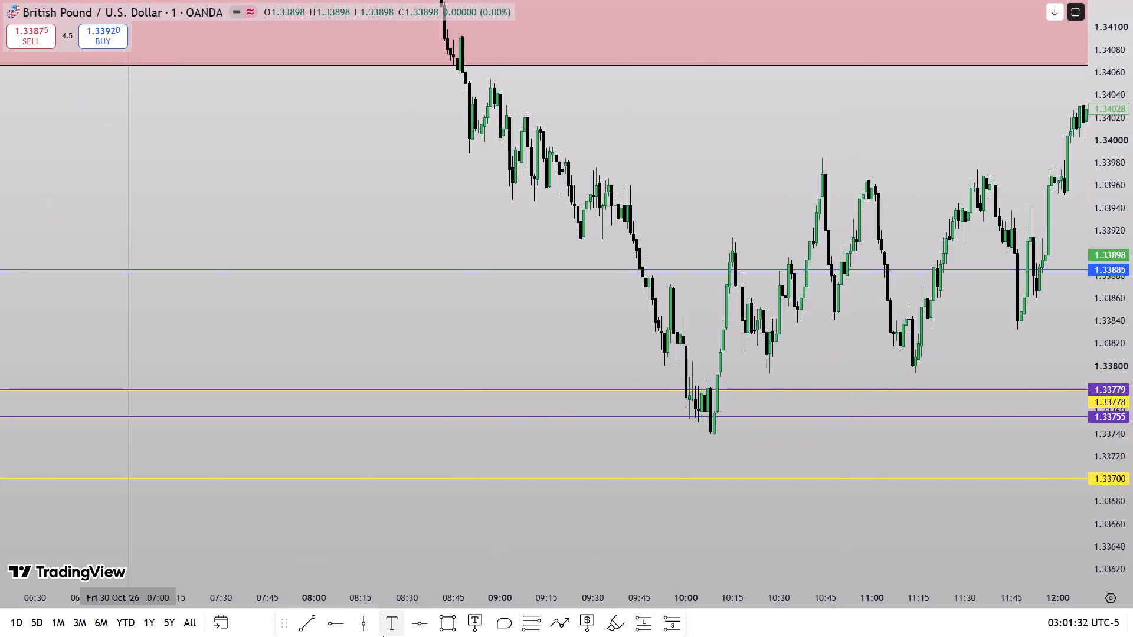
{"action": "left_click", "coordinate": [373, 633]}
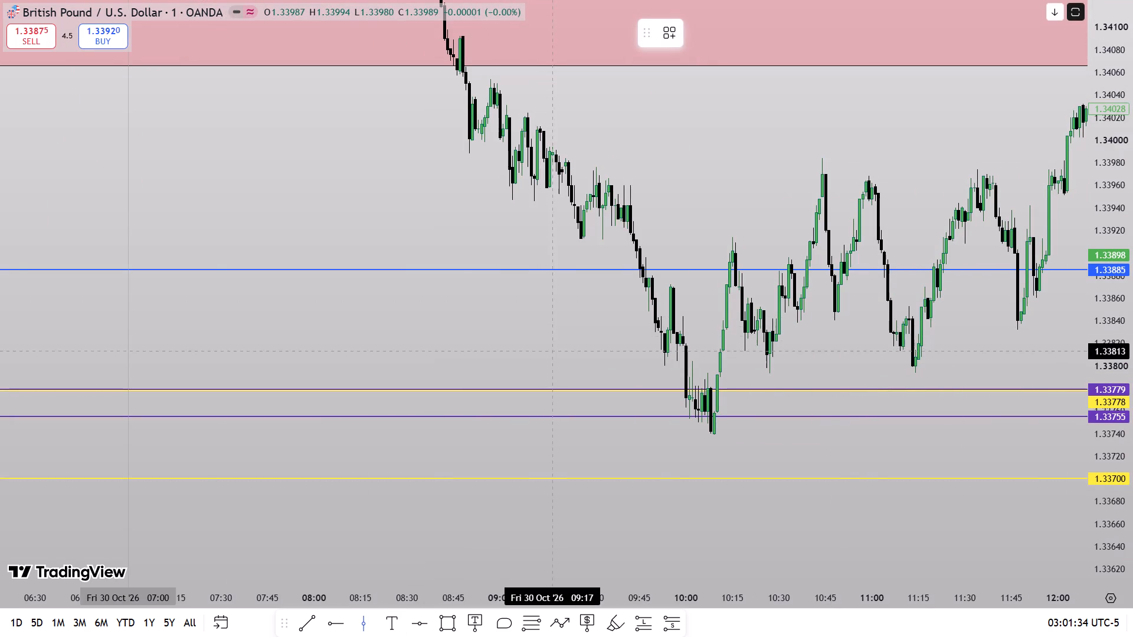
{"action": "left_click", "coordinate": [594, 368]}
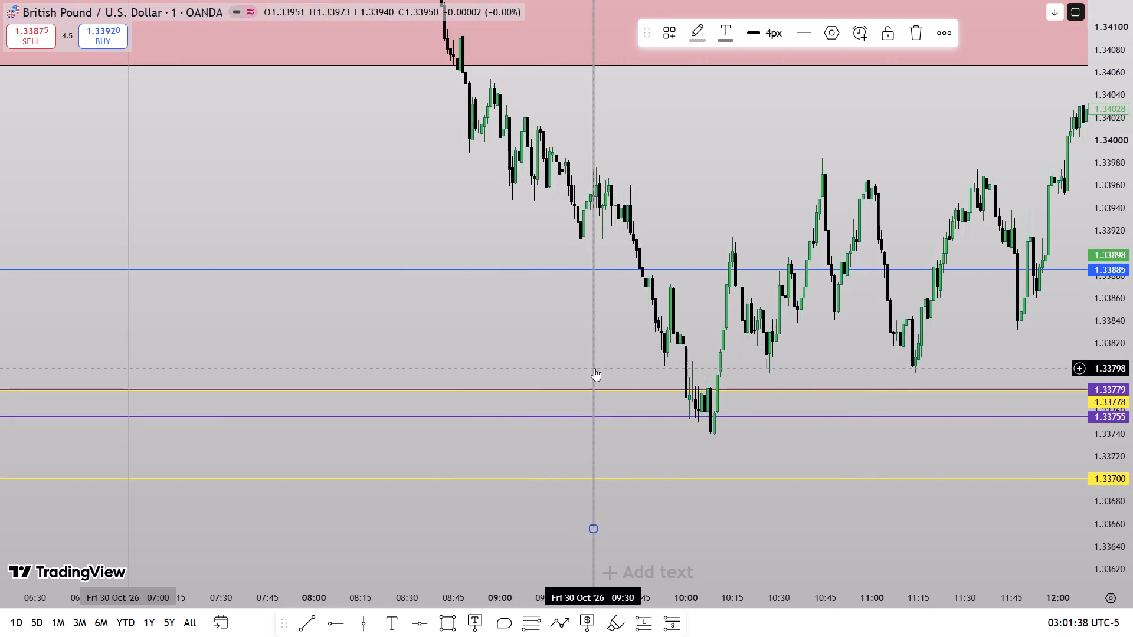
Examine the 1-minute price action around the 09:30 line and the low shortly after 10:00.
{"action": "left_click_drag", "start_coordinate": [1132, 457], "coordinate": [1070, 311]}
{"action": "left_click_drag", "start_coordinate": [698, 162], "coordinate": [873, 317]}
{"action": "scroll", "coordinate": [809, 358], "scroll_direction": "up", "scroll_amount": 5}
{"action": "left_click_drag", "start_coordinate": [712, 346], "coordinate": [771, 340]}
{"action": "left_click_drag", "start_coordinate": [1132, 492], "coordinate": [1098, 316]}
{"action": "left_click_drag", "start_coordinate": [810, 400], "coordinate": [767, 244]}
{"action": "left_click_drag", "start_coordinate": [1132, 128], "coordinate": [1105, 402]}
{"action": "scroll", "coordinate": [902, 391], "scroll_direction": "down", "scroll_amount": 1}
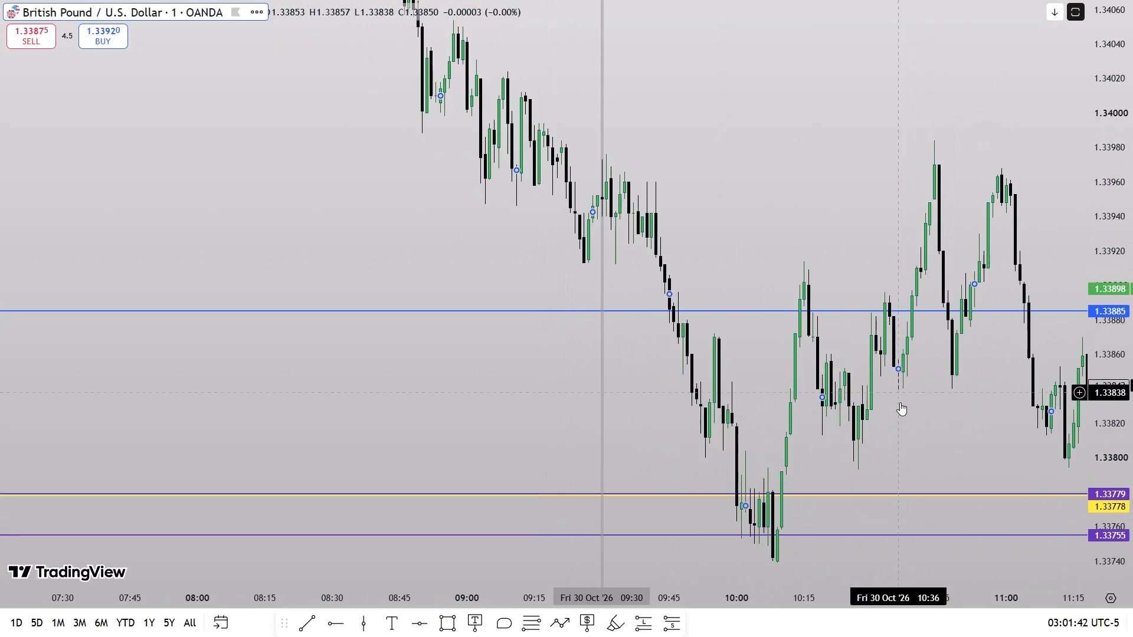
{"action": "left_click_drag", "start_coordinate": [912, 432], "coordinate": [821, 385]}
{"action": "left_click_drag", "start_coordinate": [1132, 199], "coordinate": [1091, 434]}
{"action": "scroll", "coordinate": [785, 365], "scroll_direction": "down", "scroll_amount": 7}
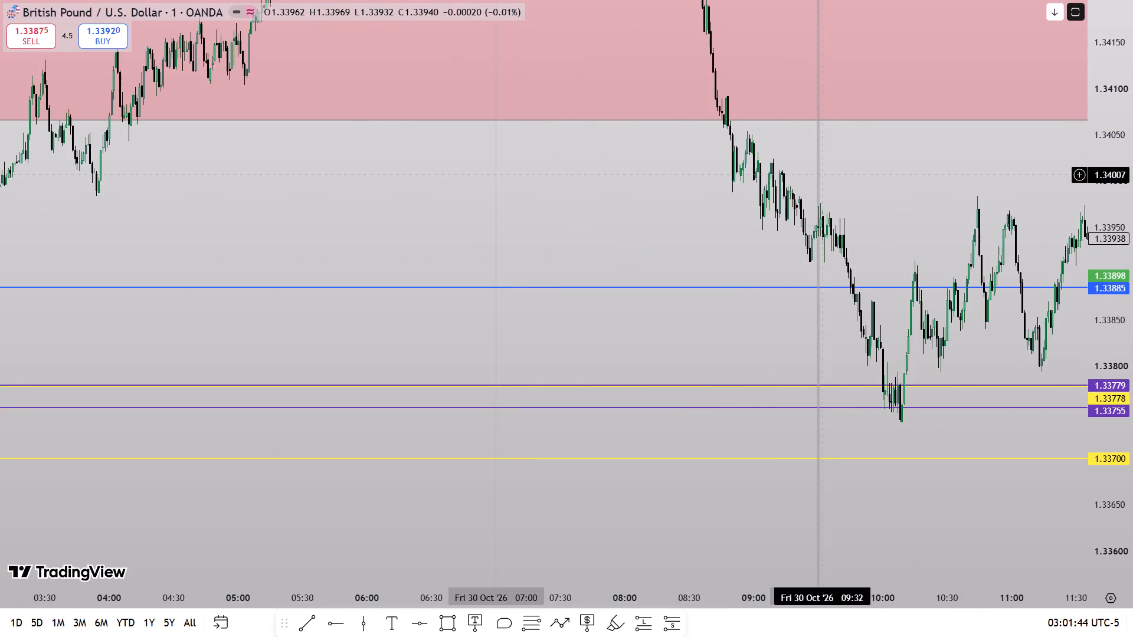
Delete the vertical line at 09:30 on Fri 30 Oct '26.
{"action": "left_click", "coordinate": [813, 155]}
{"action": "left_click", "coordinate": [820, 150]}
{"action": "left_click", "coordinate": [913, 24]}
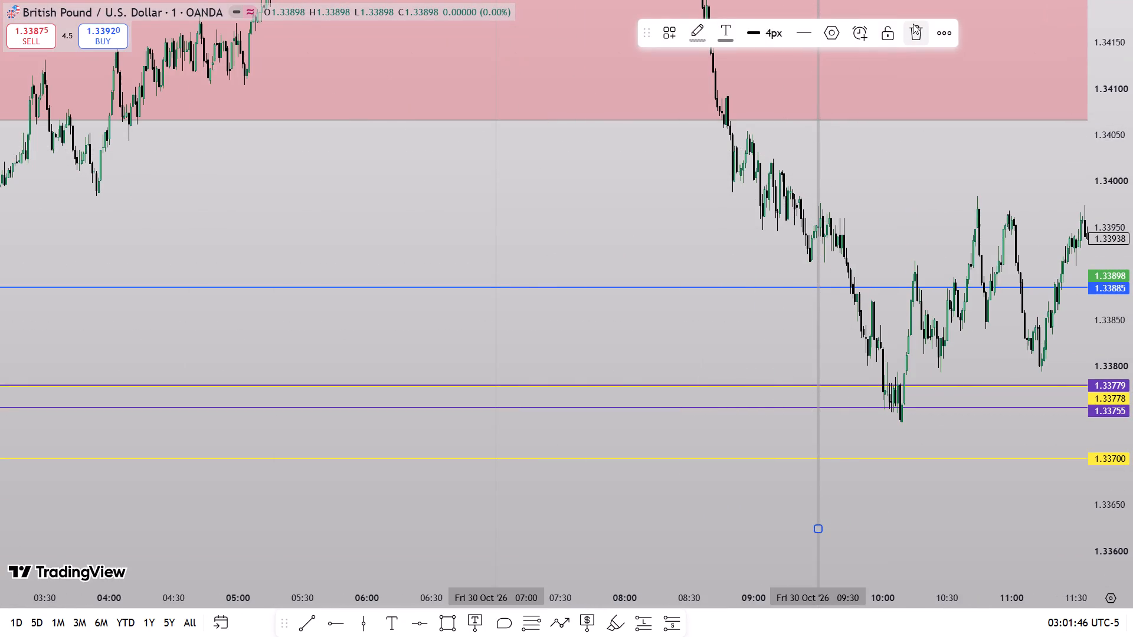
Switch to the daily interval and examine the latest October candles against the 1.34066–1.34644 Fibonacci zone.
{"action": "left_click_drag", "start_coordinate": [1132, 82], "coordinate": [1065, 336]}
{"action": "scroll", "coordinate": [949, 307], "scroll_direction": "down", "scroll_amount": 7}
{"action": "left_click_drag", "start_coordinate": [850, 250], "coordinate": [837, 248]}
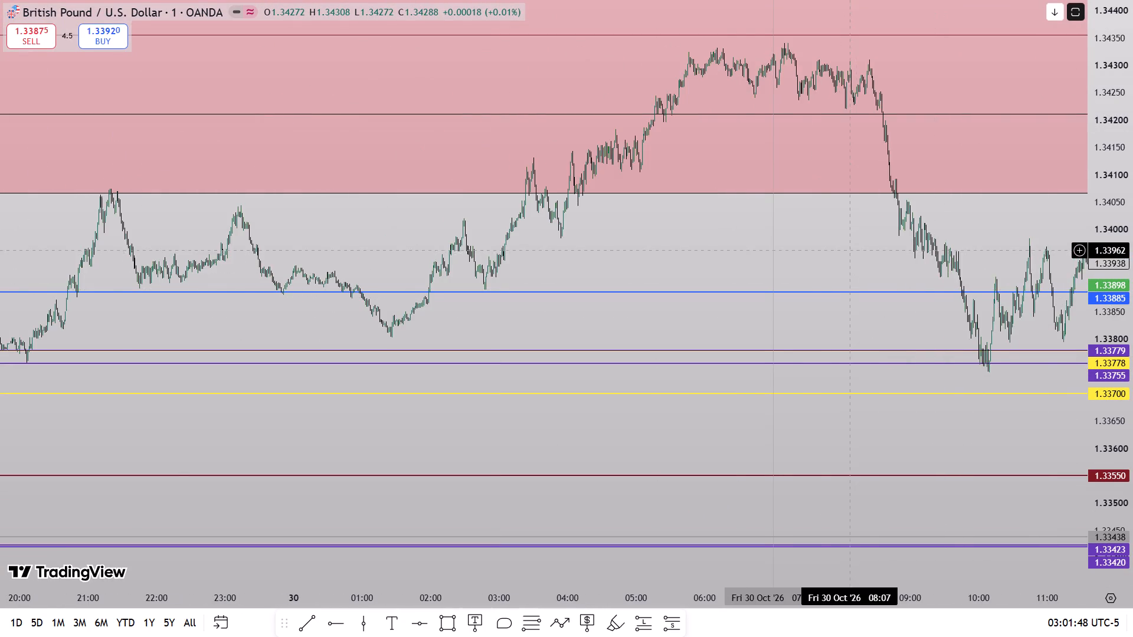
{"action": "left_click_drag", "start_coordinate": [837, 248], "coordinate": [732, 250]}
{"action": "left_click_drag", "start_coordinate": [758, 257], "coordinate": [694, 279]}
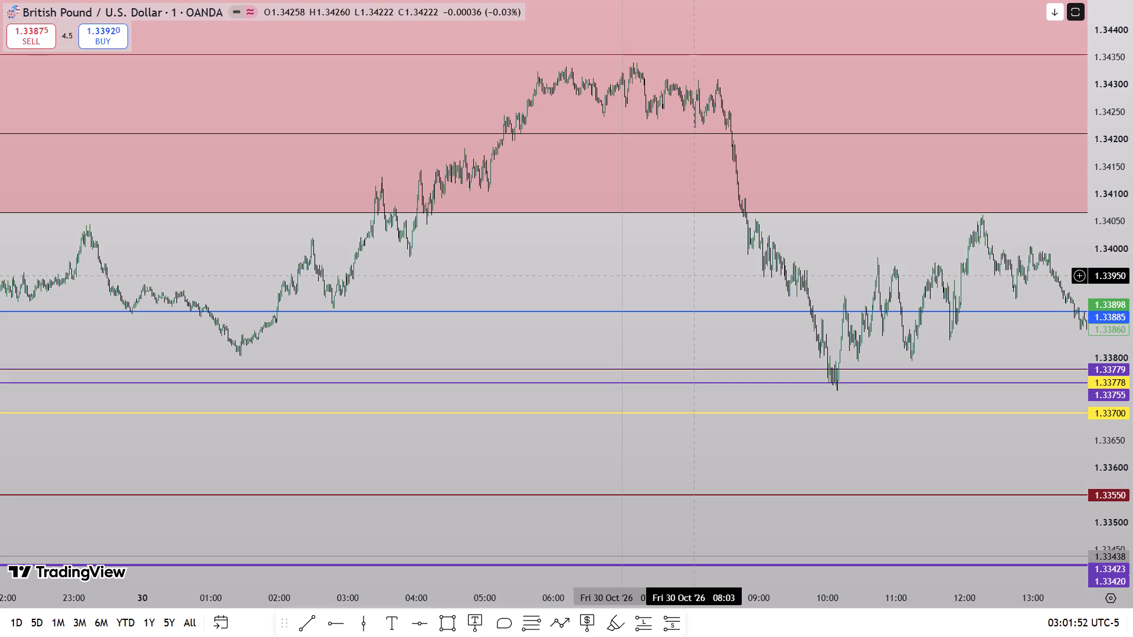
{"action": "key", "text": "1"}
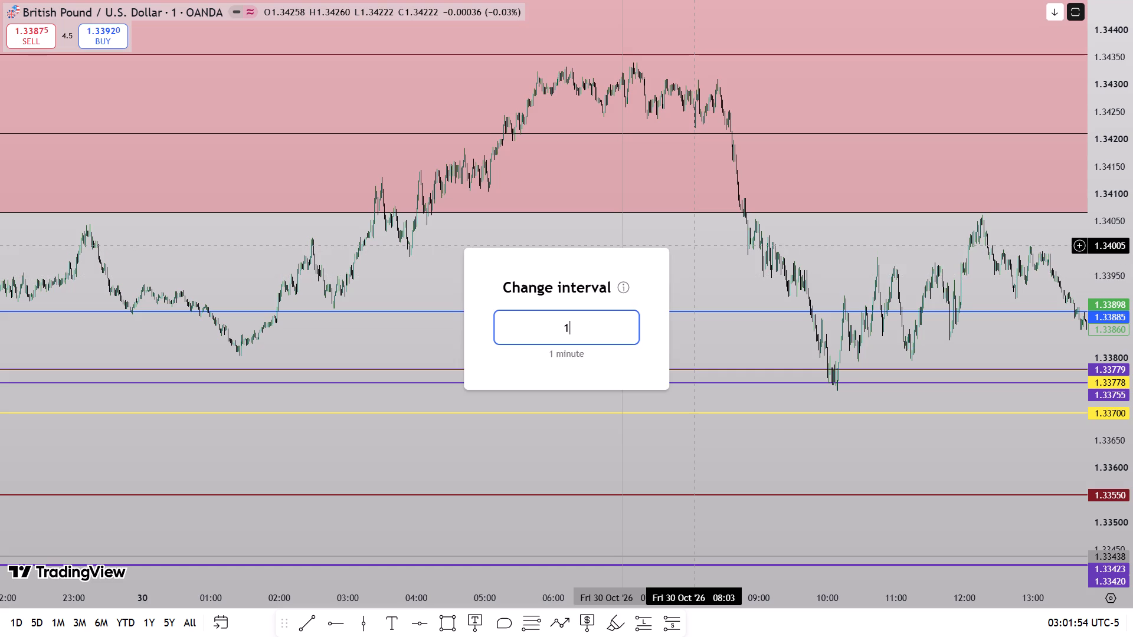
{"action": "key", "text": "d"}
{"action": "key", "text": "Return"}
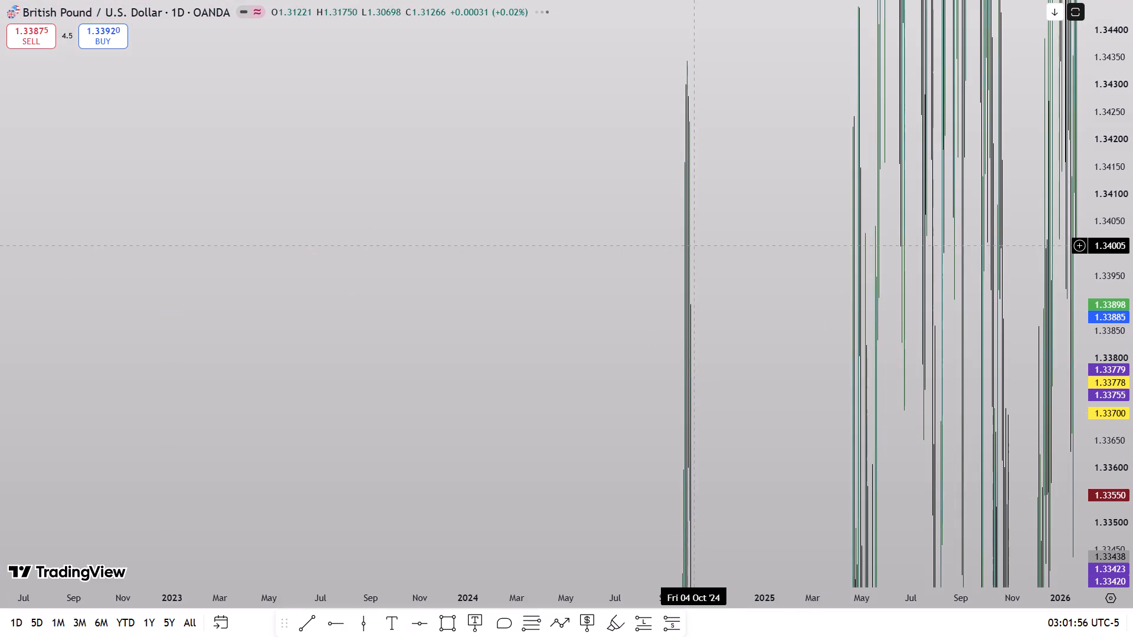
{"action": "left_click", "coordinate": [614, 557]}
{"action": "left_click_drag", "start_coordinate": [1132, 410], "coordinate": [1132, 223]}
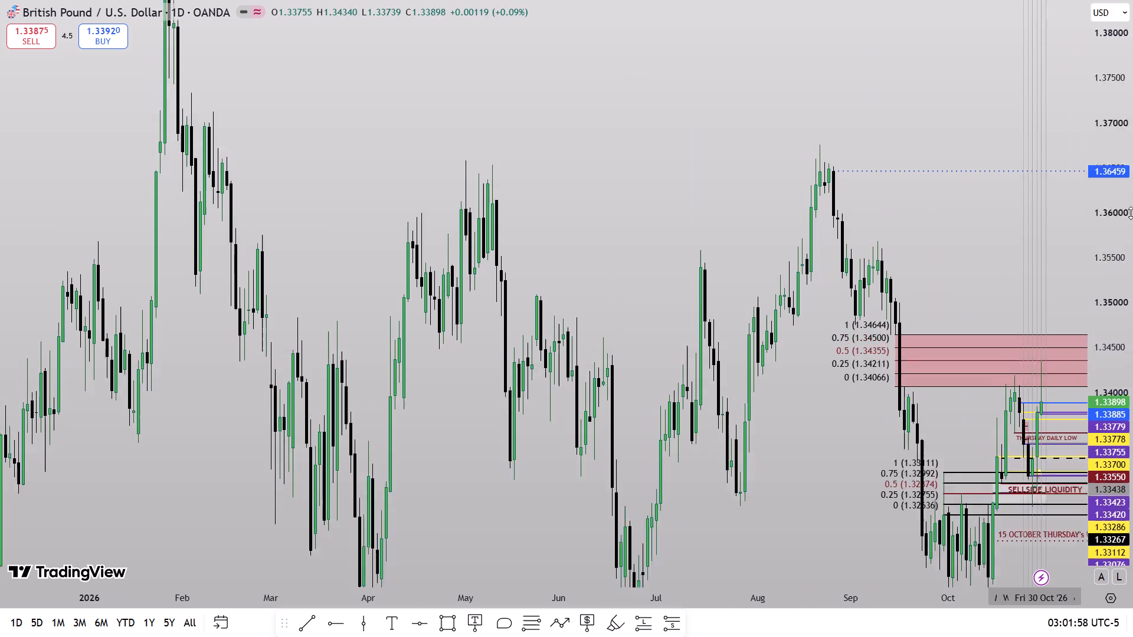
{"action": "scroll", "coordinate": [965, 403], "scroll_direction": "up", "scroll_amount": 6}
{"action": "left_click_drag", "start_coordinate": [870, 445], "coordinate": [775, 336]}
{"action": "left_click_drag", "start_coordinate": [1132, 518], "coordinate": [1057, 218]}
{"action": "scroll", "coordinate": [868, 405], "scroll_direction": "up", "scroll_amount": 6}
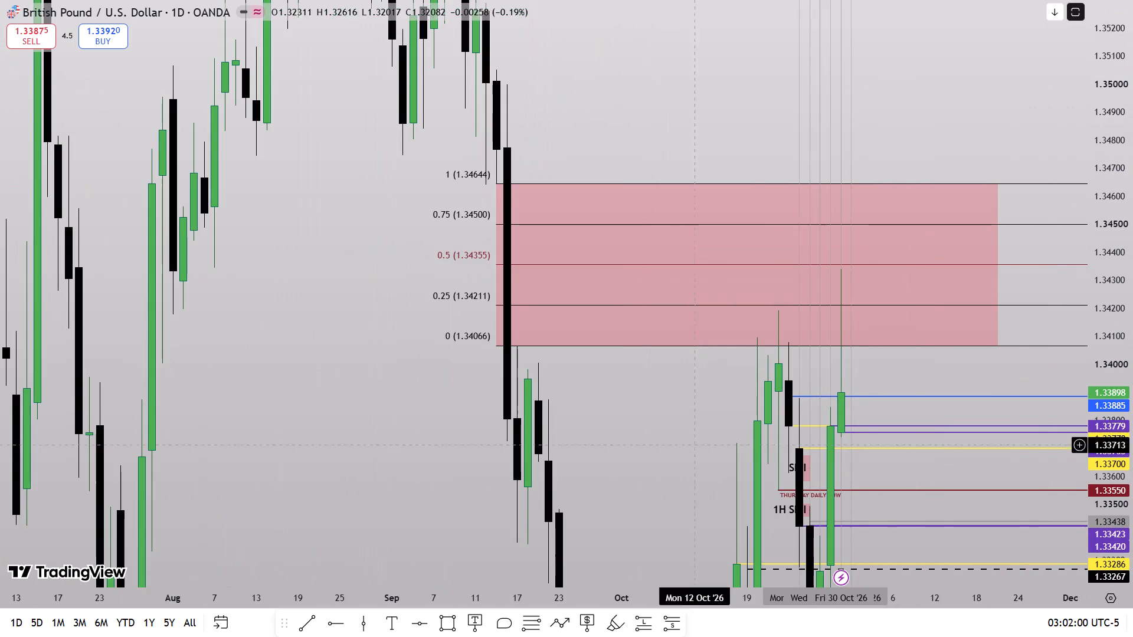
Draw a horizontal ray at 1.34192 from the Thu 22 Oct '26 candle's high and colour it blue.
{"action": "left_click", "coordinate": [345, 619]}
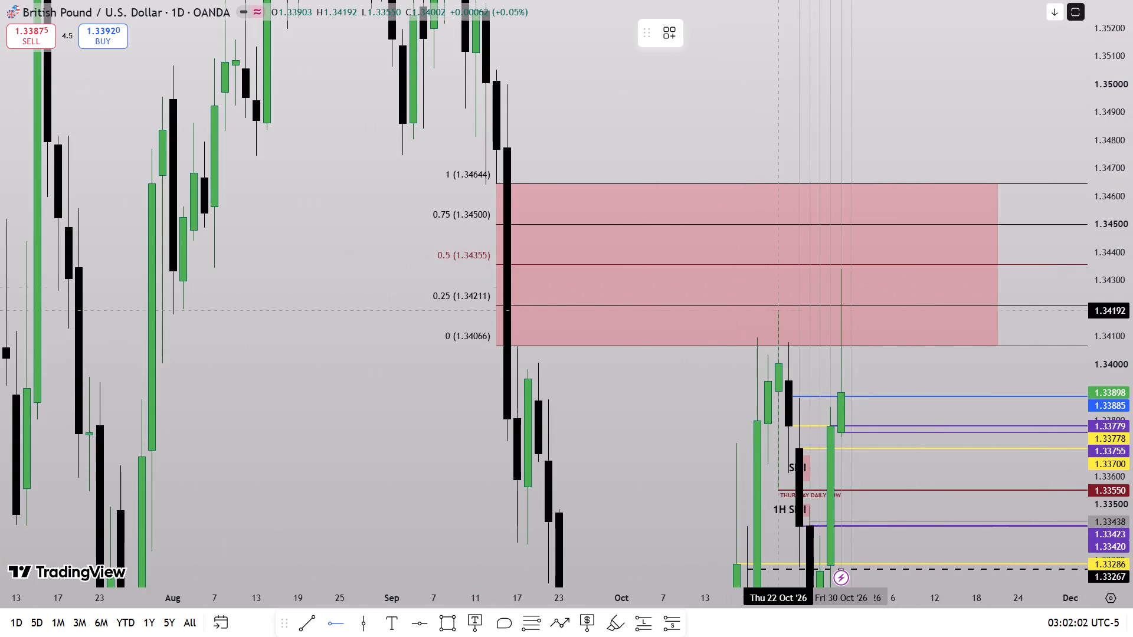
{"action": "left_click", "coordinate": [778, 295]}
{"action": "left_click", "coordinate": [689, 37]}
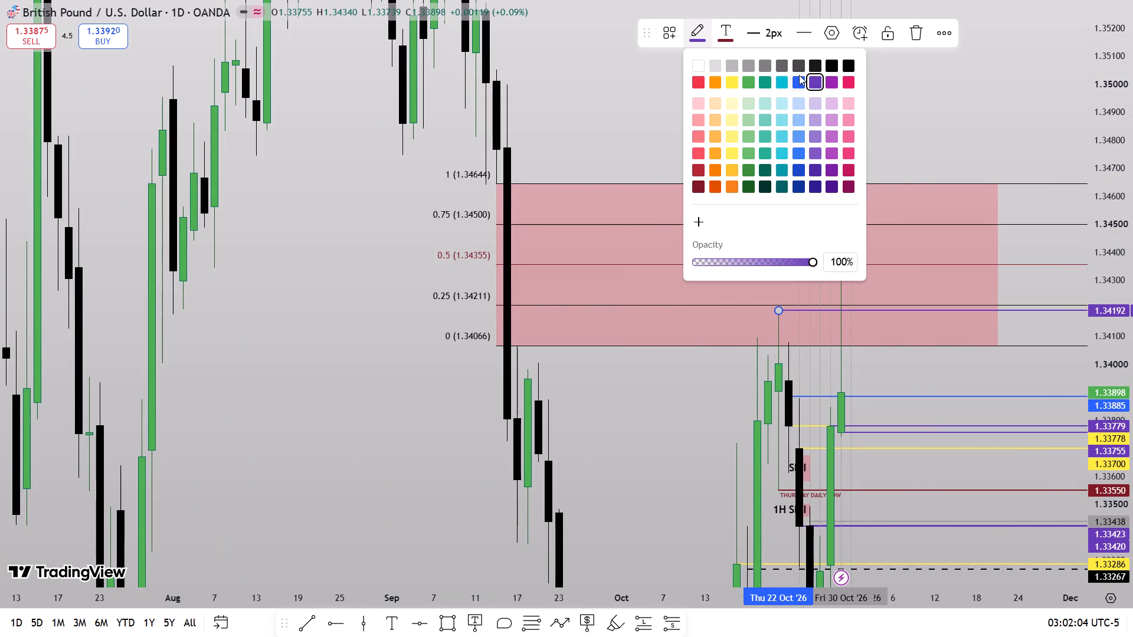
{"action": "left_click", "coordinate": [799, 78]}
{"action": "left_click", "coordinate": [680, 414]}
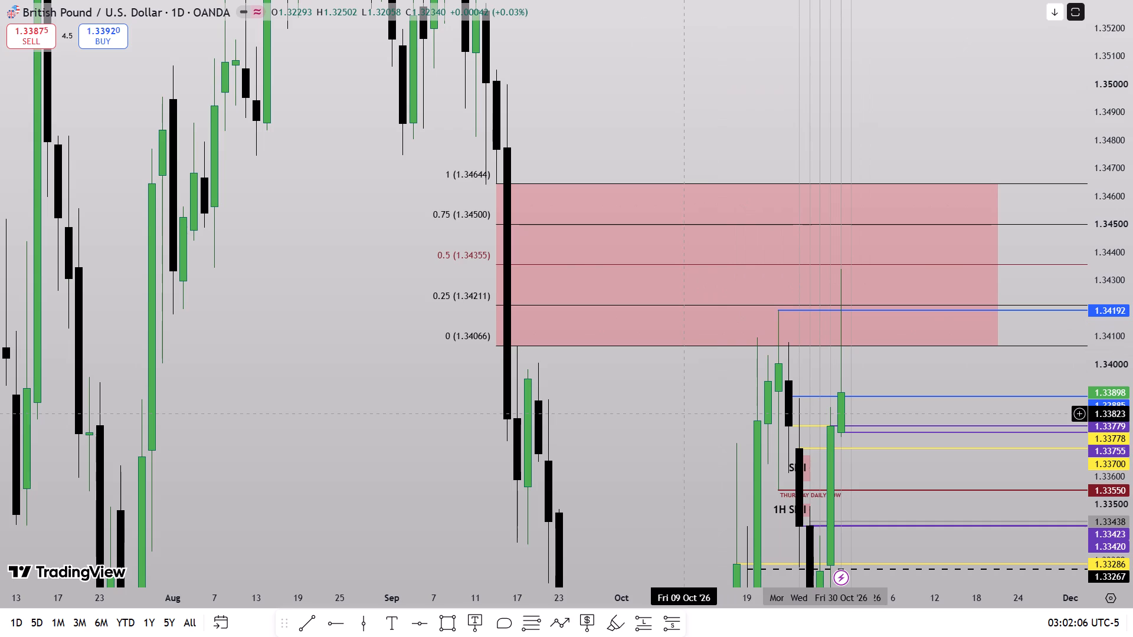
Switch to the 1-minute interval and examine Friday 30 October's price action around the blue 1.34192 level.
{"action": "key", "text": "1"}
{"action": "key", "text": "Return"}
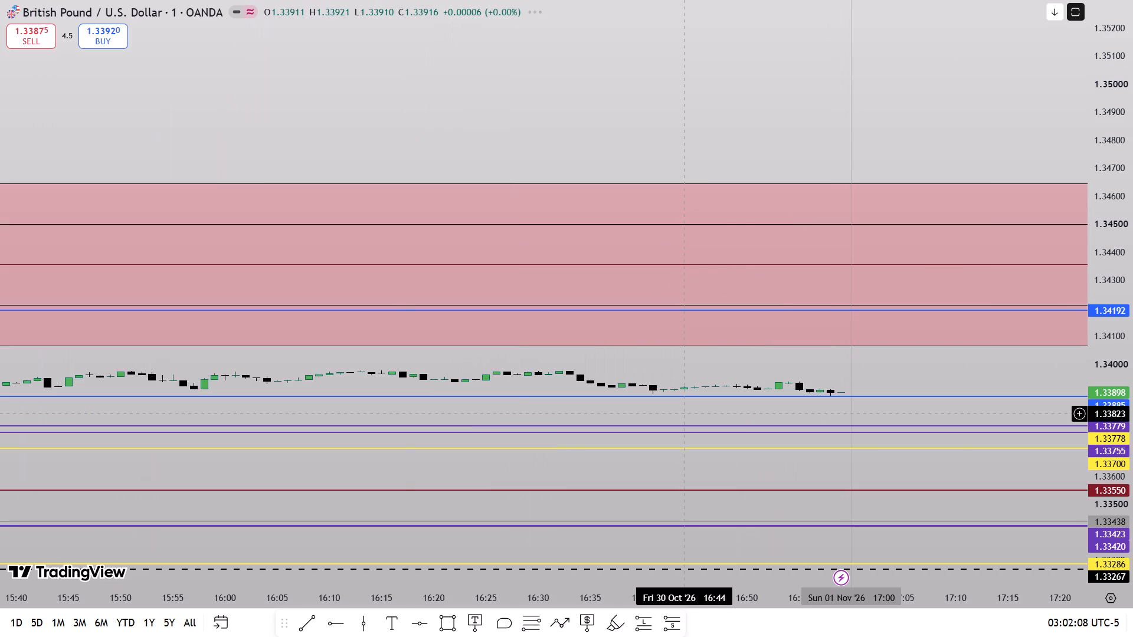
{"action": "scroll", "coordinate": [403, 369], "scroll_direction": "down", "scroll_amount": 20}
{"action": "left_click_drag", "start_coordinate": [1125, 449], "coordinate": [1082, 132]}
{"action": "scroll", "coordinate": [722, 345], "scroll_direction": "down", "scroll_amount": 14}
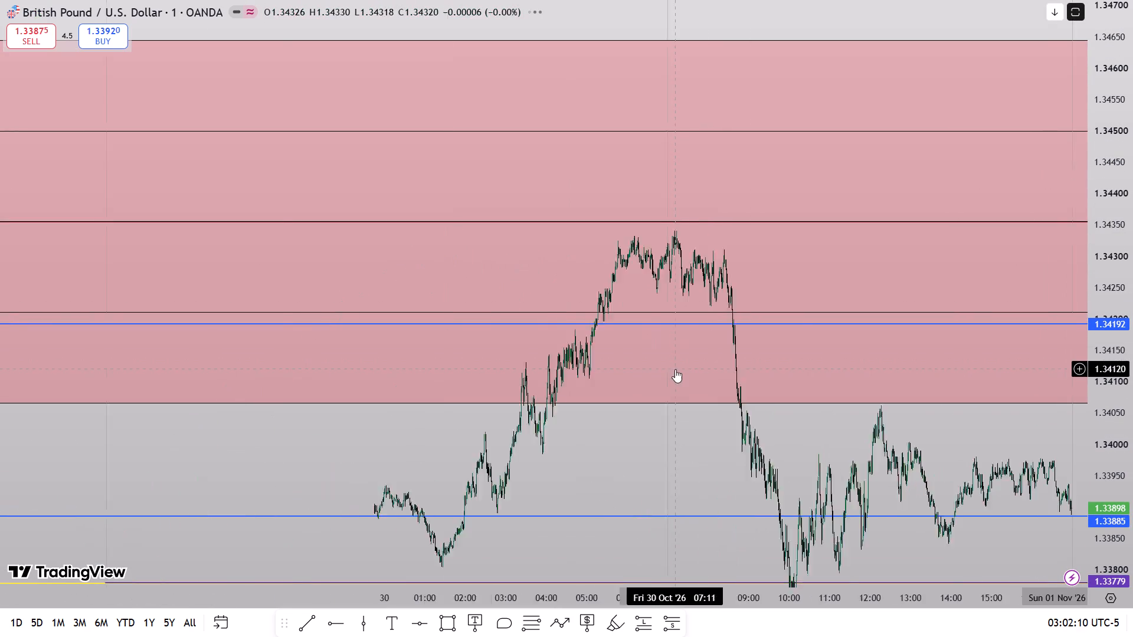
{"action": "left_click_drag", "start_coordinate": [773, 458], "coordinate": [1096, 445]}
{"action": "scroll", "coordinate": [1027, 435], "scroll_direction": "up", "scroll_amount": 15}
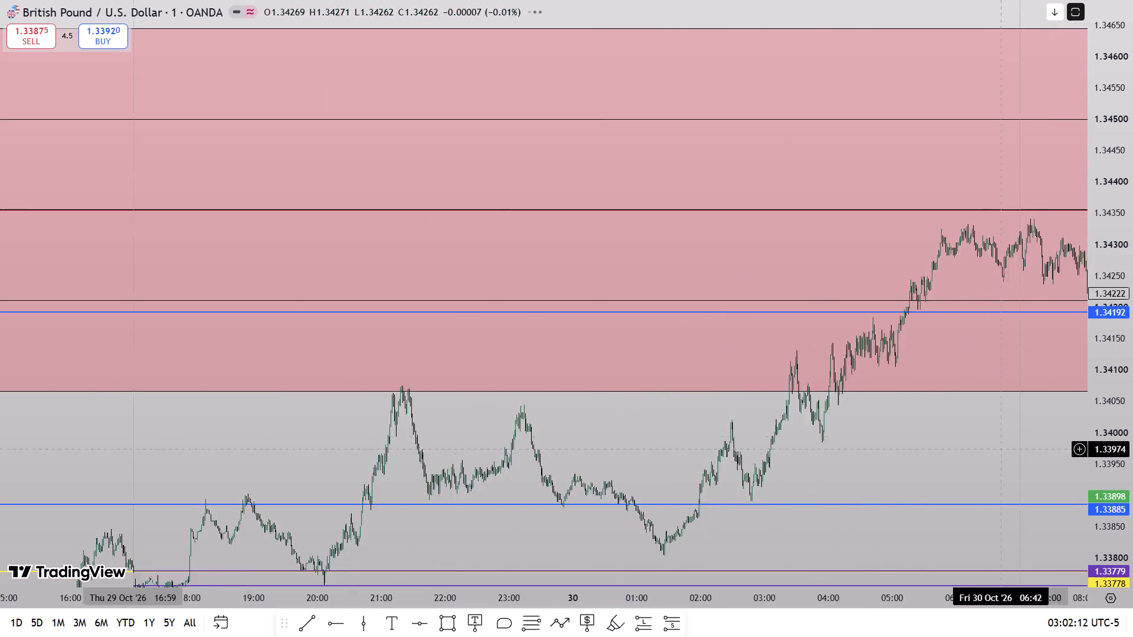
{"action": "scroll", "coordinate": [982, 455], "scroll_direction": "up", "scroll_amount": 3}
{"action": "left_click_drag", "start_coordinate": [896, 450], "coordinate": [459, 469]}
{"action": "left_click_drag", "start_coordinate": [1132, 488], "coordinate": [1071, 155]}
{"action": "scroll", "coordinate": [893, 403], "scroll_direction": "up", "scroll_amount": 11}
{"action": "left_click_drag", "start_coordinate": [533, 429], "coordinate": [1106, 378]}
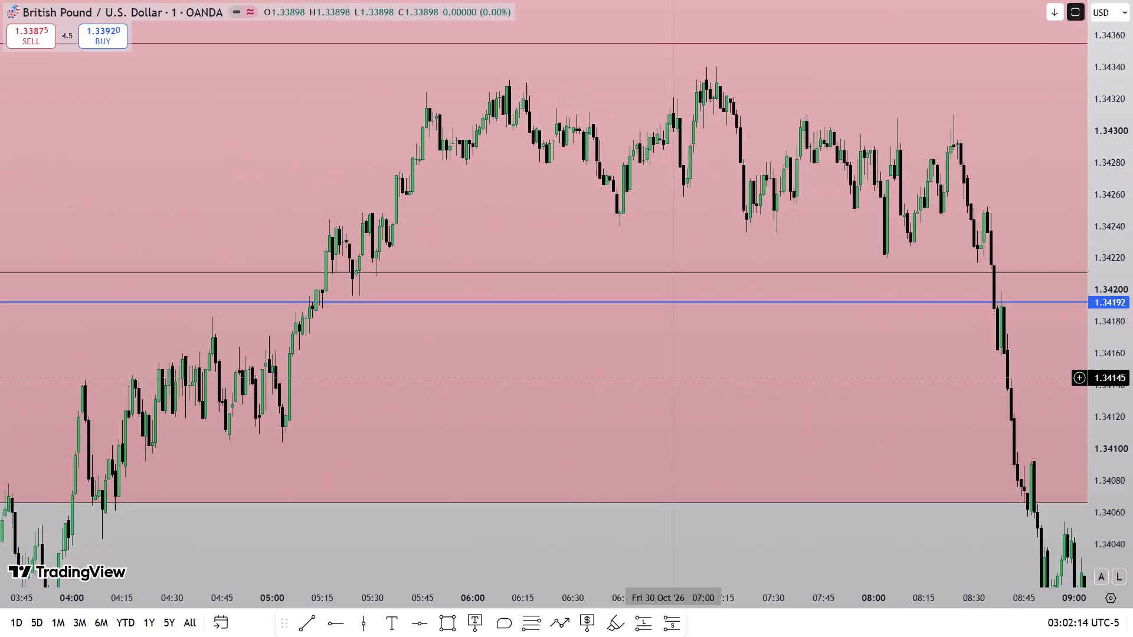
{"action": "scroll", "coordinate": [961, 411], "scroll_direction": "up", "scroll_amount": 11}
{"action": "left_click_drag", "start_coordinate": [1132, 504], "coordinate": [1083, 216]}
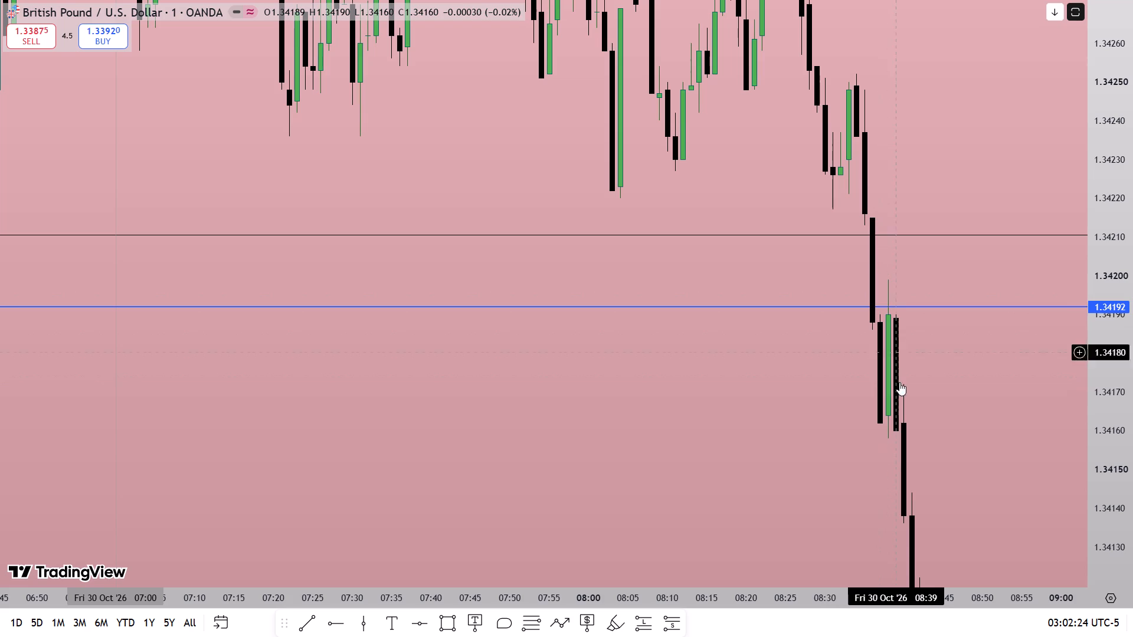
Examine the decline after 08:39 on Fri 30 Oct '26 below 1.34192 and its place in the wider 29–30 October move.
{"action": "left_click_drag", "start_coordinate": [1132, 282], "coordinate": [1111, 412]}
{"action": "left_click_drag", "start_coordinate": [960, 431], "coordinate": [923, 267]}
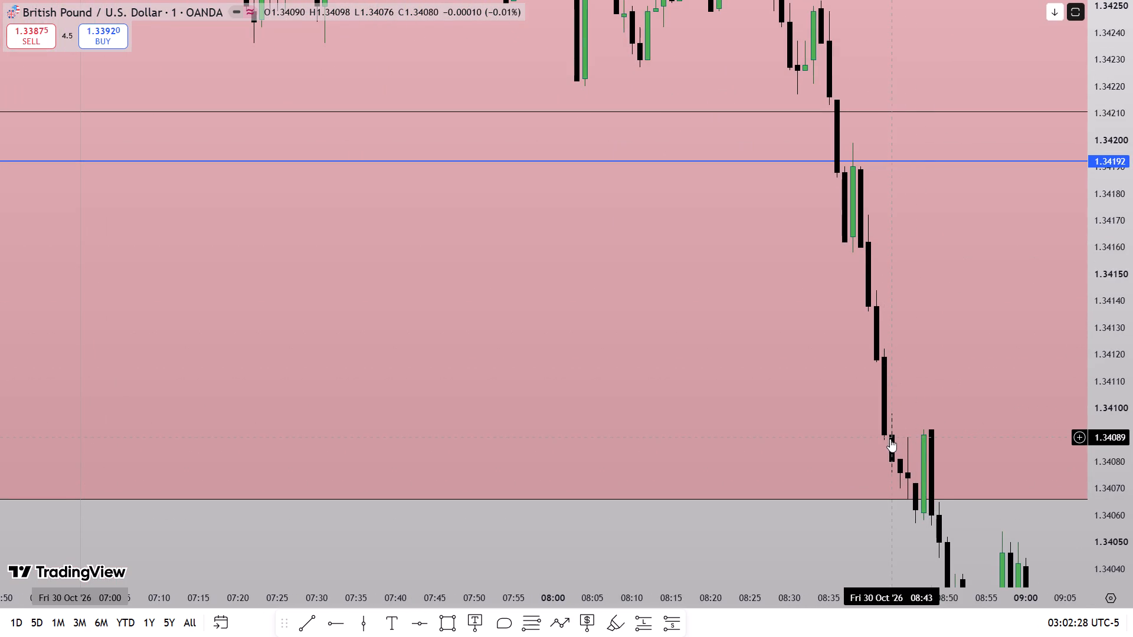
{"action": "left_click_drag", "start_coordinate": [1132, 318], "coordinate": [1126, 447]}
{"action": "scroll", "coordinate": [974, 501], "scroll_direction": "down", "scroll_amount": 8}
{"action": "left_click_drag", "start_coordinate": [941, 498], "coordinate": [638, 352]}
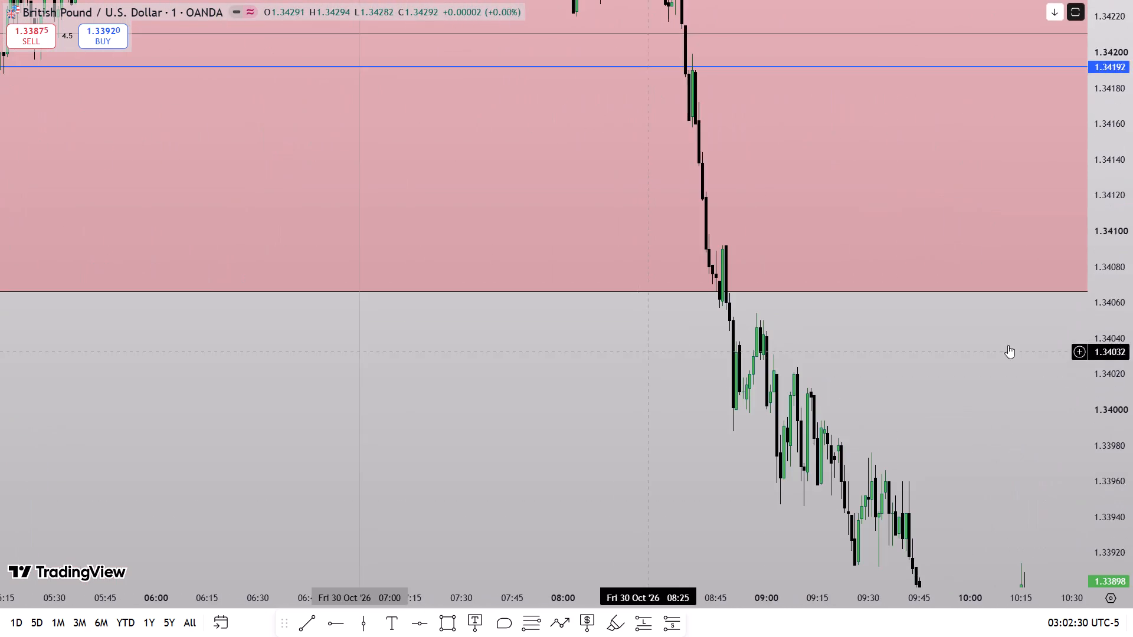
{"action": "left_click_drag", "start_coordinate": [1132, 303], "coordinate": [1079, 466]}
{"action": "scroll", "coordinate": [866, 438], "scroll_direction": "down", "scroll_amount": 17}
{"action": "left_click_drag", "start_coordinate": [863, 411], "coordinate": [731, 418]}
{"action": "left_click_drag", "start_coordinate": [1132, 298], "coordinate": [1121, 421]}
{"action": "scroll", "coordinate": [766, 430], "scroll_direction": "down", "scroll_amount": 7}
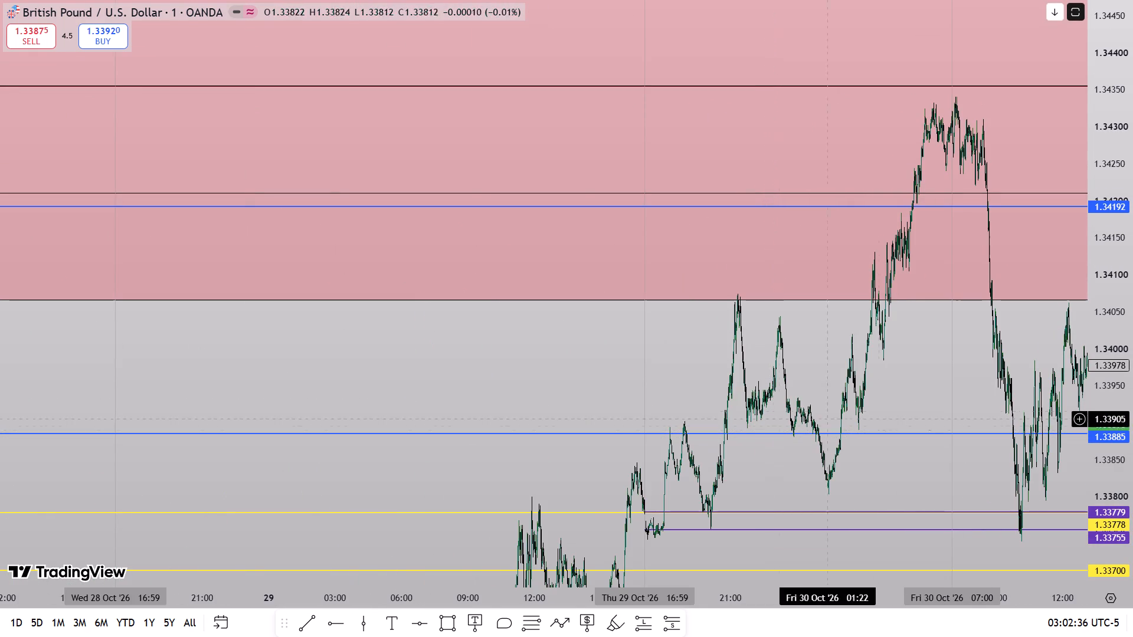
{"action": "scroll", "coordinate": [903, 398], "scroll_direction": "up", "scroll_amount": 5}
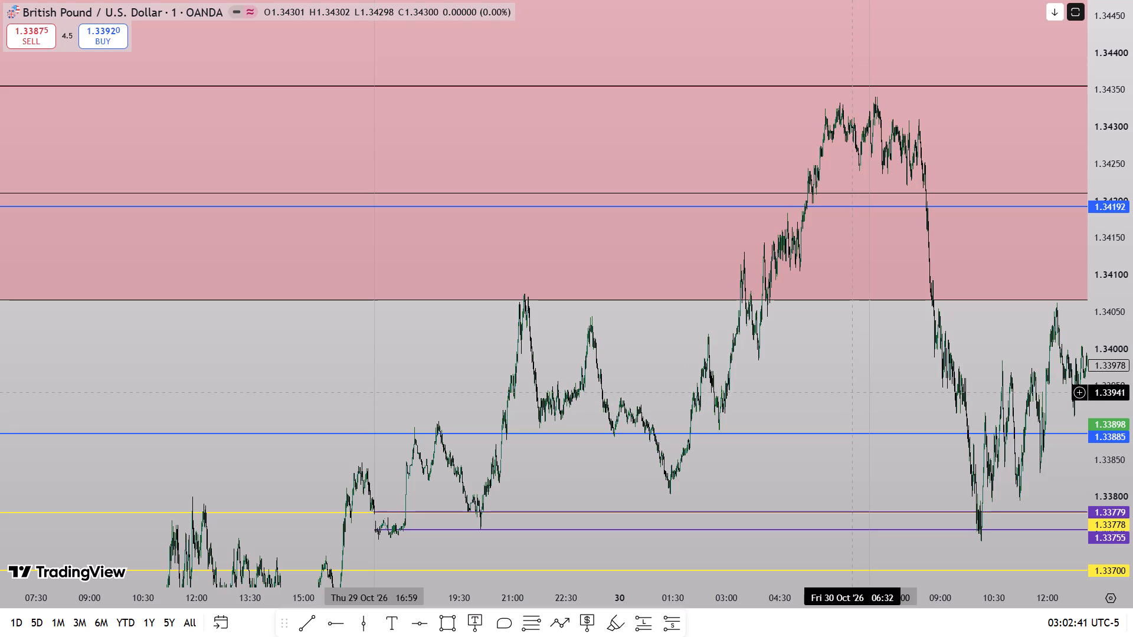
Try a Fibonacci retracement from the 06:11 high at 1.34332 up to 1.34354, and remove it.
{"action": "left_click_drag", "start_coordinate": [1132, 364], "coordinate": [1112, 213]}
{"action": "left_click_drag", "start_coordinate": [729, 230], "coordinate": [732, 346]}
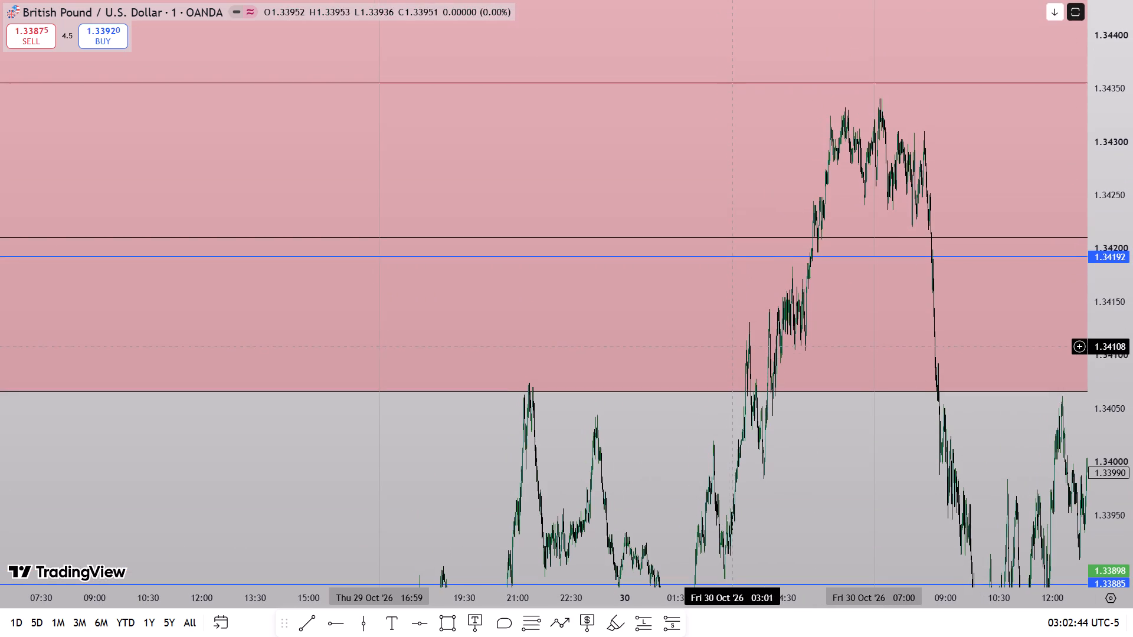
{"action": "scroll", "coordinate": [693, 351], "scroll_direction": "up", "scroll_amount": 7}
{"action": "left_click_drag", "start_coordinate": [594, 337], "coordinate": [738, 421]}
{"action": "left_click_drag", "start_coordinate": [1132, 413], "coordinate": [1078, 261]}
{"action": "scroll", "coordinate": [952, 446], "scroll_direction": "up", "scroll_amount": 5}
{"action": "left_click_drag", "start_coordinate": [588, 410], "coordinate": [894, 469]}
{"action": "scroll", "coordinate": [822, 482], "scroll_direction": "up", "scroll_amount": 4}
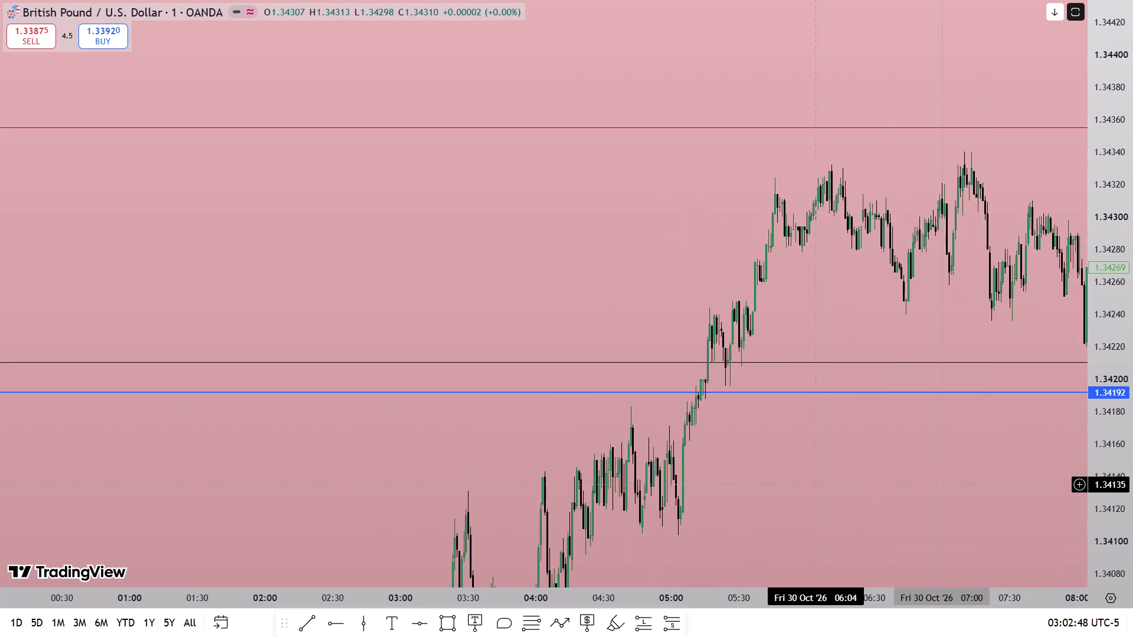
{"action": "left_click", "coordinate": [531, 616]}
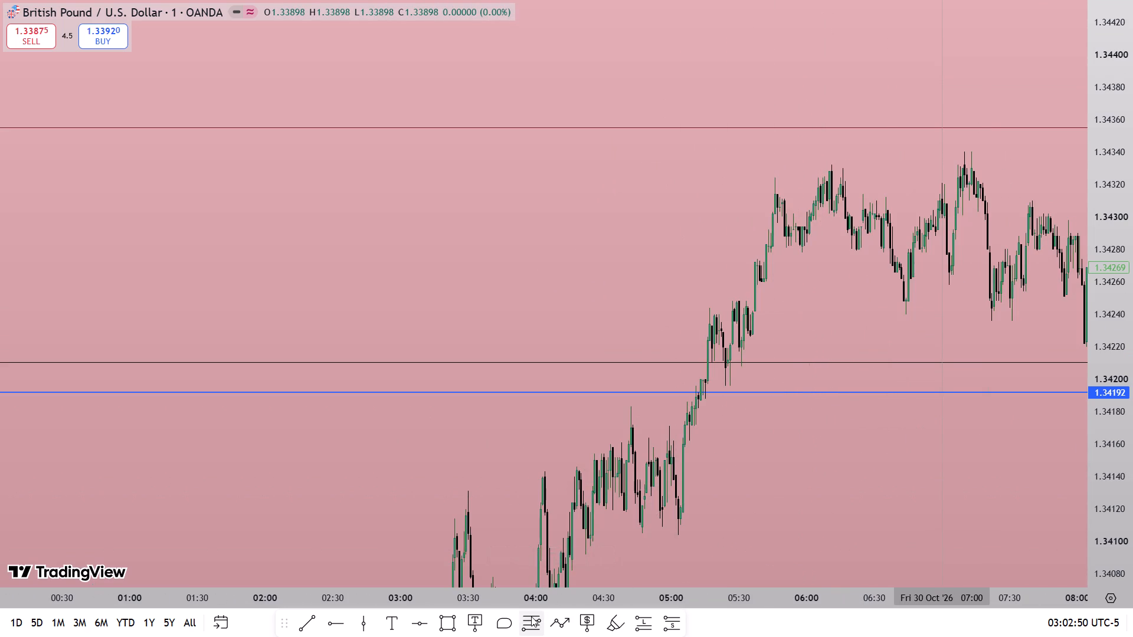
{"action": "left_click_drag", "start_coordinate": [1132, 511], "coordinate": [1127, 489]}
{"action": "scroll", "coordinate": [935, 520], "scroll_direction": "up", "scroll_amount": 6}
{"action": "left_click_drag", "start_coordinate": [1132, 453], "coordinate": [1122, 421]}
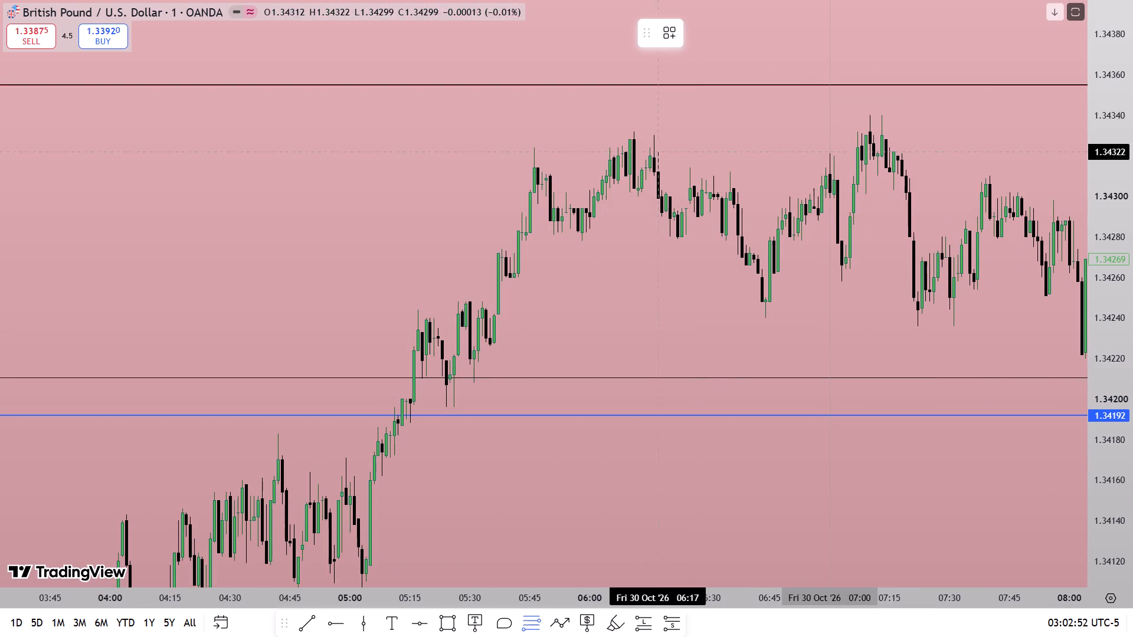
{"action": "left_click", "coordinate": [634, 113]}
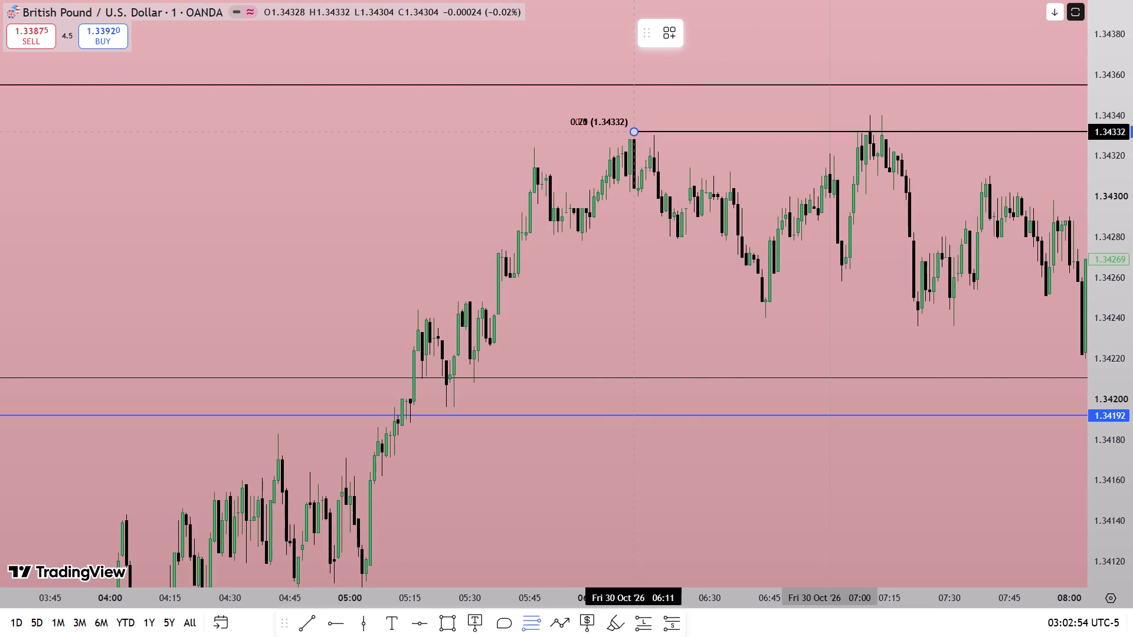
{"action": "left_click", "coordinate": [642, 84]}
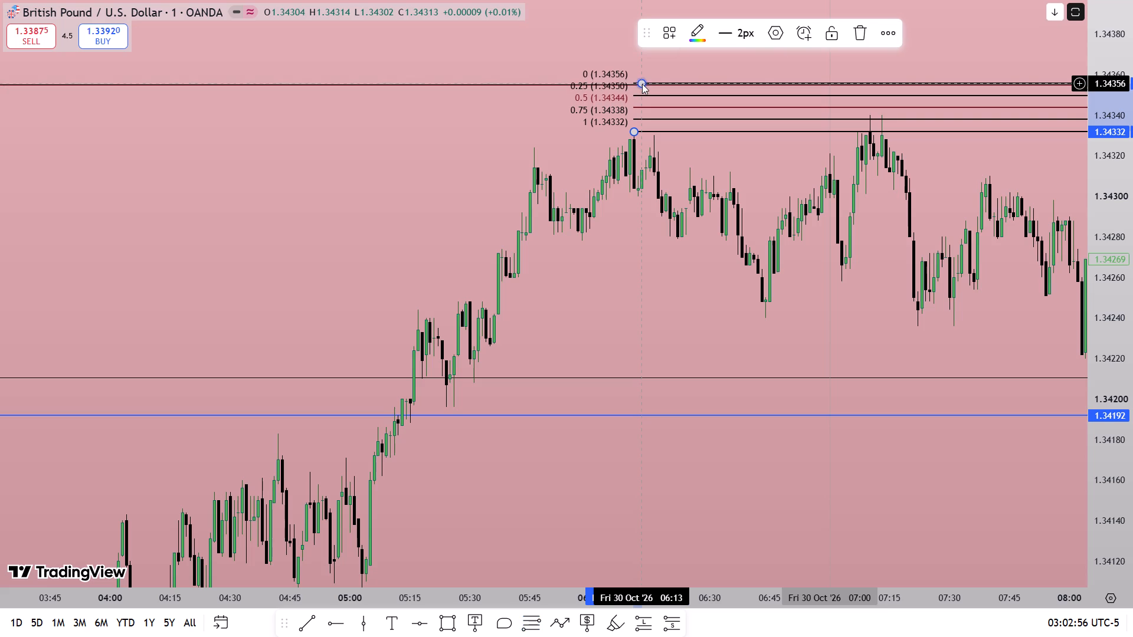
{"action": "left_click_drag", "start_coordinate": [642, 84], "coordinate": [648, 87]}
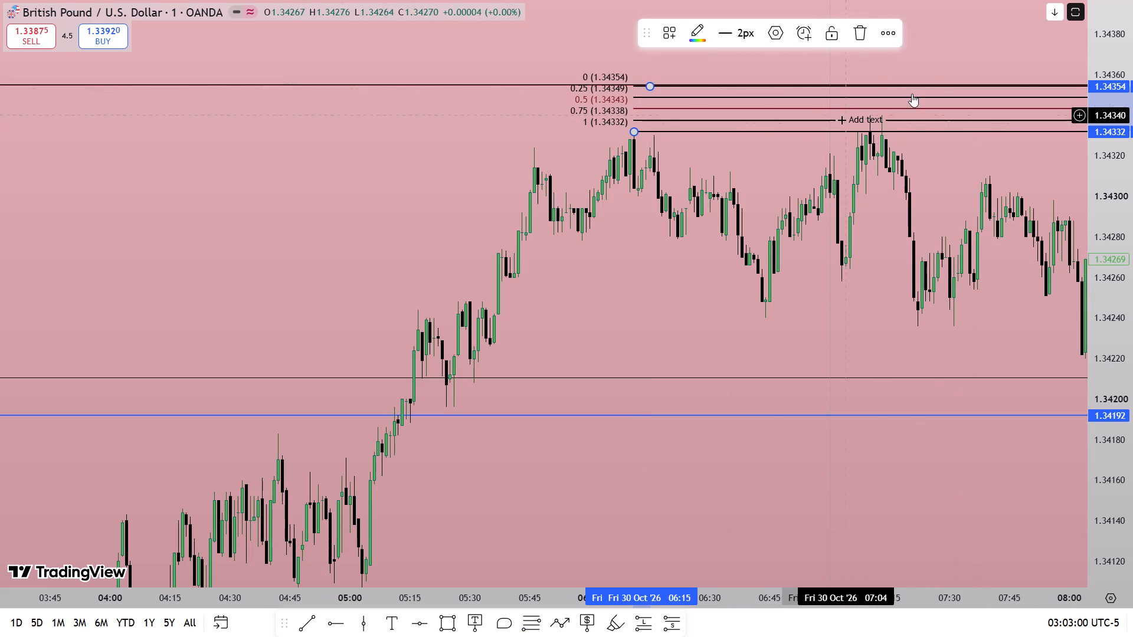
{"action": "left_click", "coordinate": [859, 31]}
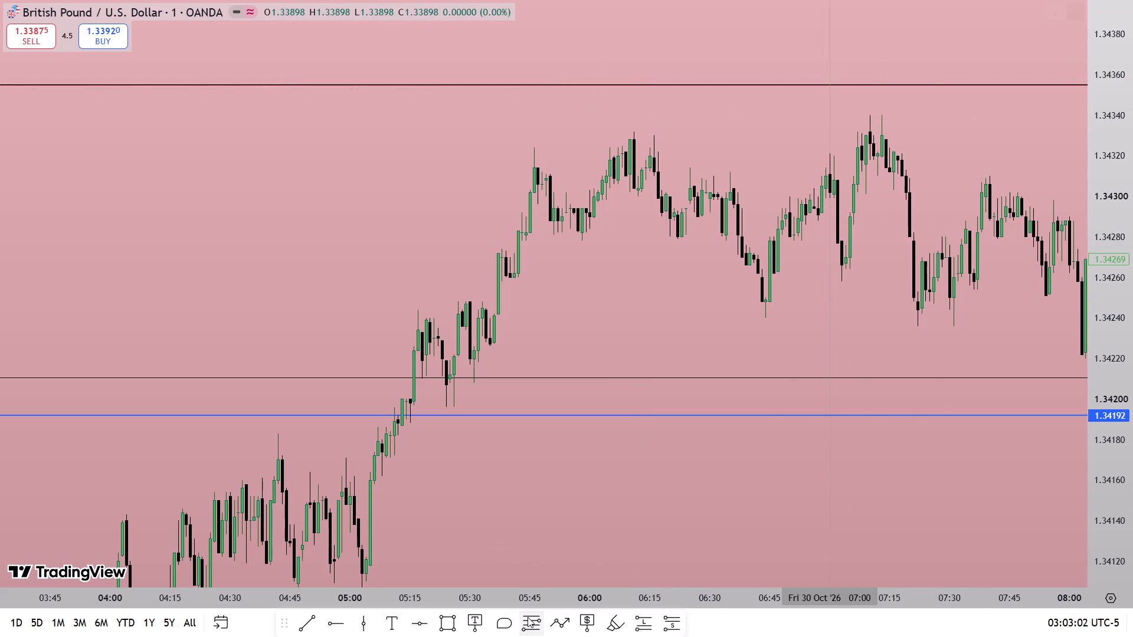
Draw a Fibonacci retracement from the blue 1.34192 level up to the zone's midpoint at 1.34355, starting near 05:06.
{"action": "left_click", "coordinate": [528, 617]}
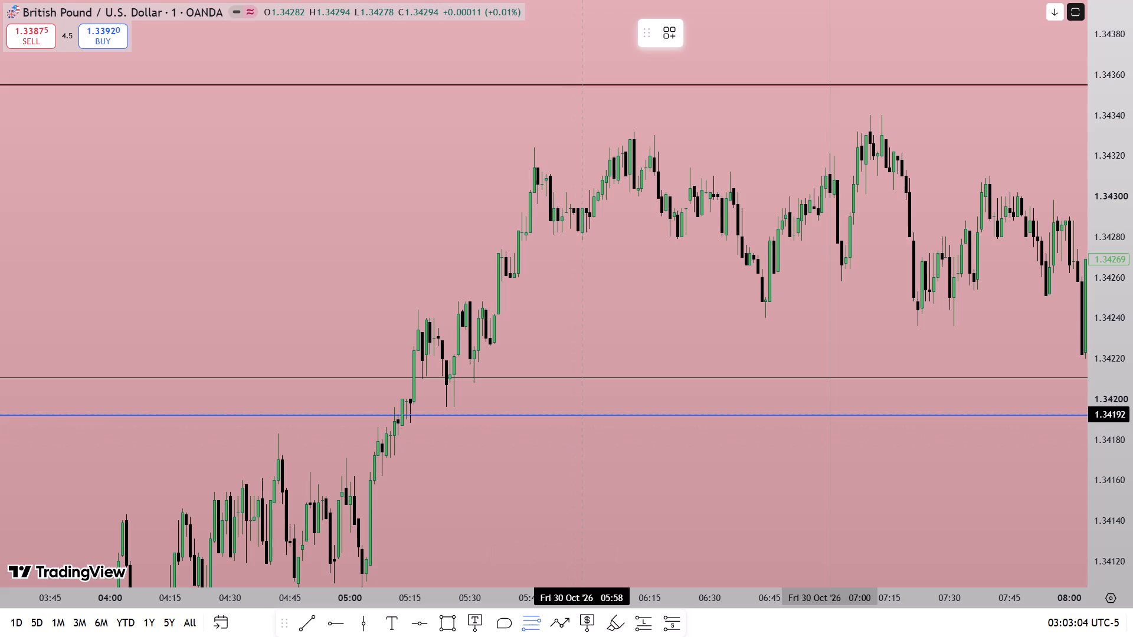
{"action": "left_click", "coordinate": [582, 416]}
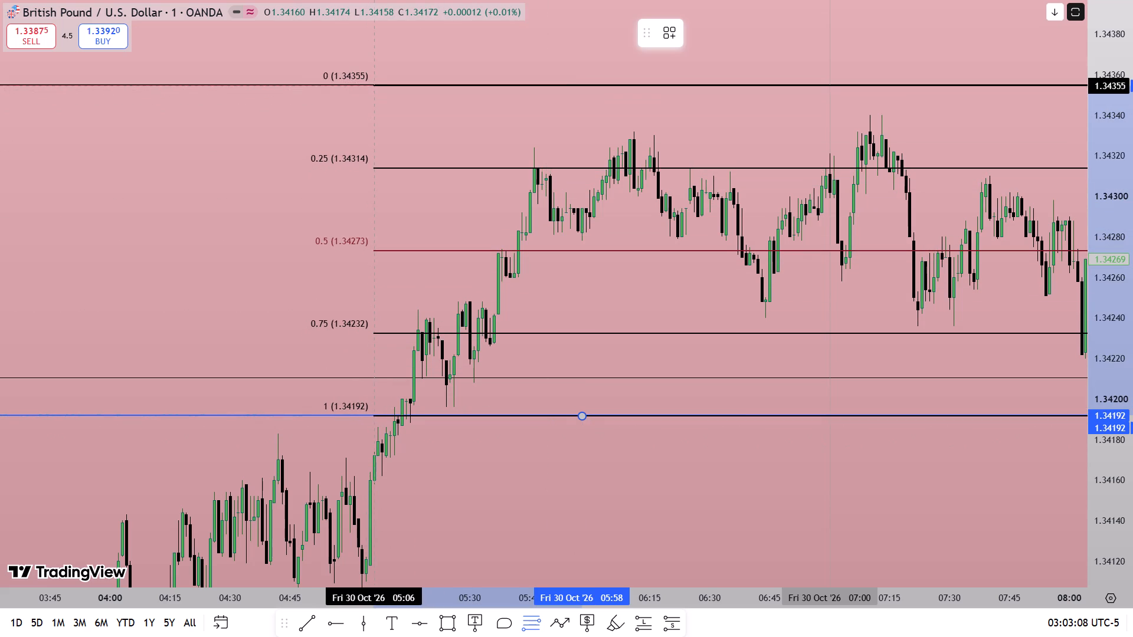
{"action": "left_click", "coordinate": [374, 85]}
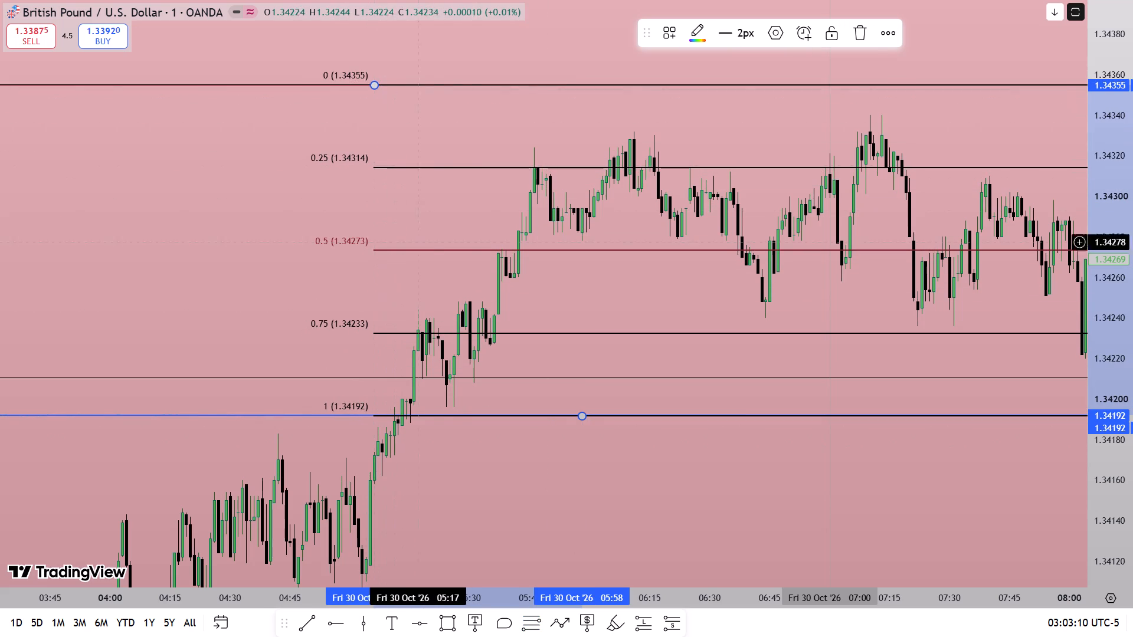
{"action": "left_click", "coordinate": [460, 530]}
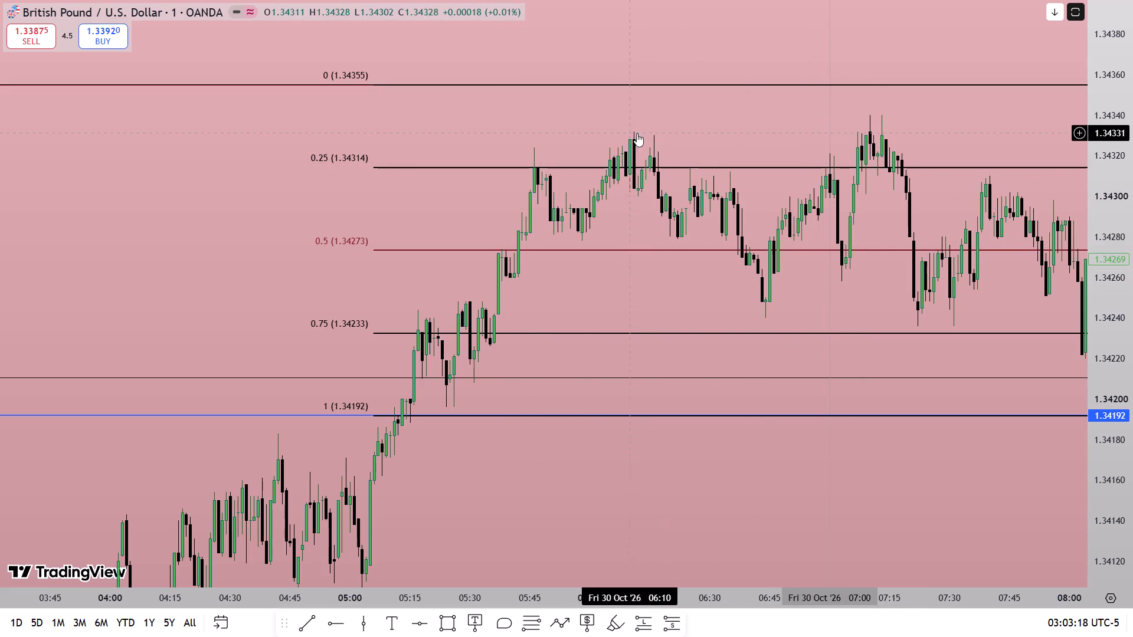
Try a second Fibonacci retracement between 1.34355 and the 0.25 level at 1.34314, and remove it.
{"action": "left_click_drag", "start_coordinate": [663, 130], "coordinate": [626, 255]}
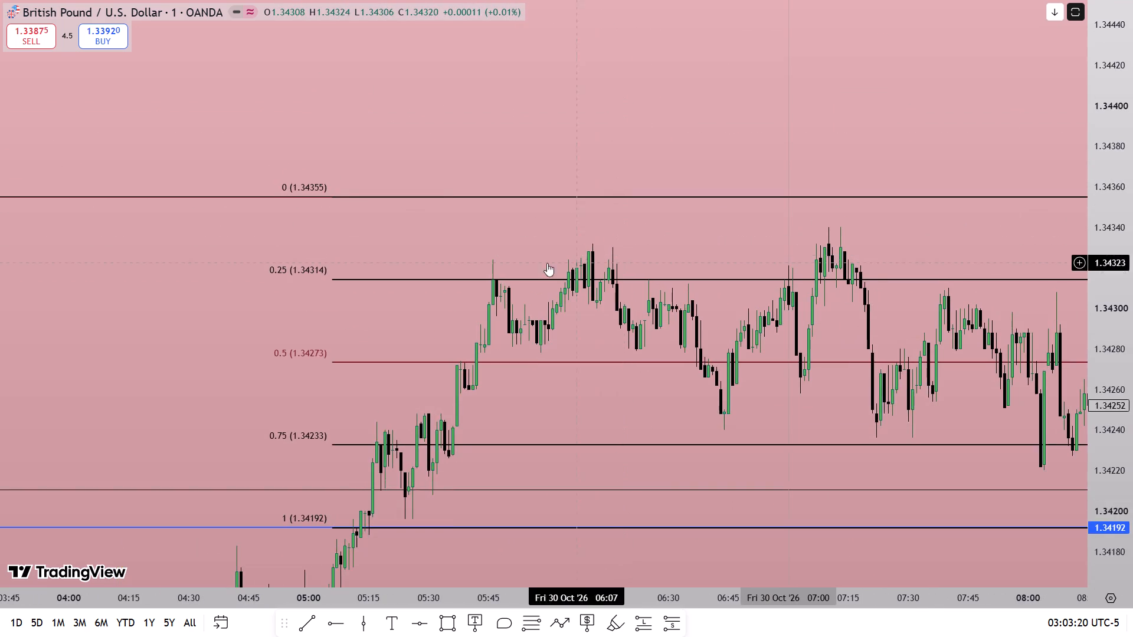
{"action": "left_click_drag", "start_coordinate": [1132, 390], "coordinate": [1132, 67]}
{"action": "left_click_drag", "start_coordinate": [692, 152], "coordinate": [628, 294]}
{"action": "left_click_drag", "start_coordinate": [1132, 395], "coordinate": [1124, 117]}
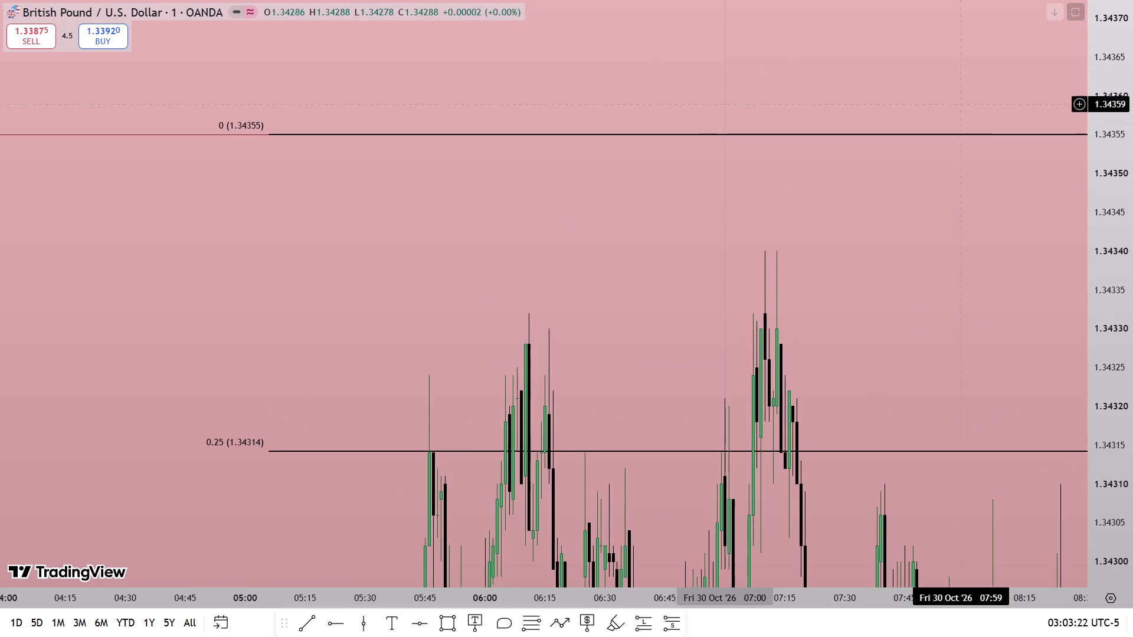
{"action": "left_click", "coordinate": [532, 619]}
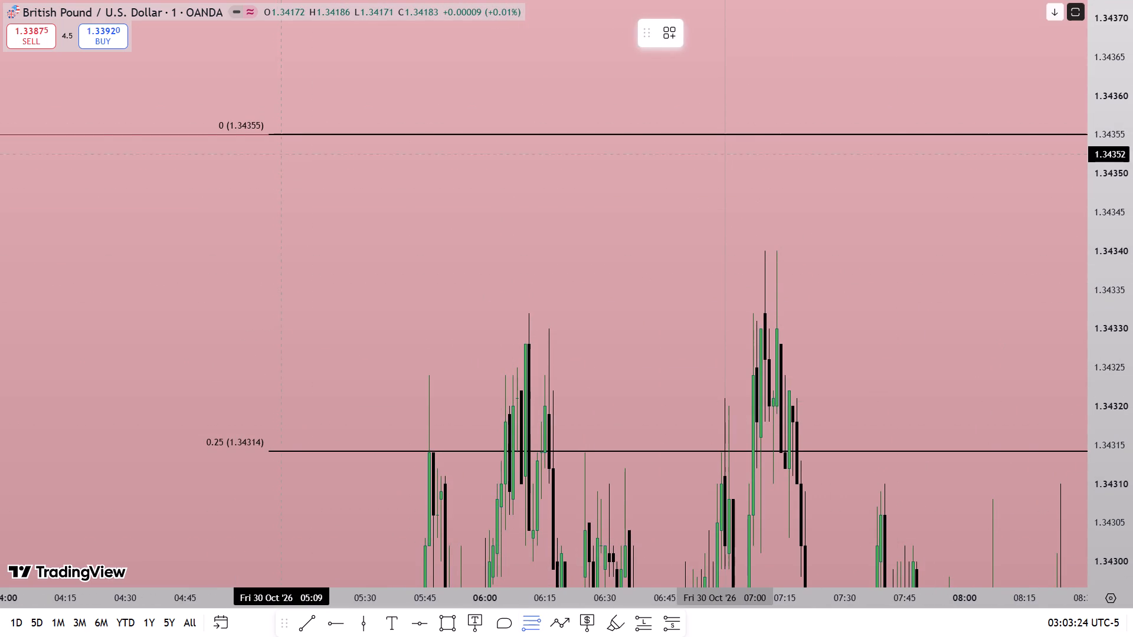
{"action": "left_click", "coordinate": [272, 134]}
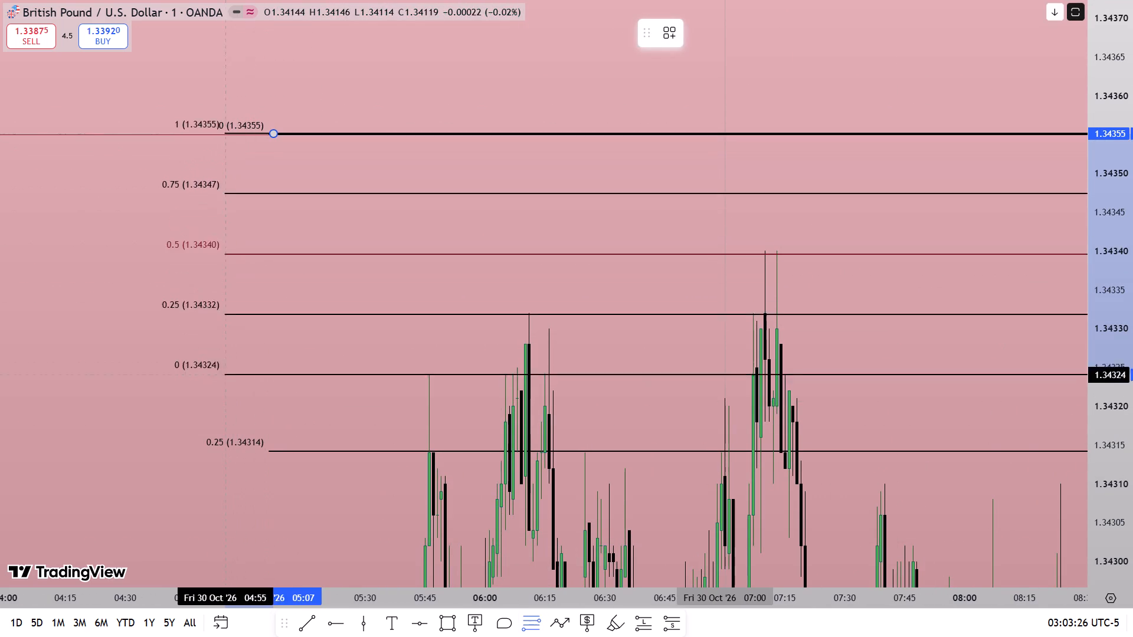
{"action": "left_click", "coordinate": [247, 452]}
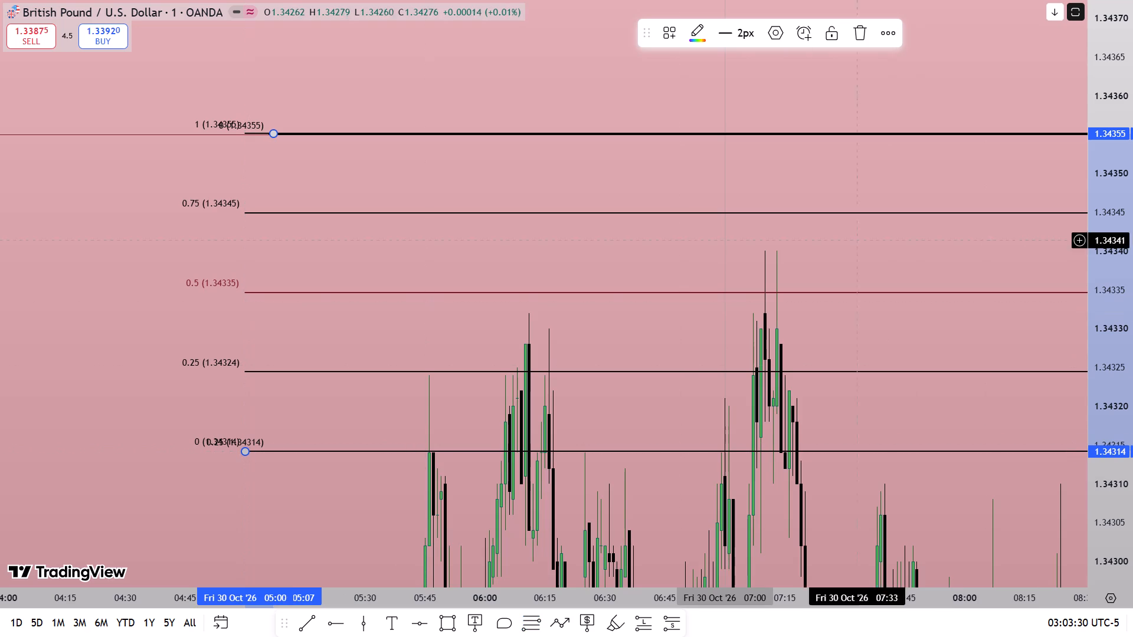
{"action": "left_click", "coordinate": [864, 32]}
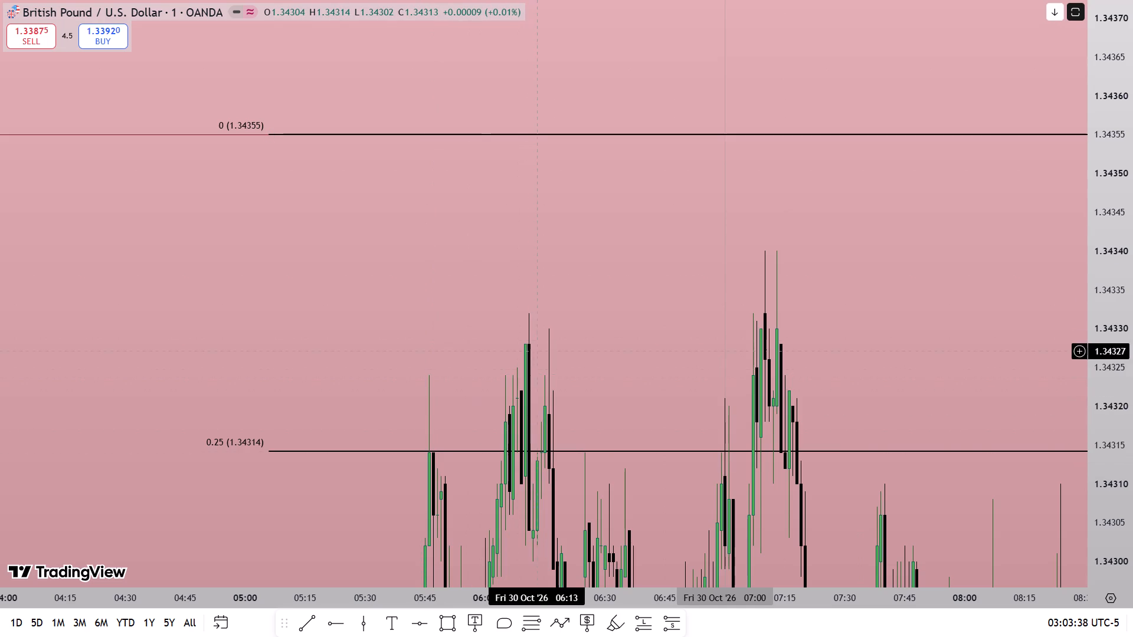
Draw a rectangle marking the gap between 1.34298 and 1.34278, starting at 07:19 and extended to 08:39 on Fri 30 Oct '26.
{"action": "left_click_drag", "start_coordinate": [613, 397], "coordinate": [634, 104]}
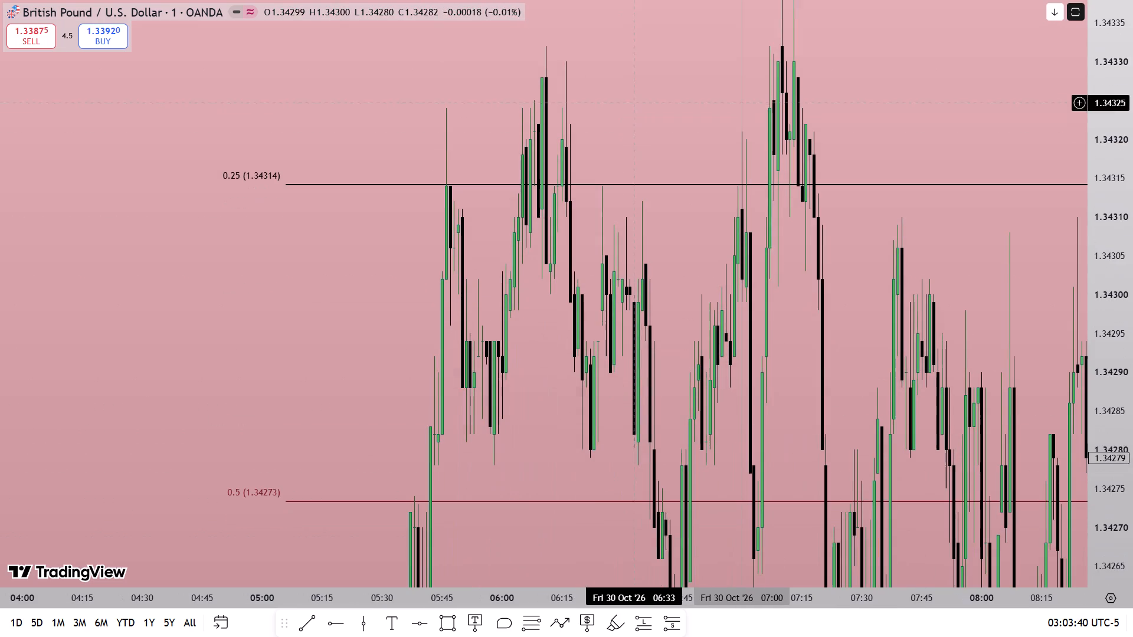
{"action": "left_click_drag", "start_coordinate": [595, 113], "coordinate": [519, 264]}
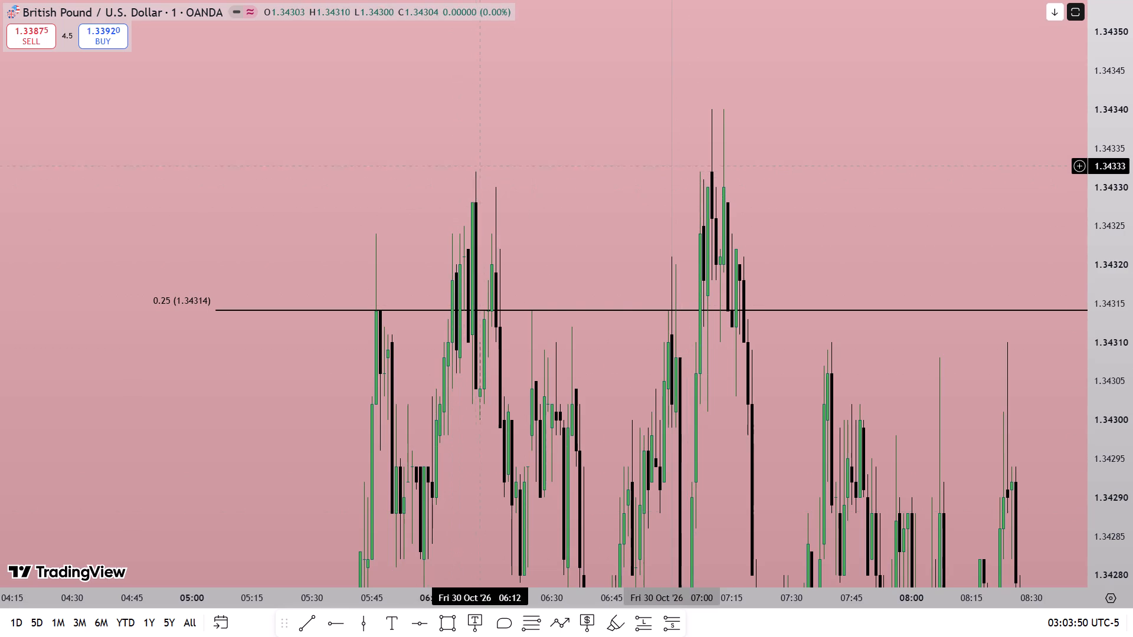
{"action": "left_click_drag", "start_coordinate": [1132, 212], "coordinate": [1131, 441]}
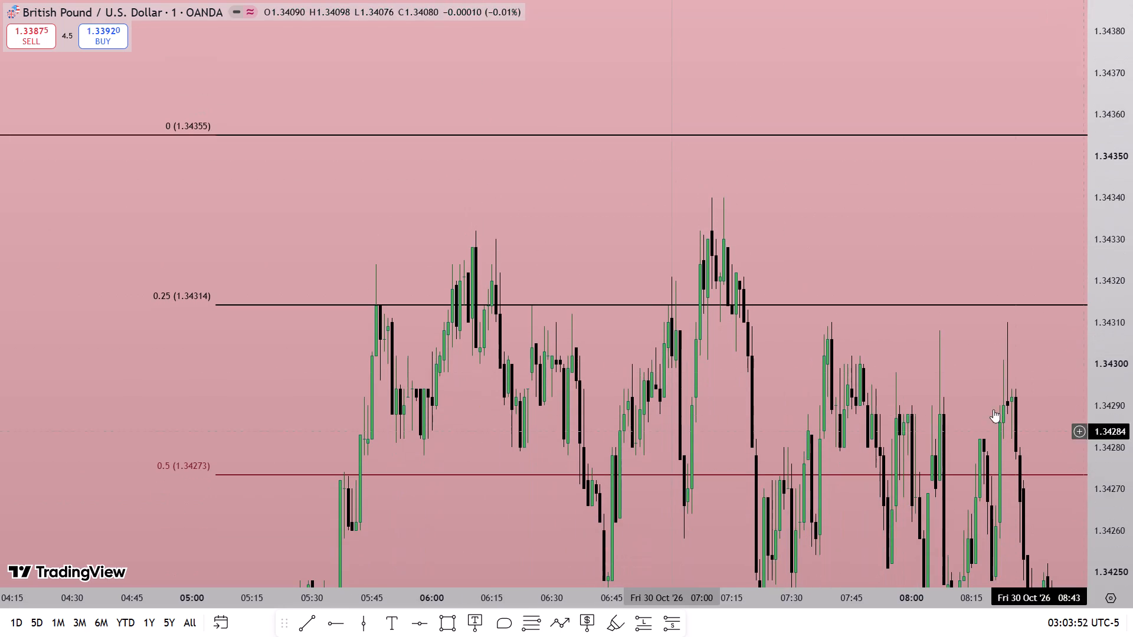
{"action": "left_click_drag", "start_coordinate": [785, 353], "coordinate": [753, 141]}
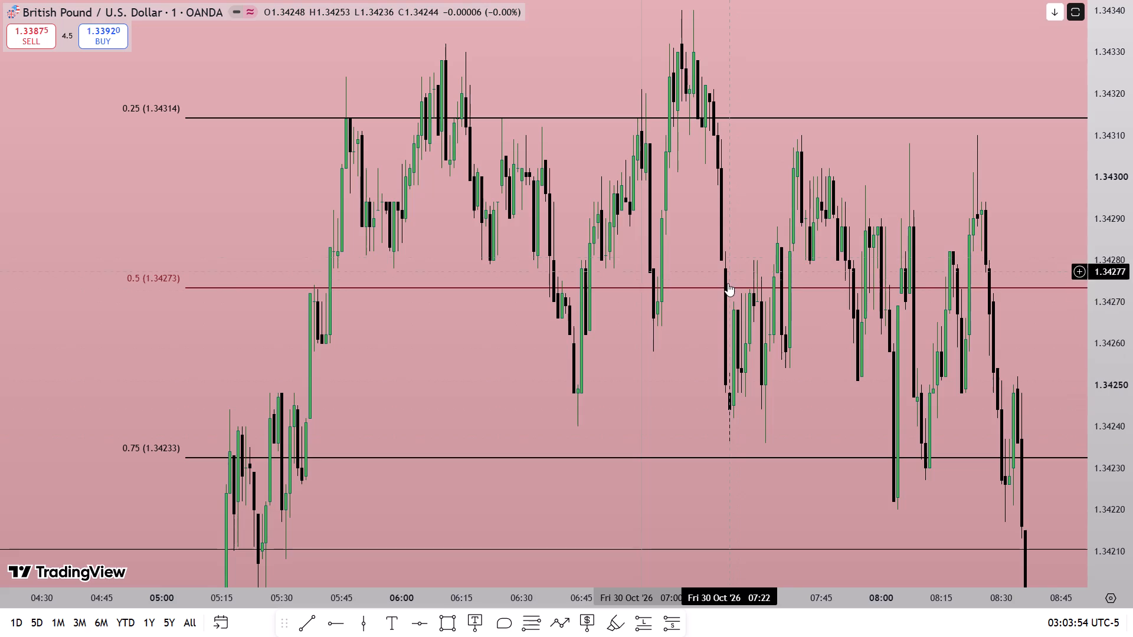
{"action": "scroll", "coordinate": [643, 427], "scroll_direction": "up", "scroll_amount": 3}
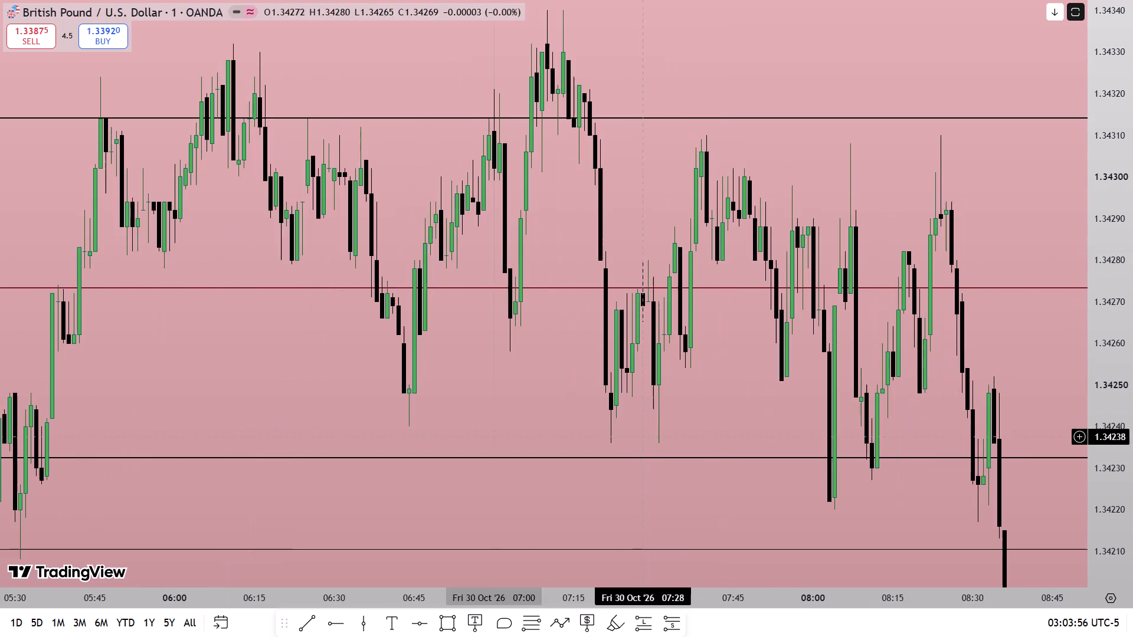
{"action": "left_click", "coordinate": [437, 623]}
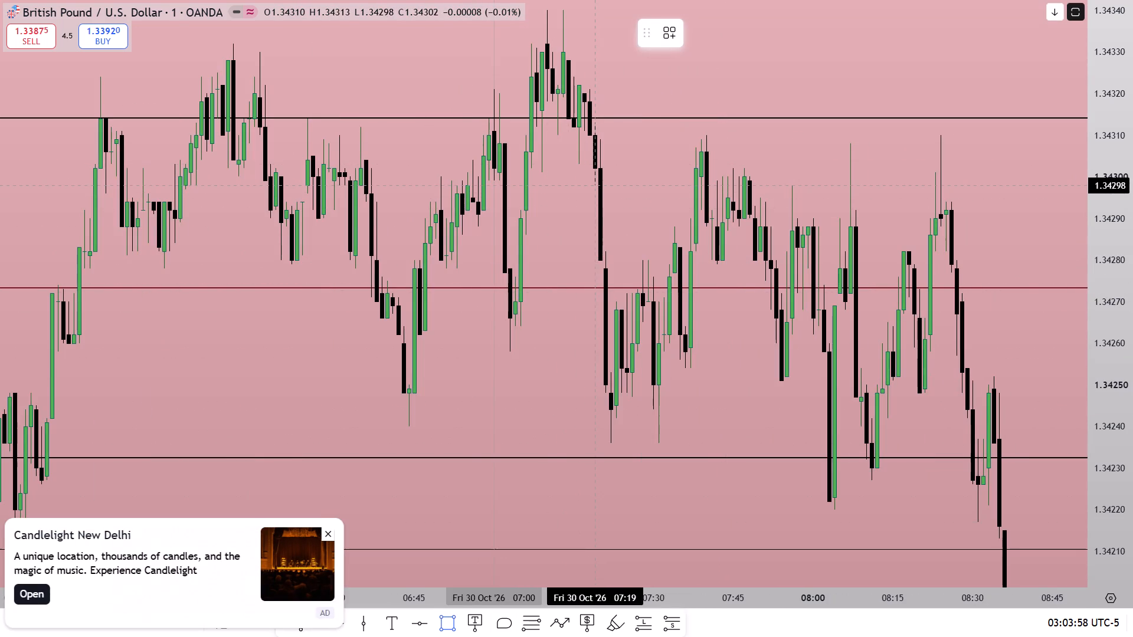
{"action": "left_click", "coordinate": [595, 195]}
{"action": "left_click", "coordinate": [606, 277]}
{"action": "left_click_drag", "start_coordinate": [605, 226], "coordinate": [1022, 251]}
Set the new gap rectangle's border and fill colours to red, and close the advertisement covering the chart.
{"action": "left_click", "coordinate": [695, 31]}
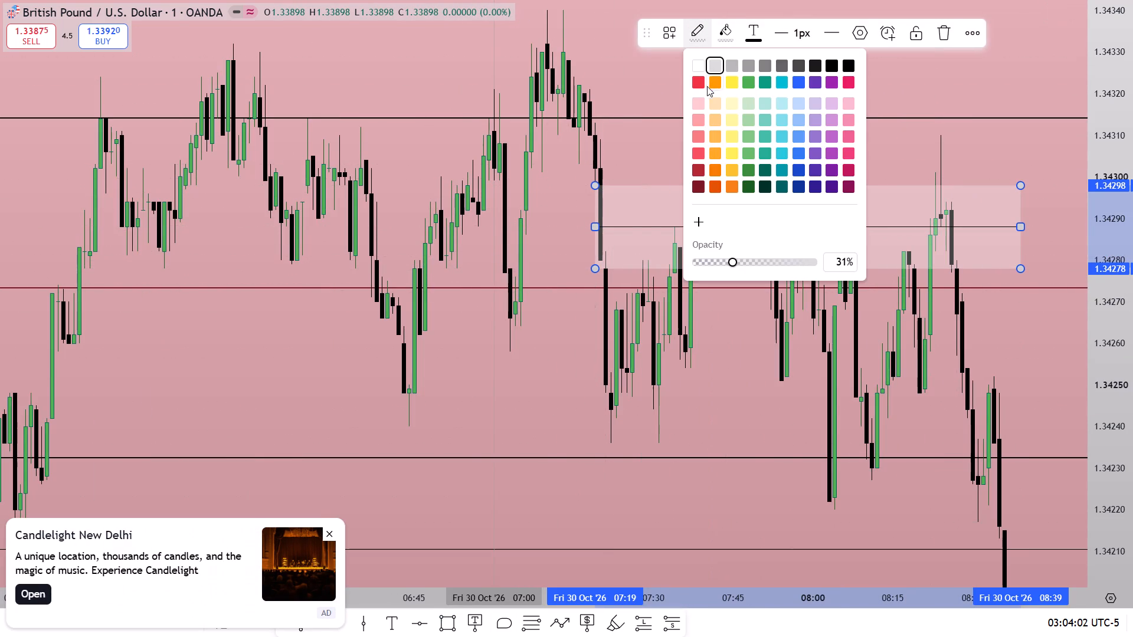
{"action": "left_click", "coordinate": [696, 86]}
{"action": "left_click", "coordinate": [714, 34]}
{"action": "left_click", "coordinate": [720, 77]}
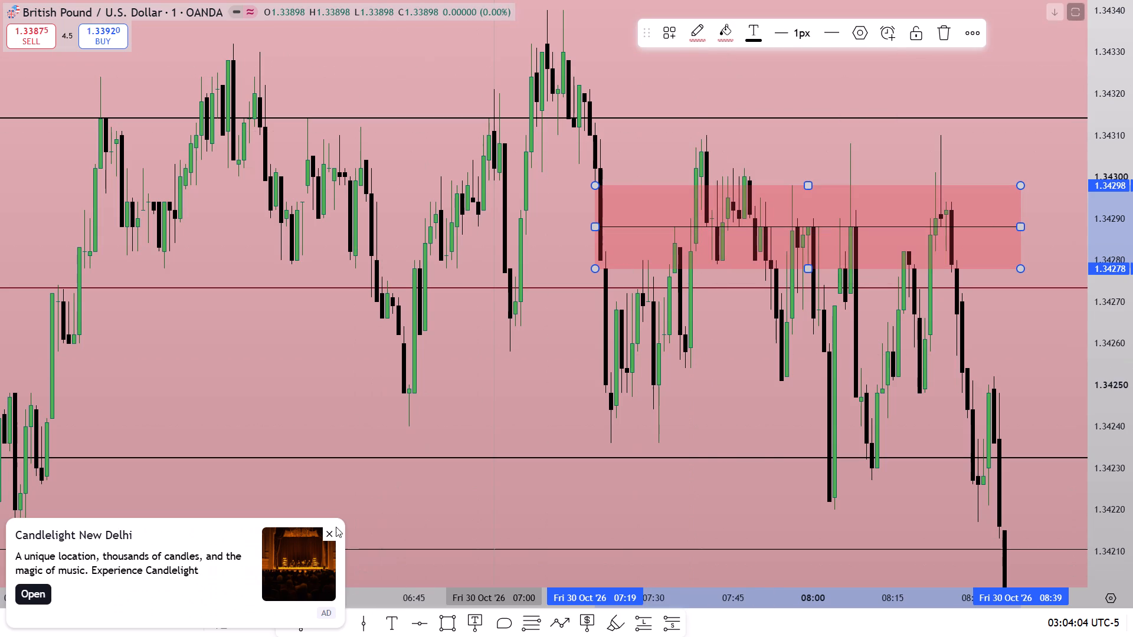
{"action": "left_click", "coordinate": [328, 533]}
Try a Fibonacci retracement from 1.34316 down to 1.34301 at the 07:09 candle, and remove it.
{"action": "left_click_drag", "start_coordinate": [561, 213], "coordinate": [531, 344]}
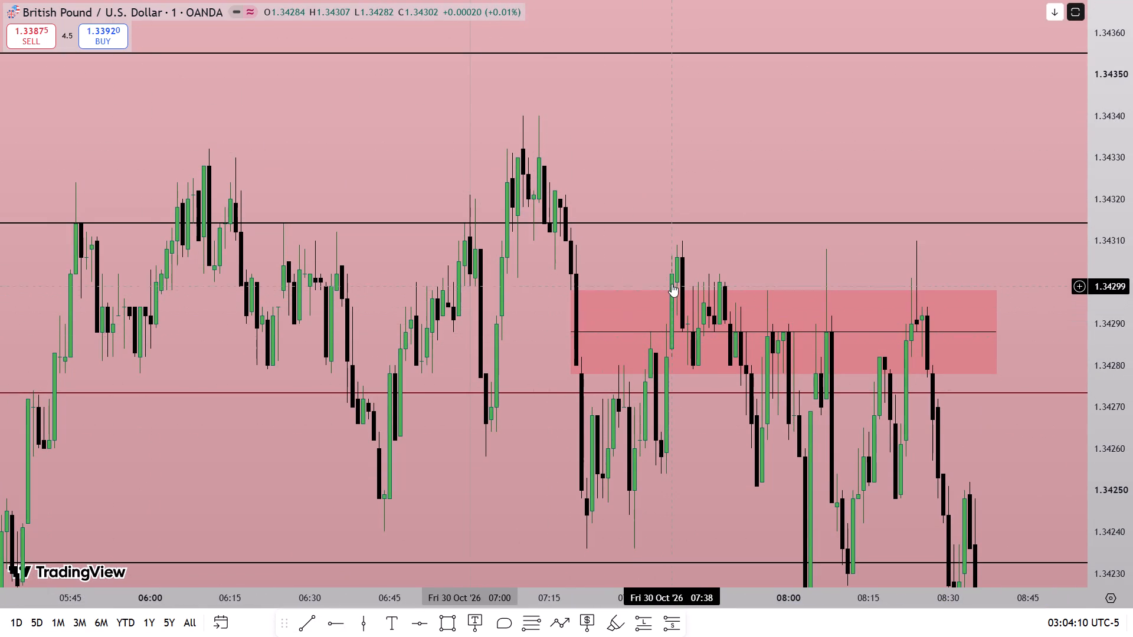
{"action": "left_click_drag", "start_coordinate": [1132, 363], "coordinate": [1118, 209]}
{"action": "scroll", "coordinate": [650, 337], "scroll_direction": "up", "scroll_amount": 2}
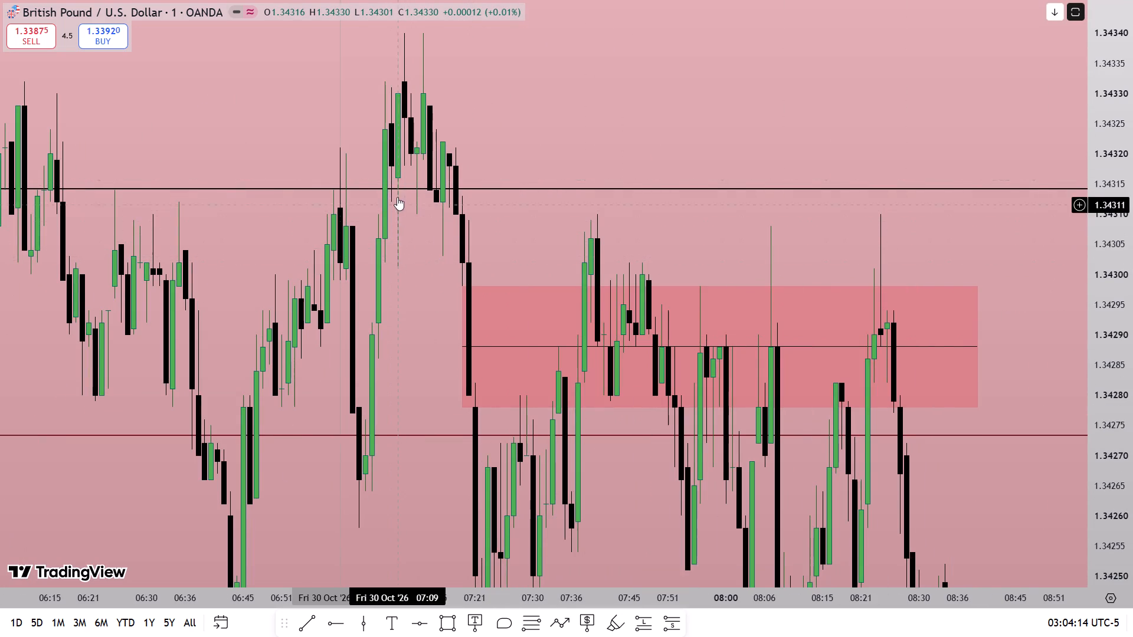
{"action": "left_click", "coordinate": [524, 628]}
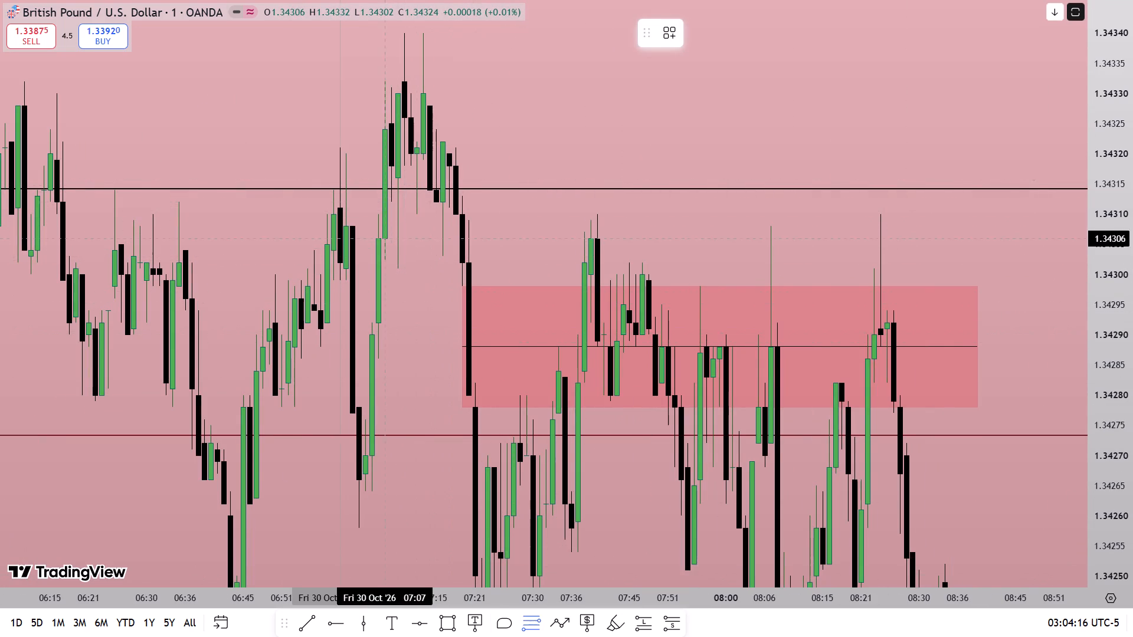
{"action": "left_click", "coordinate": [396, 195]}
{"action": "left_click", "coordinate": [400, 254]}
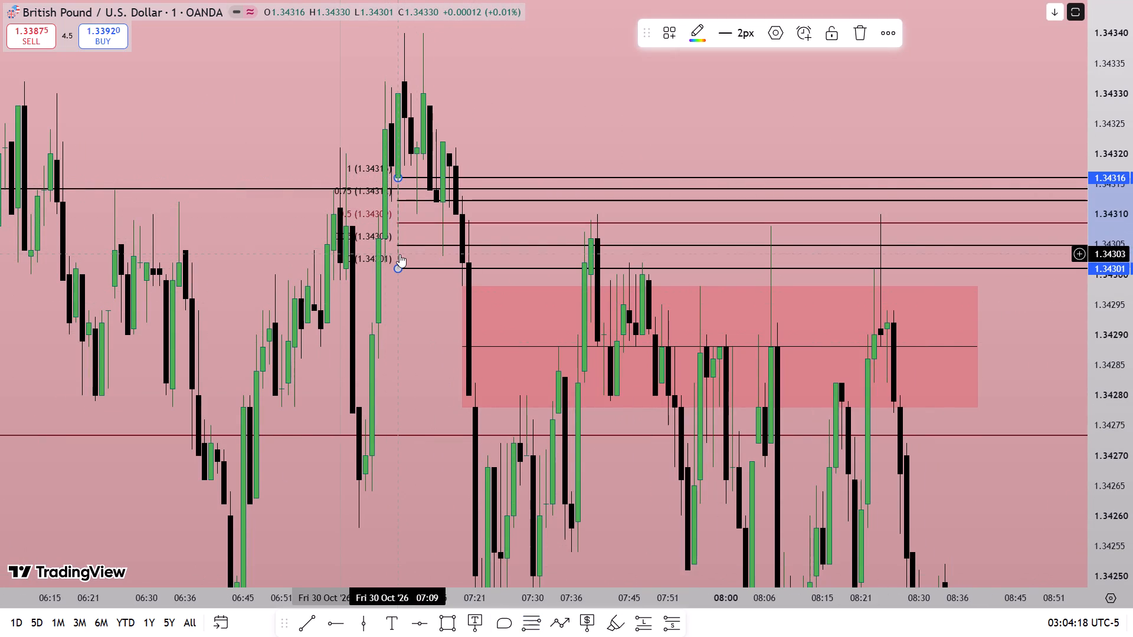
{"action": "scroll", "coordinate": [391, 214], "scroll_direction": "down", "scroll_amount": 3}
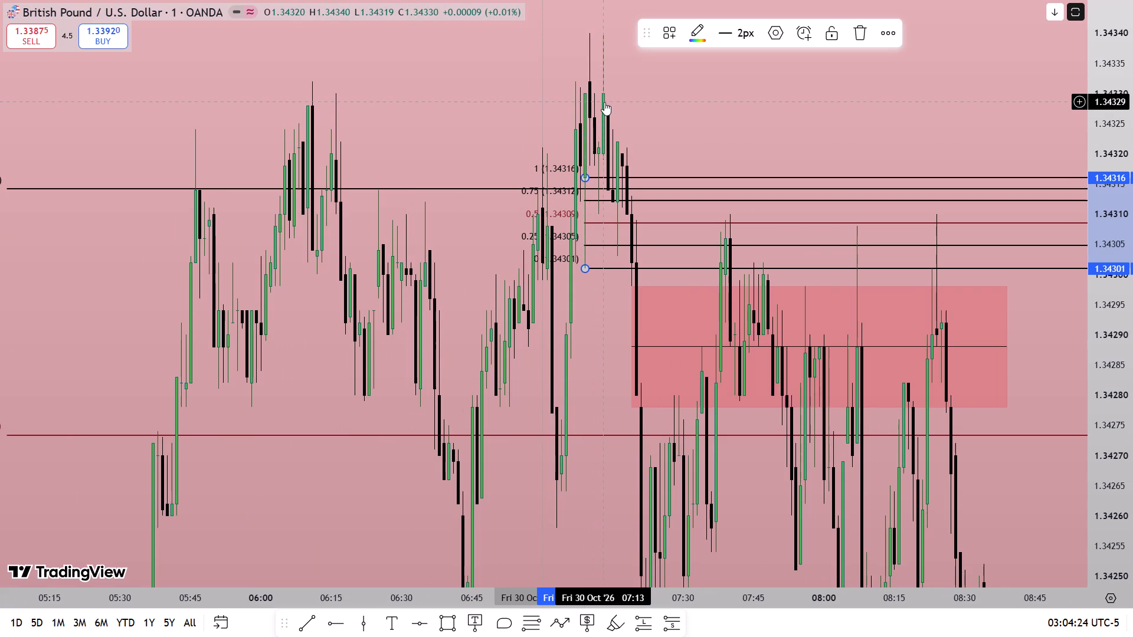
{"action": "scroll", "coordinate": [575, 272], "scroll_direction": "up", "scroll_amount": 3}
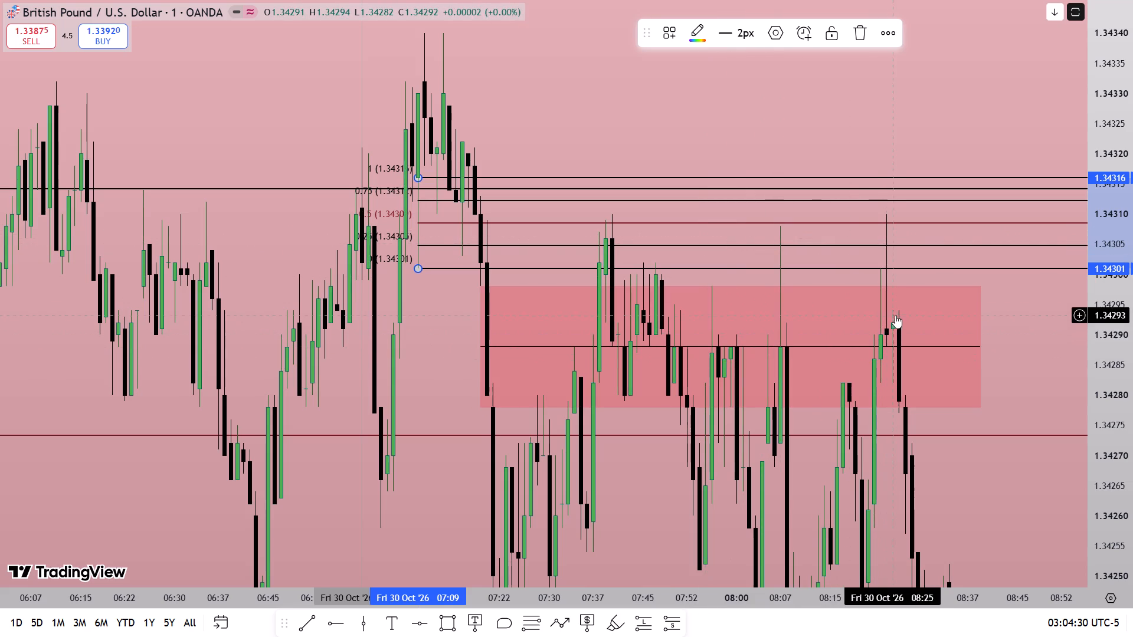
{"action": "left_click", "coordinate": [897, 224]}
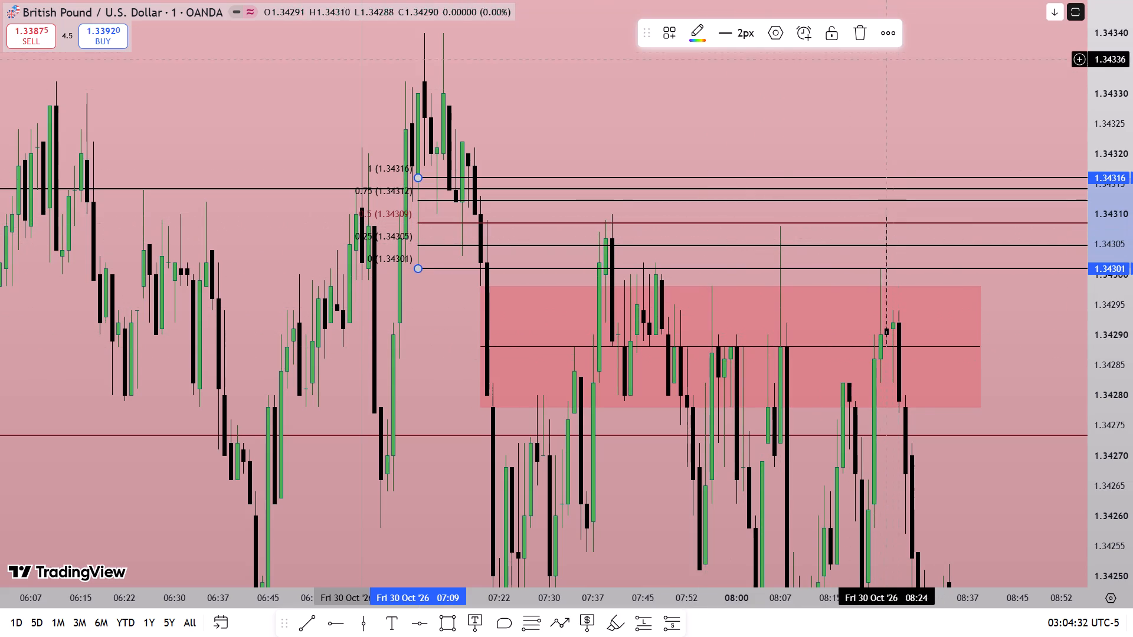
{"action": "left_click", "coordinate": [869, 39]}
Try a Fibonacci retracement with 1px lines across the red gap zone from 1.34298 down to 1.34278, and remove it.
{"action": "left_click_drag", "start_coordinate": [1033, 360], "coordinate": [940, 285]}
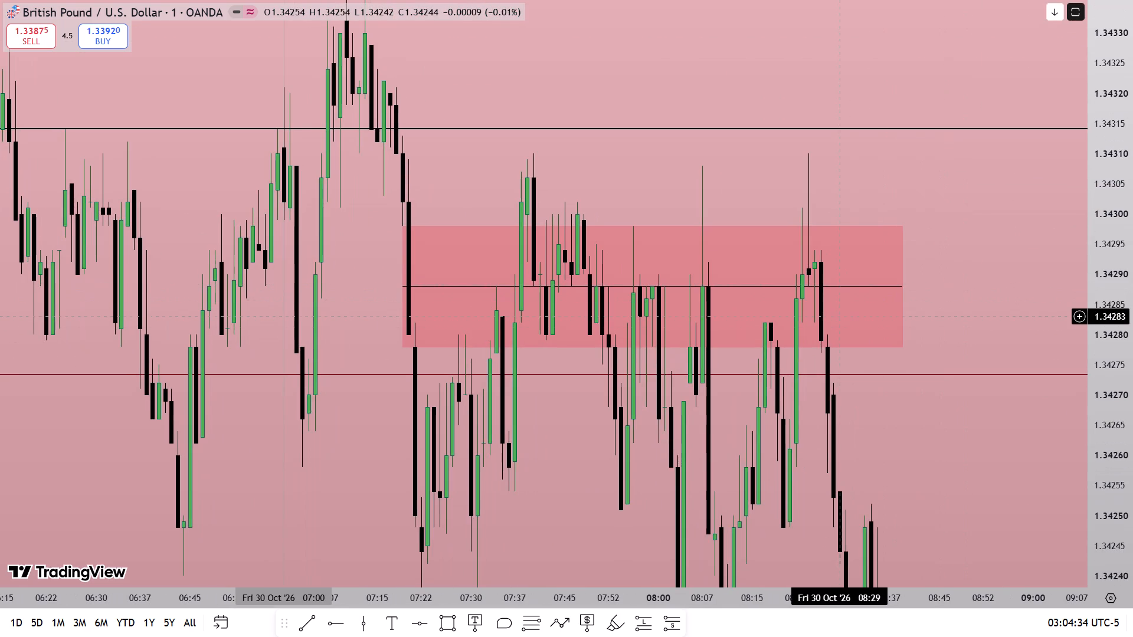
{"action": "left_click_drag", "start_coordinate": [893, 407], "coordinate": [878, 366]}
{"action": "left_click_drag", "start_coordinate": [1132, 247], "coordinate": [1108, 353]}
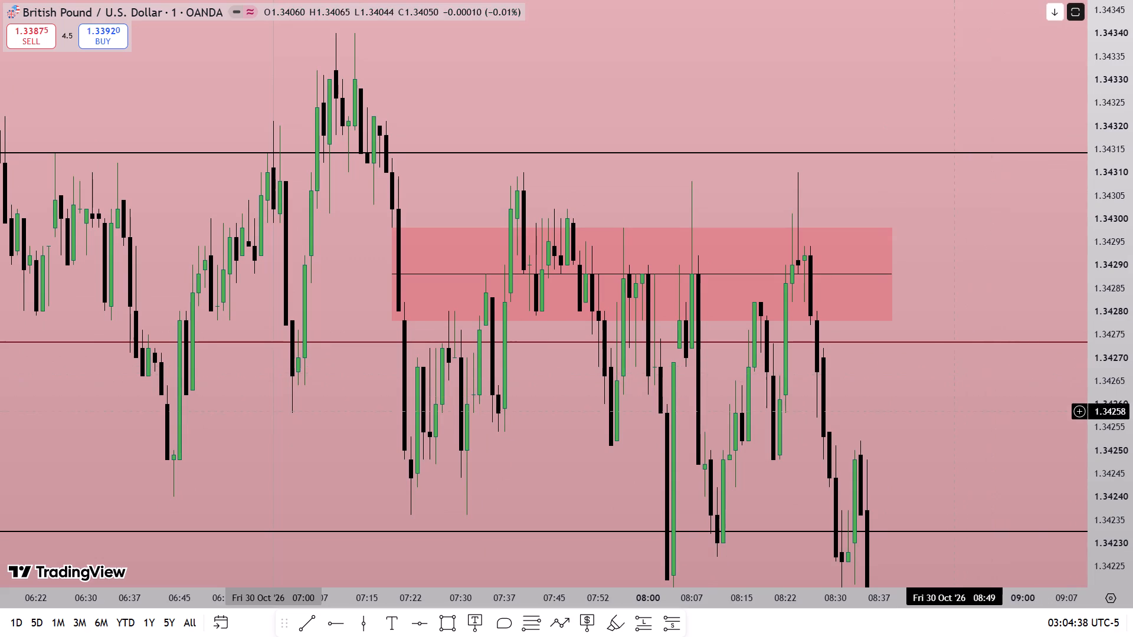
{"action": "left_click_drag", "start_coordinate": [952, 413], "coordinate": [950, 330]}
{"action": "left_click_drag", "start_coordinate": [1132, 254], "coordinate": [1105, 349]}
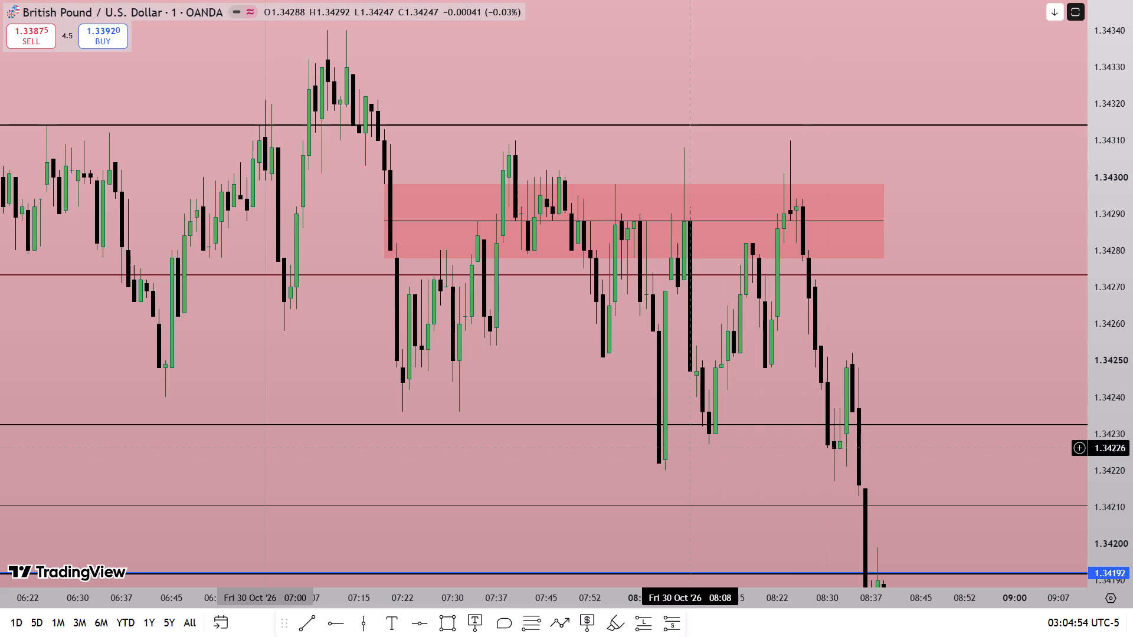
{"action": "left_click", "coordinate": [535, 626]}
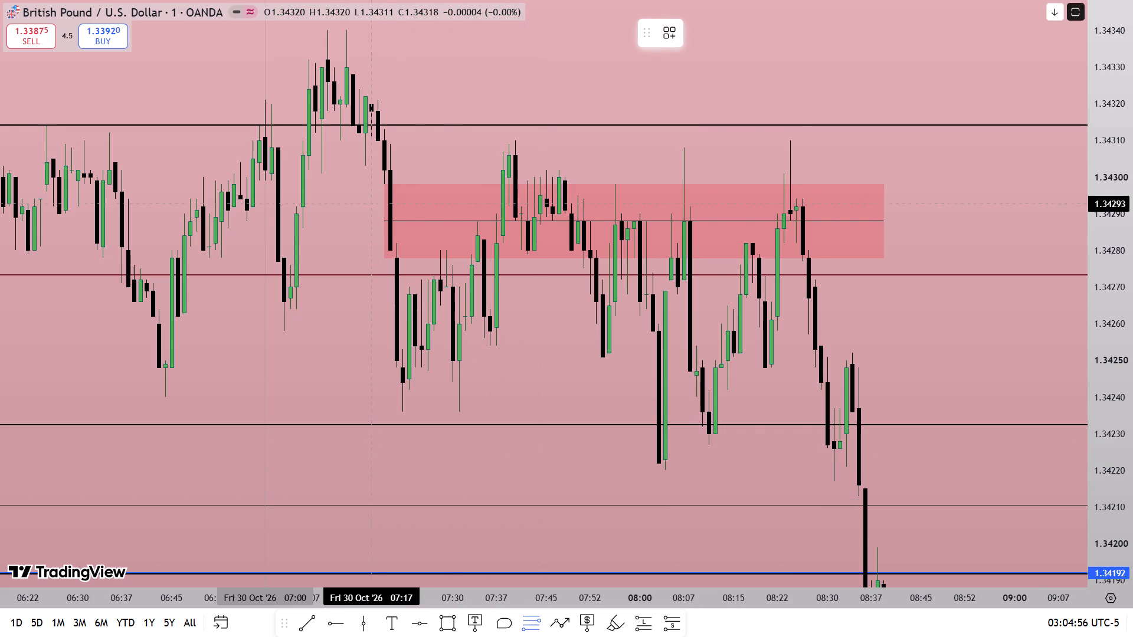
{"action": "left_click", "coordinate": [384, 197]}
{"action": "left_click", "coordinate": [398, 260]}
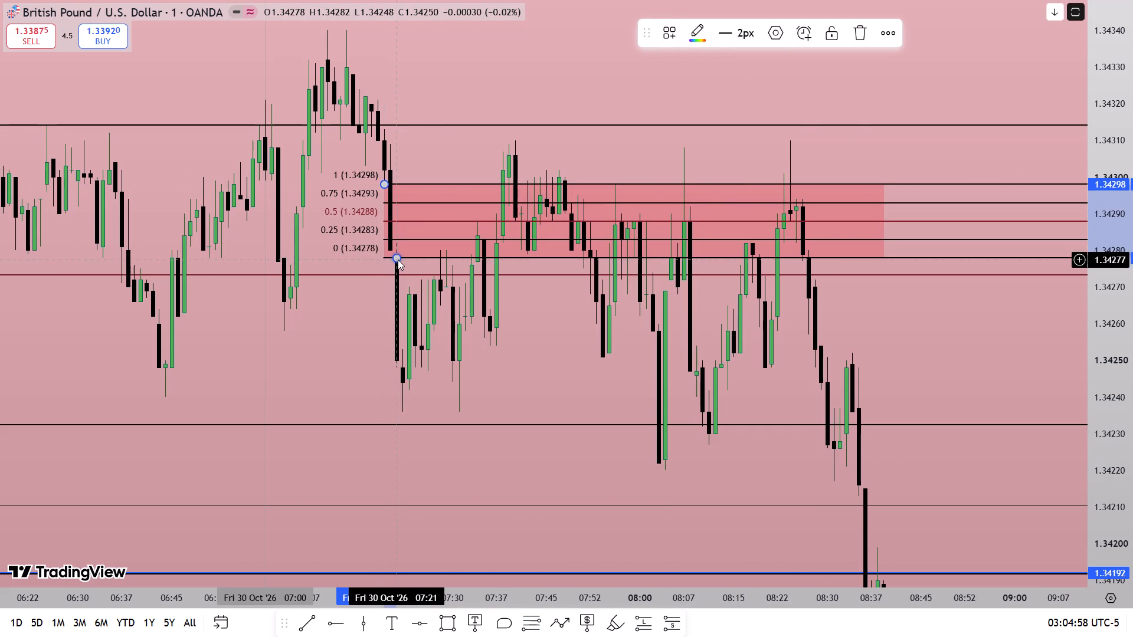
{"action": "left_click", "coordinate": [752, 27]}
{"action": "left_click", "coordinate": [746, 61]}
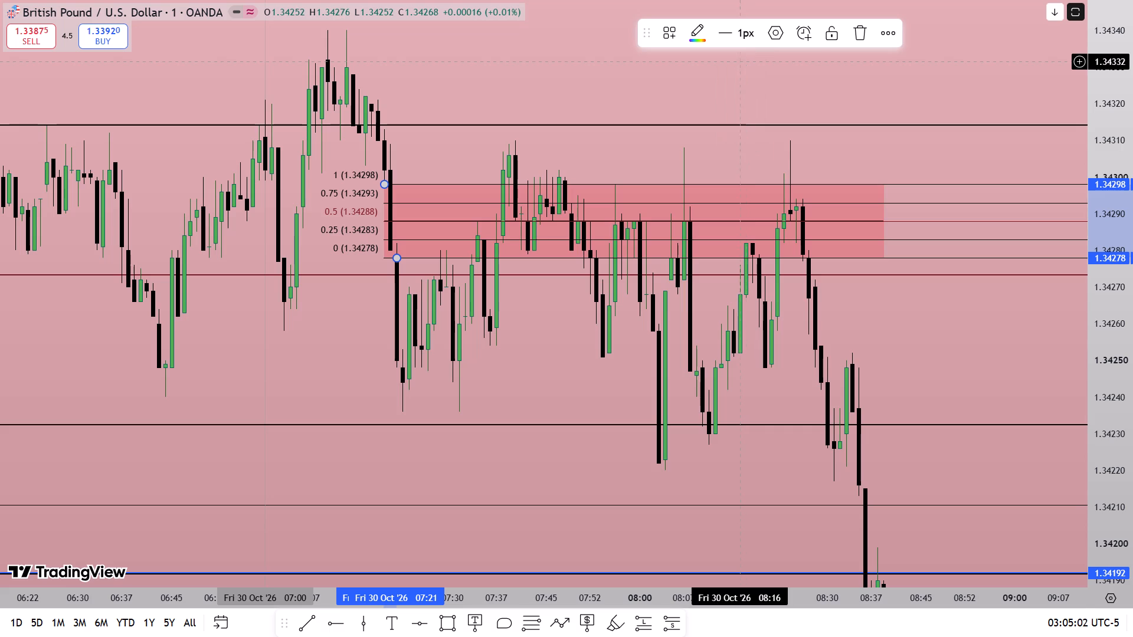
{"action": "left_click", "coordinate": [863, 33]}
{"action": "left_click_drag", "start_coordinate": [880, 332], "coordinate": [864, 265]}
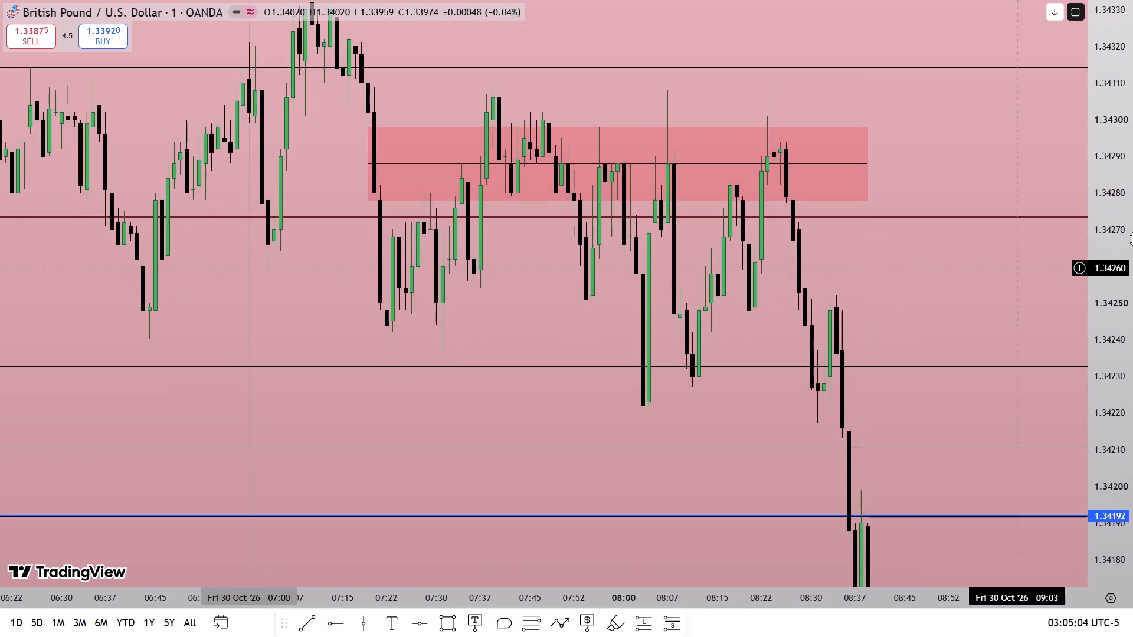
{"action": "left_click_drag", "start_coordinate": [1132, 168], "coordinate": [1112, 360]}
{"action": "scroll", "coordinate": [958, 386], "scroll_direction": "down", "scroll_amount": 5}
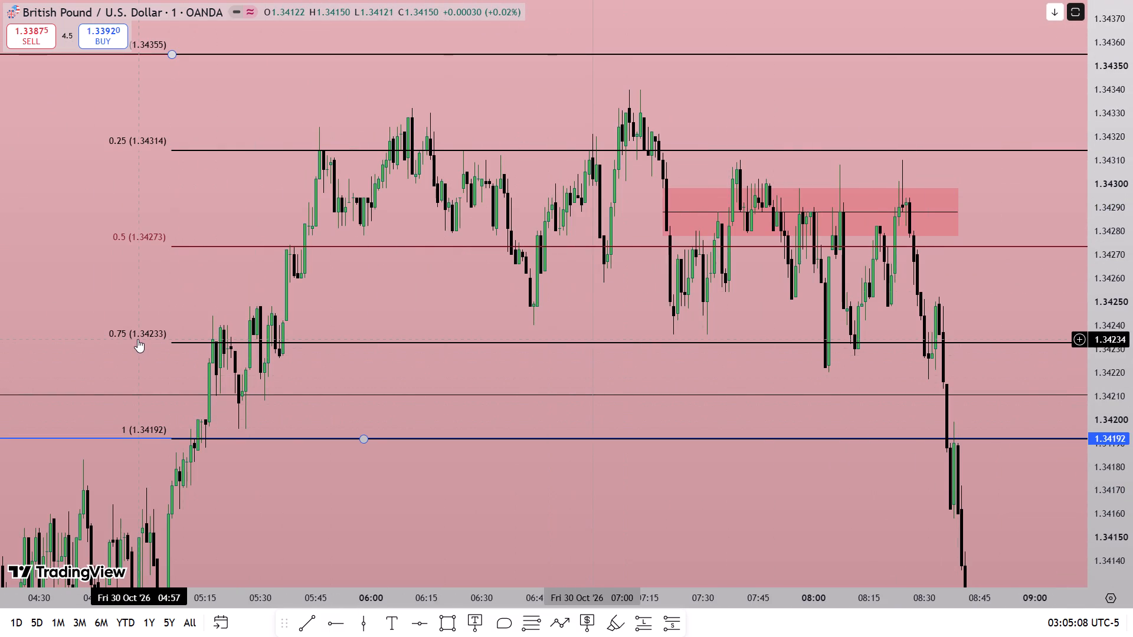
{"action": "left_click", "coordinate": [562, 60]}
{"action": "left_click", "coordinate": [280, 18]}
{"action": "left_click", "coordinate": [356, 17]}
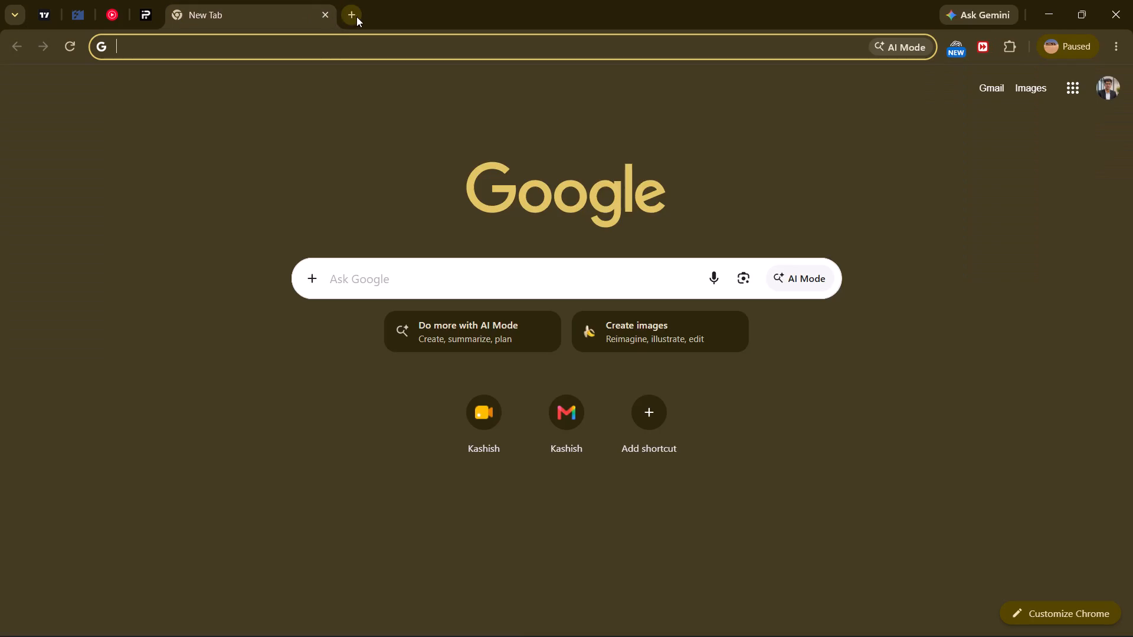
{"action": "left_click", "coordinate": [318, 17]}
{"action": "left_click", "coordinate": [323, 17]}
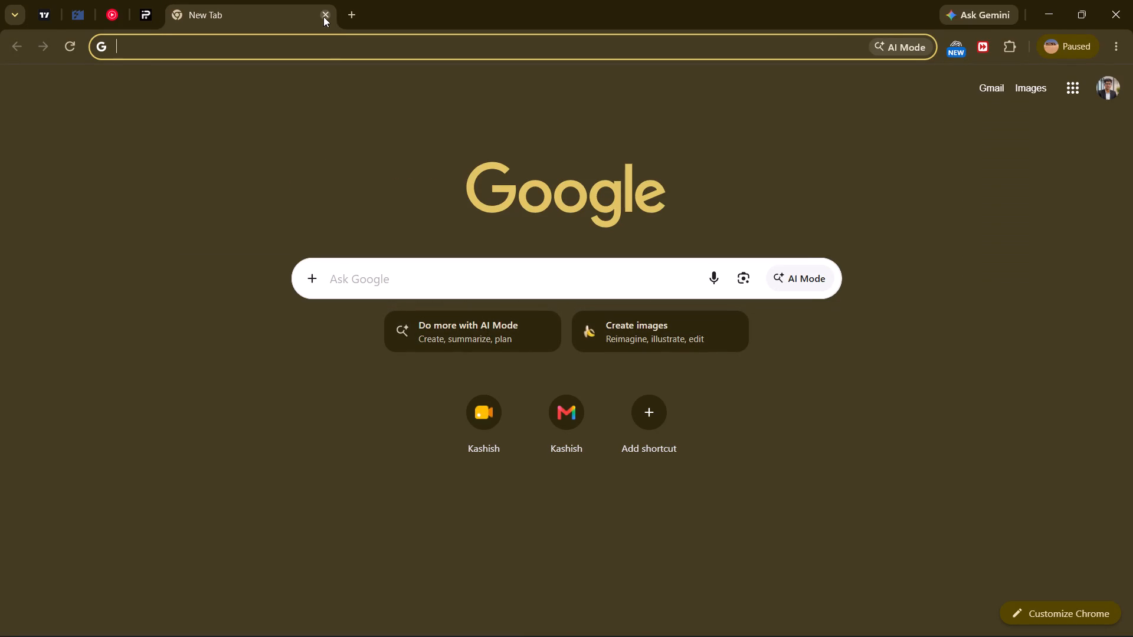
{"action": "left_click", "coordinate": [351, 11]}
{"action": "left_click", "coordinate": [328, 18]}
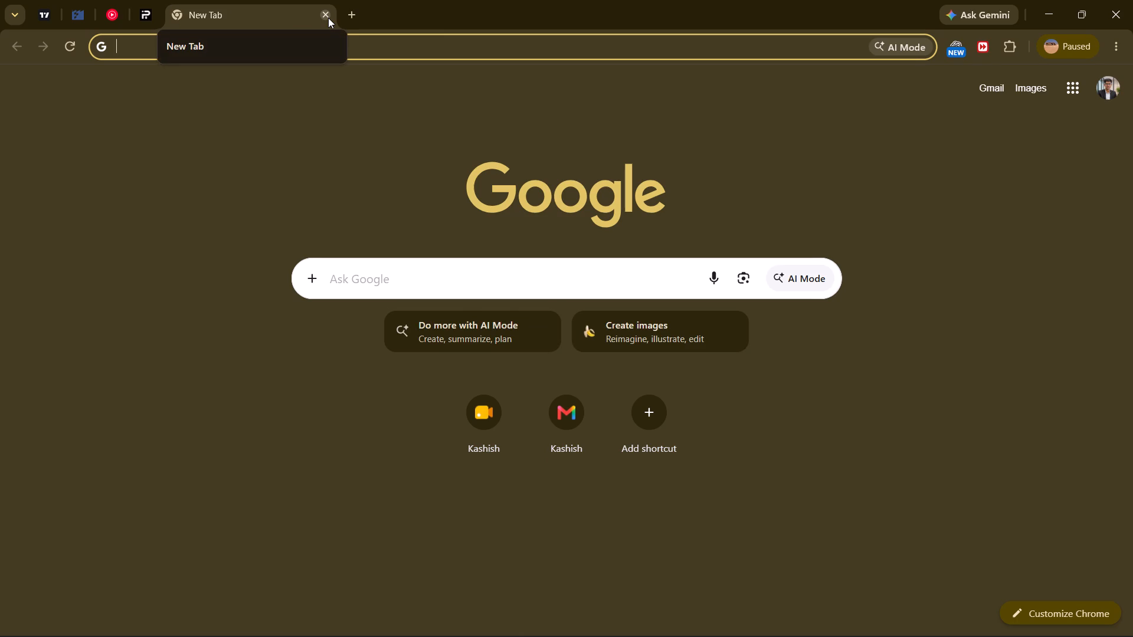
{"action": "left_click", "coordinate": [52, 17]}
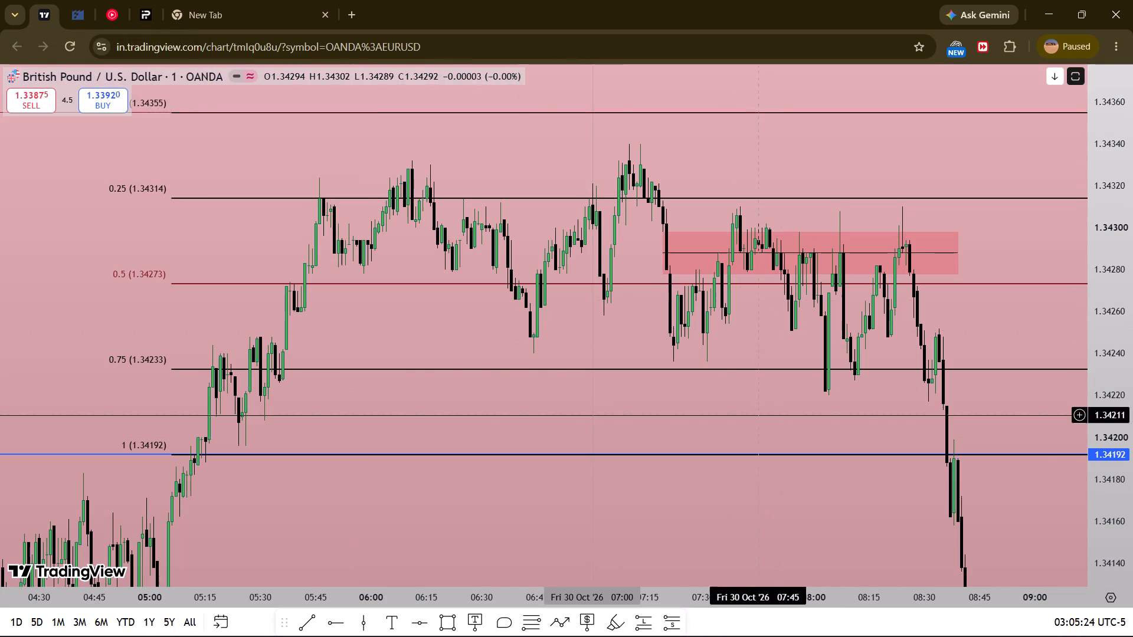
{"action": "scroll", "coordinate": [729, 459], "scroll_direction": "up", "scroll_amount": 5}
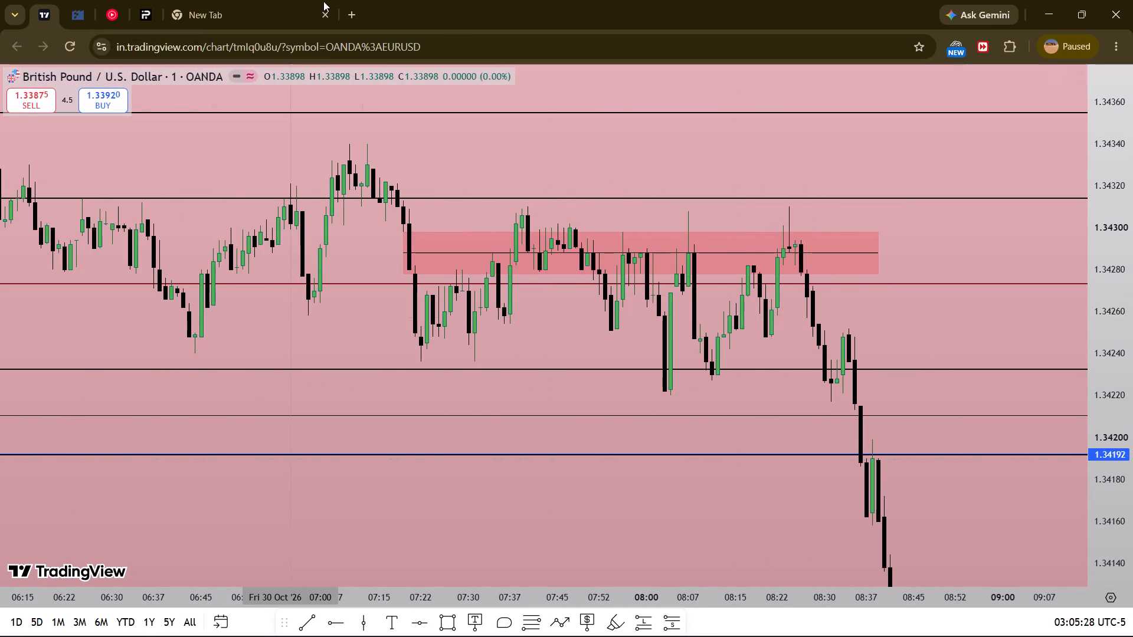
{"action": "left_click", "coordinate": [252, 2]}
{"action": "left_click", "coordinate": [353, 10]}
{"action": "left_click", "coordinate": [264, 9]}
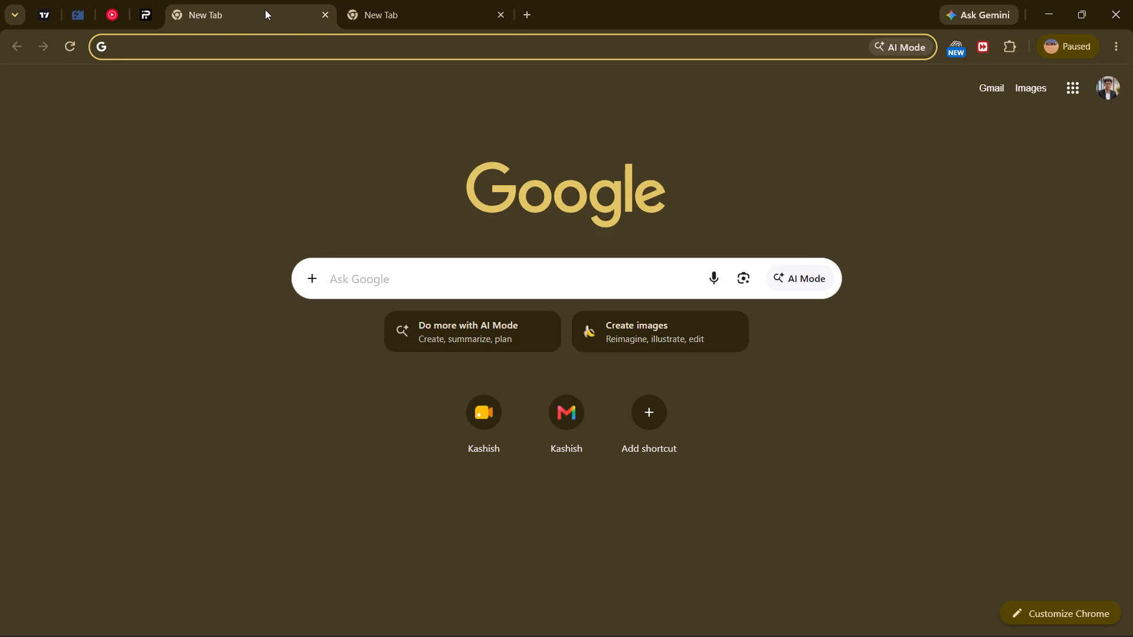
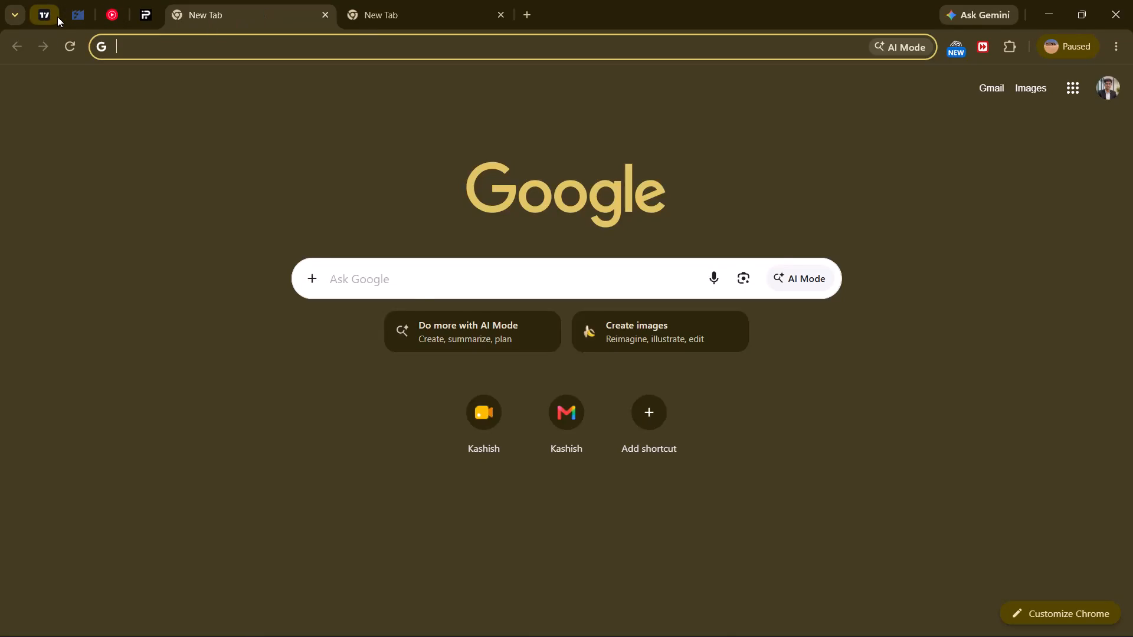
Switch to the TradingView GBP/USD chart and show it in full screen.
{"action": "left_click", "coordinate": [57, 17]}
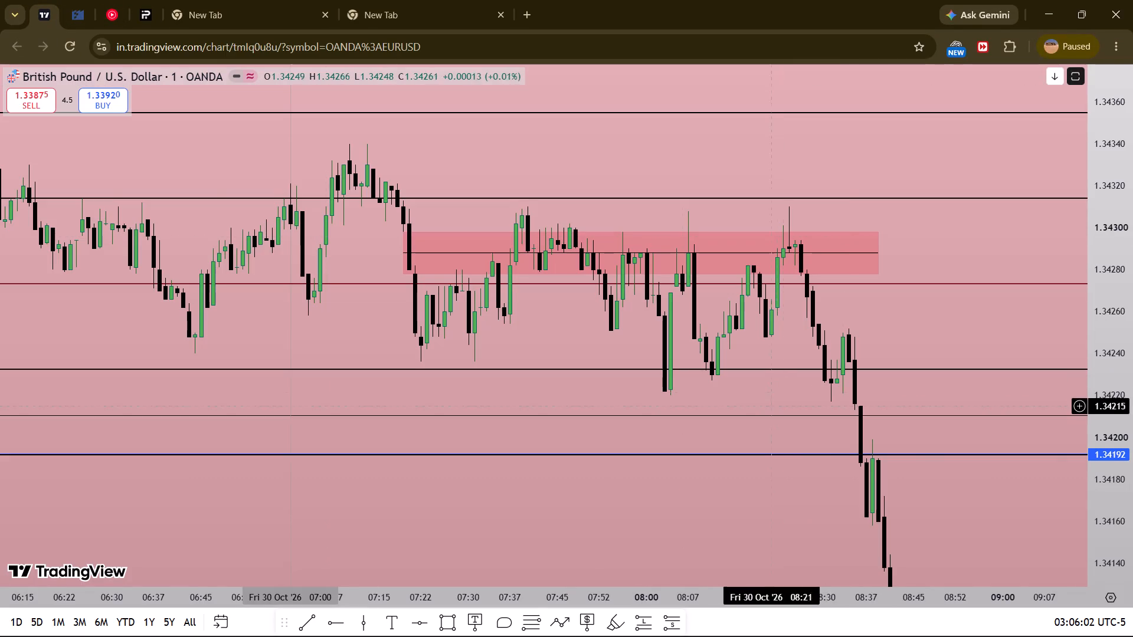
{"action": "left_click", "coordinate": [1122, 51]}
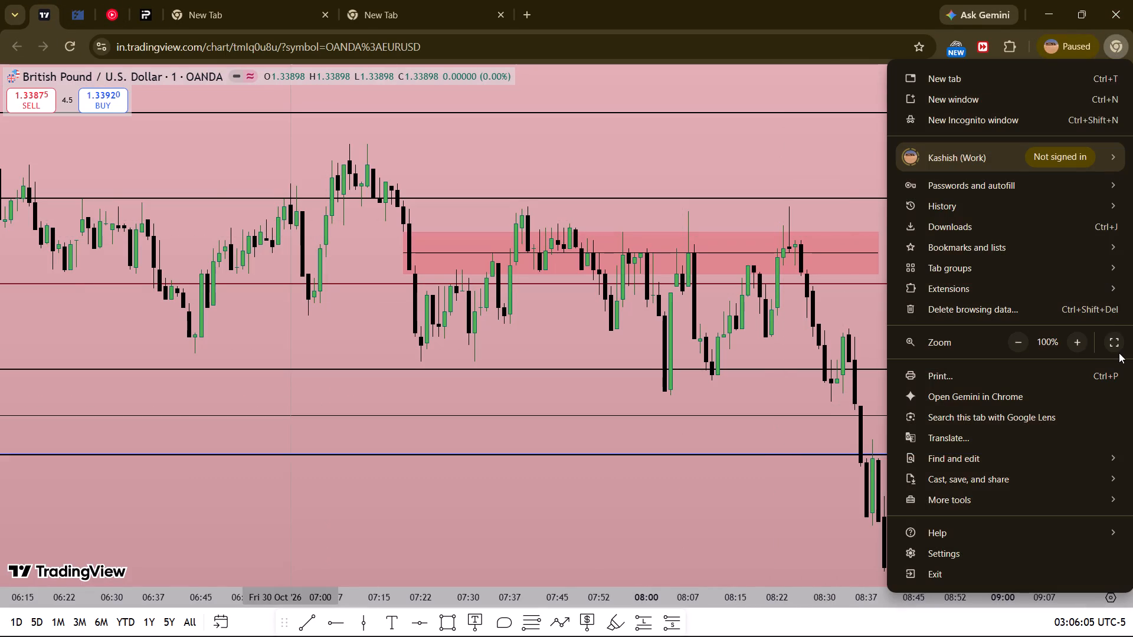
{"action": "left_click", "coordinate": [1117, 346]}
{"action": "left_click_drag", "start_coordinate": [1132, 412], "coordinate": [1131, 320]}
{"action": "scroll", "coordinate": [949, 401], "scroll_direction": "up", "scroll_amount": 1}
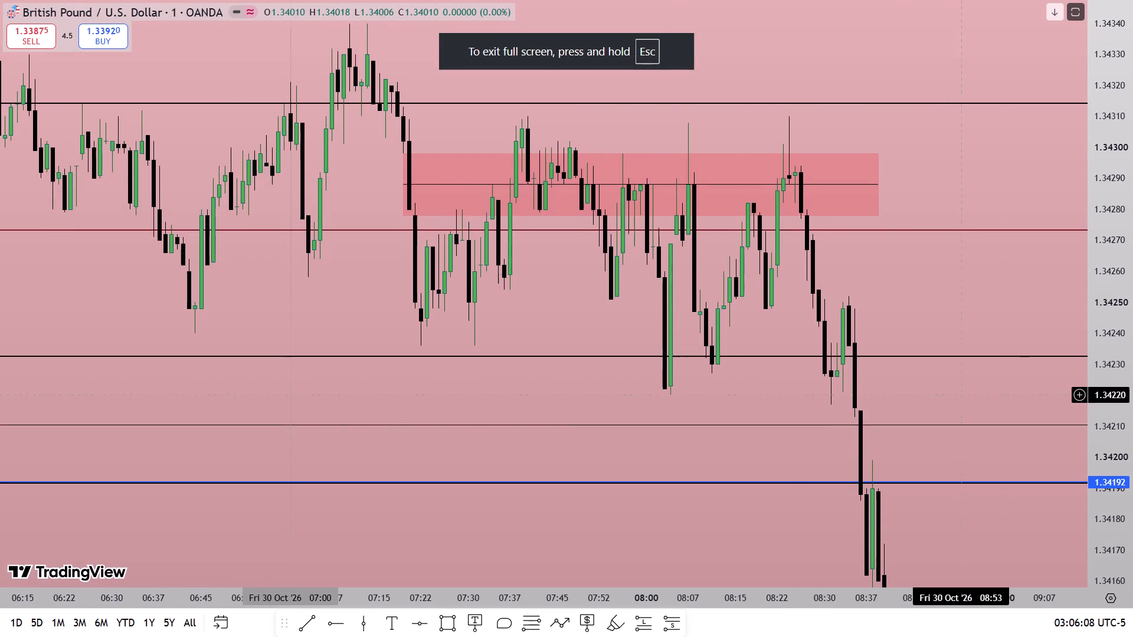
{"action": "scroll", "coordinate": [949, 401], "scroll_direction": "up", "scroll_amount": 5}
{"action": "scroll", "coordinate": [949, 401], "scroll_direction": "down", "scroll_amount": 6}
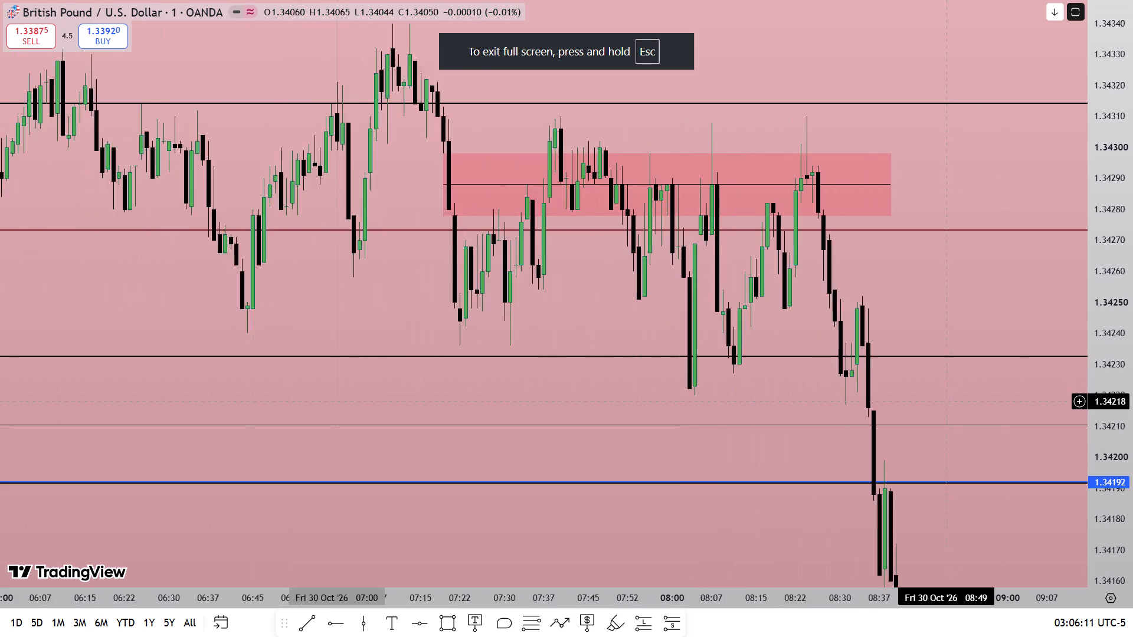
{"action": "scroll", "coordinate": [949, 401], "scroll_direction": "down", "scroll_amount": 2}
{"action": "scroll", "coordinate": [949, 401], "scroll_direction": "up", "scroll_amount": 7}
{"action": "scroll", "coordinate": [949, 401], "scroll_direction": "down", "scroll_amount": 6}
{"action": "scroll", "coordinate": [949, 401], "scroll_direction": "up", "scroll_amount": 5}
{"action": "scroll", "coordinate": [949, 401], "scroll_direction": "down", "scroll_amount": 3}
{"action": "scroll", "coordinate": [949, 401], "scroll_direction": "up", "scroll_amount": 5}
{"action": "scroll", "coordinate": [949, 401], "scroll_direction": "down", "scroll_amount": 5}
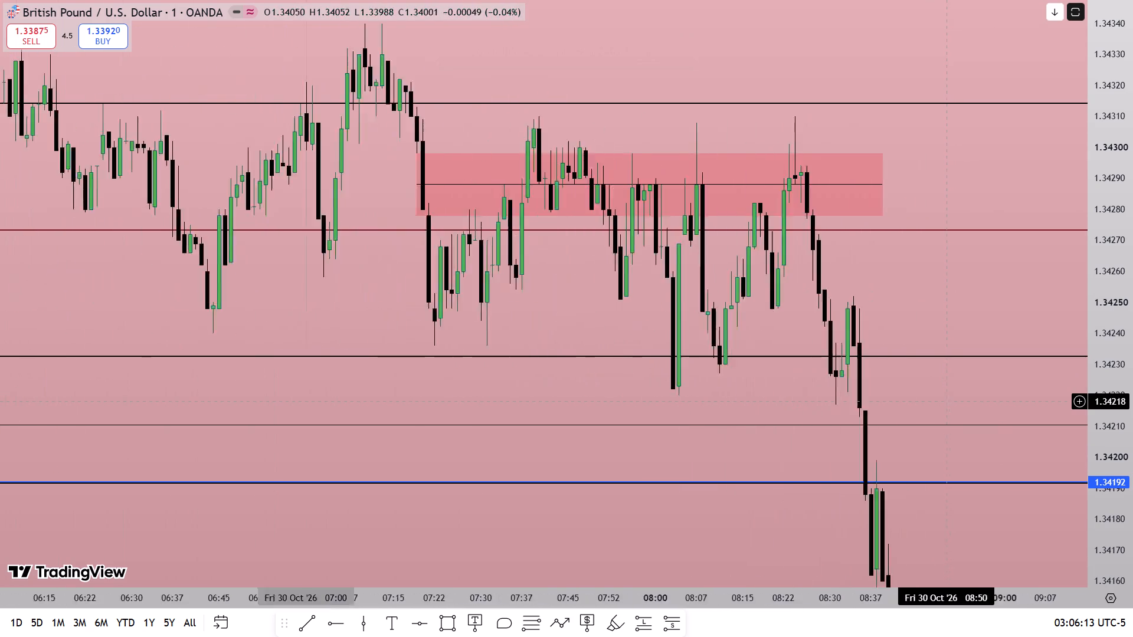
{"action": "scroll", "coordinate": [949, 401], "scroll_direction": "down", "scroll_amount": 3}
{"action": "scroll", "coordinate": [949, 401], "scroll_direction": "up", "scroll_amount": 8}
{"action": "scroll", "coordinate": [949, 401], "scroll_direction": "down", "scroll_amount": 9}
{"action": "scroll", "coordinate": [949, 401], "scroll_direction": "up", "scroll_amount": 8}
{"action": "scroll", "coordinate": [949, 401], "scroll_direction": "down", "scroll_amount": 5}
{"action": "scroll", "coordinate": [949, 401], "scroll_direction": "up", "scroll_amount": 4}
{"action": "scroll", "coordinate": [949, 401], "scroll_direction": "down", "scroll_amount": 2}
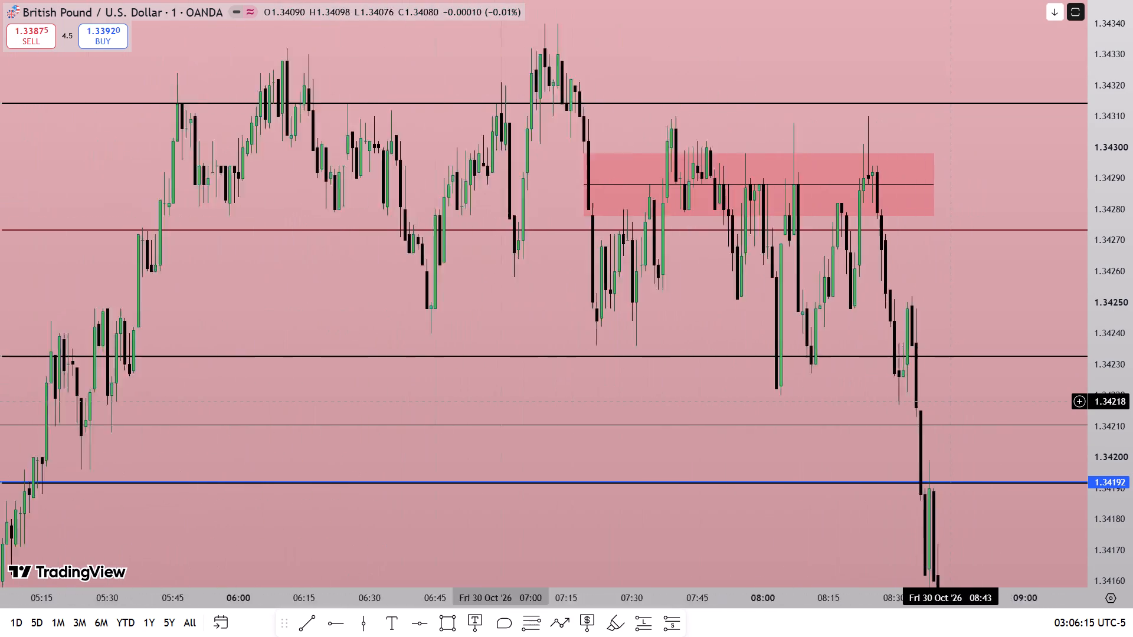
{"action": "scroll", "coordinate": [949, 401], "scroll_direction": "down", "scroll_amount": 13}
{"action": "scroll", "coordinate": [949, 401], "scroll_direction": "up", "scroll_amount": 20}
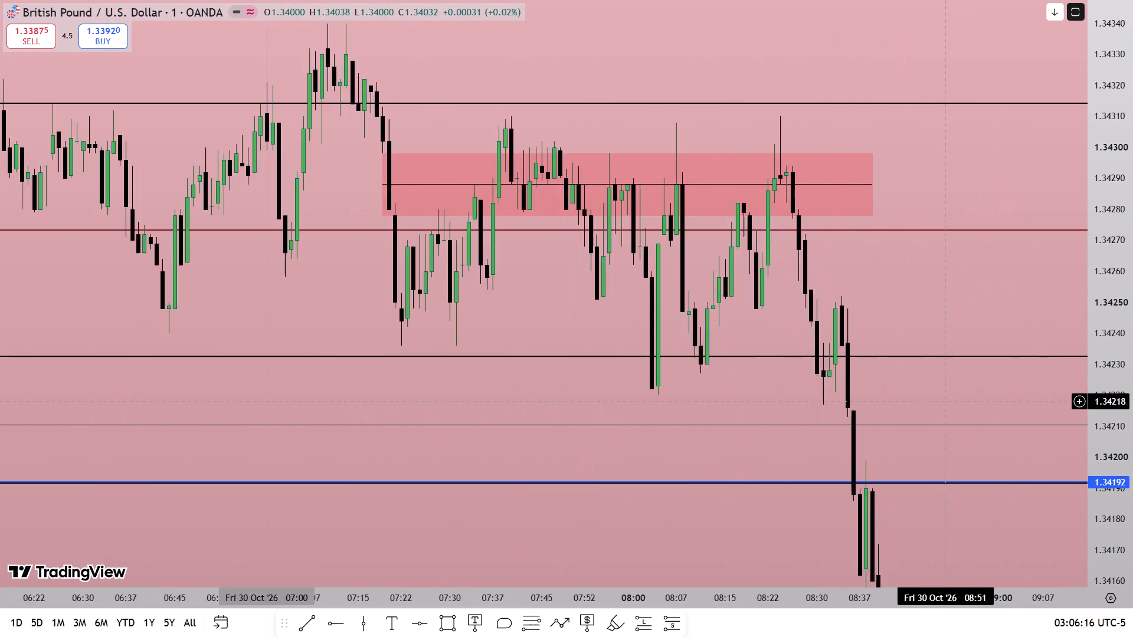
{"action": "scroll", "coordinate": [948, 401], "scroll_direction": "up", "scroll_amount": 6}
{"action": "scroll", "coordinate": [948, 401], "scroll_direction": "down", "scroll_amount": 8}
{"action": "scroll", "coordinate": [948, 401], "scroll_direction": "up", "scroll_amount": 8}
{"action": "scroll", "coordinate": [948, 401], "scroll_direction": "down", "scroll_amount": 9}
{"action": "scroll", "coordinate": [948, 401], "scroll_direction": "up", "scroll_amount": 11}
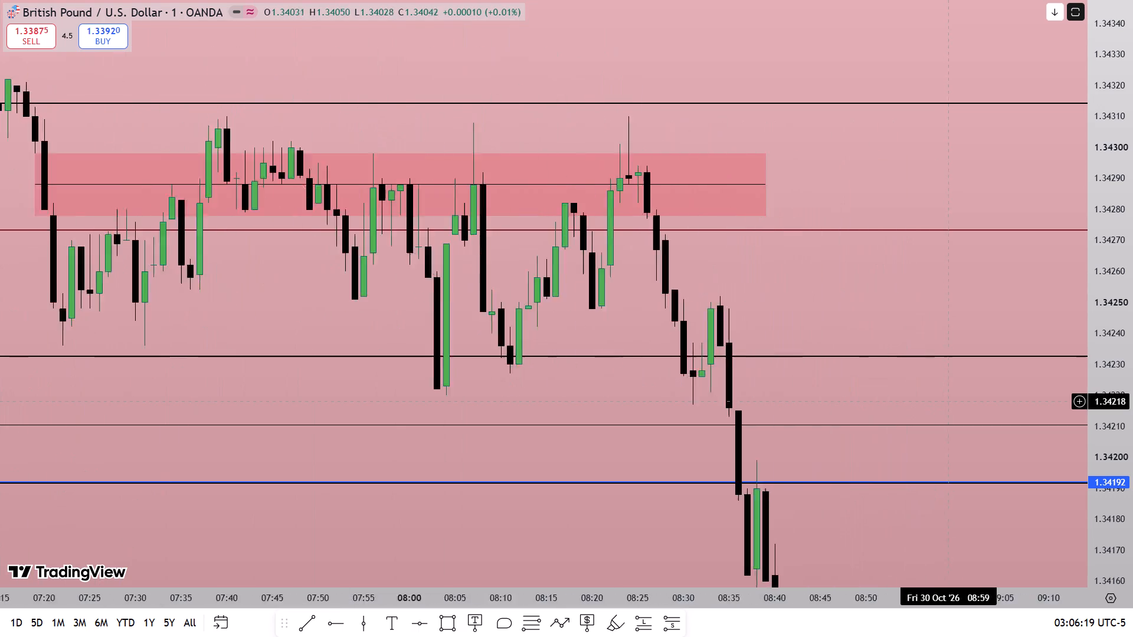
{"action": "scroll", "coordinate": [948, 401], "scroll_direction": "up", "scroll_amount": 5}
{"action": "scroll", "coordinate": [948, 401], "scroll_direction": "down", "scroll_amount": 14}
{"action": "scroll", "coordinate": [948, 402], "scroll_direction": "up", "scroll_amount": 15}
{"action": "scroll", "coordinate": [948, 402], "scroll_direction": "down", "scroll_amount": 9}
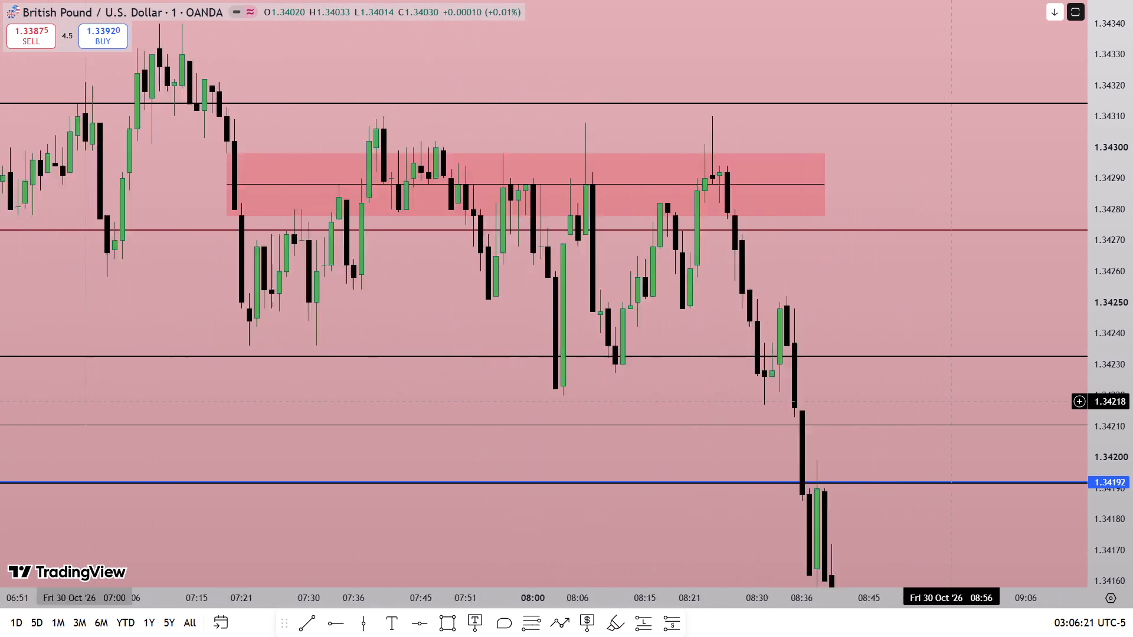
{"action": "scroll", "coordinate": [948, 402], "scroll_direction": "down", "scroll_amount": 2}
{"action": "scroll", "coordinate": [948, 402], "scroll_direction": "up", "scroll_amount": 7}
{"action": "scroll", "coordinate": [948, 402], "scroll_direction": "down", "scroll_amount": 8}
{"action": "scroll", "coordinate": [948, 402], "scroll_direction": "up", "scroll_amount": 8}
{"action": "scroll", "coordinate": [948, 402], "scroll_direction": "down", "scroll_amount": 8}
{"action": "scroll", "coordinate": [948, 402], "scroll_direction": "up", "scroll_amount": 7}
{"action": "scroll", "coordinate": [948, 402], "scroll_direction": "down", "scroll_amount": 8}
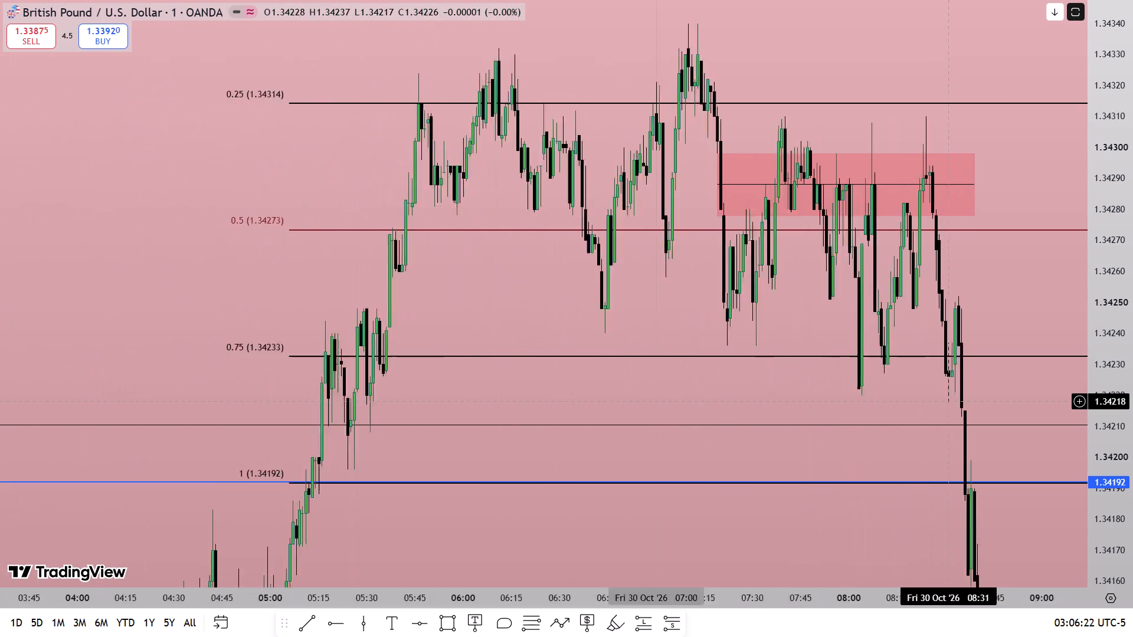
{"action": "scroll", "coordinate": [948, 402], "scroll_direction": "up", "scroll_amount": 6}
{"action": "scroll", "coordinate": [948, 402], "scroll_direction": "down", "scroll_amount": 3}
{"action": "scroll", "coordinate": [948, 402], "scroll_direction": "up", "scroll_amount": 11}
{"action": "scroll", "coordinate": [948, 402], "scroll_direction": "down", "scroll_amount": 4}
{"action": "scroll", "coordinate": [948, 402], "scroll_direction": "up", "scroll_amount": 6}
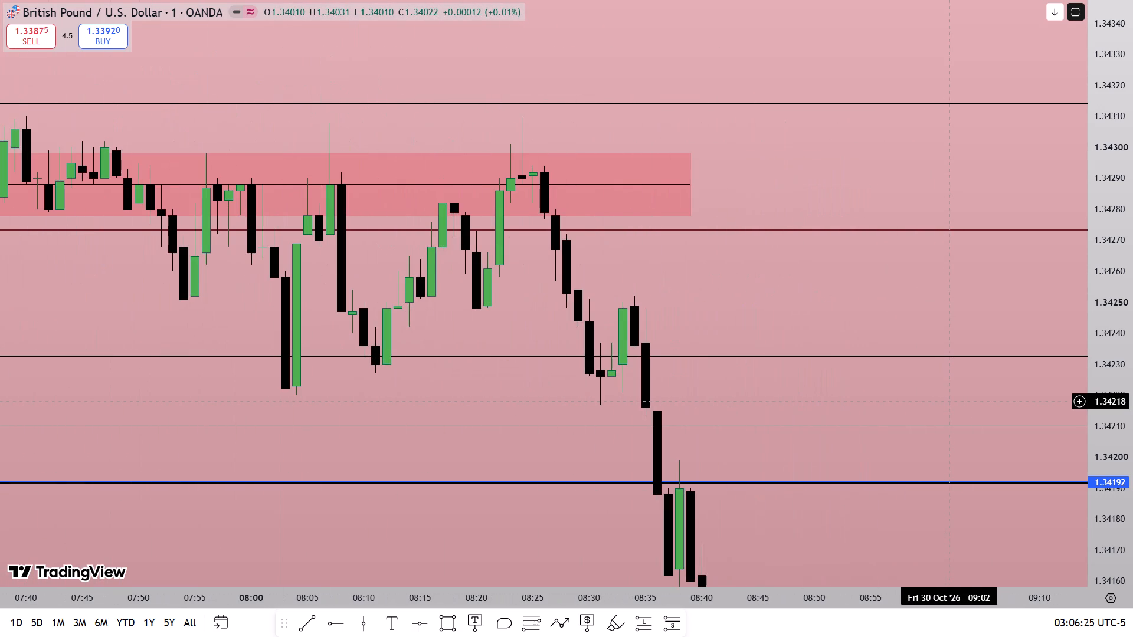
Examine the one-minute candles reacting inside the red gap zone and the sell-off after 08:25 on Fri 30 Oct '26.
{"action": "left_click_drag", "start_coordinate": [687, 279], "coordinate": [815, 346]}
{"action": "left_click_drag", "start_coordinate": [1132, 400], "coordinate": [1132, 281]}
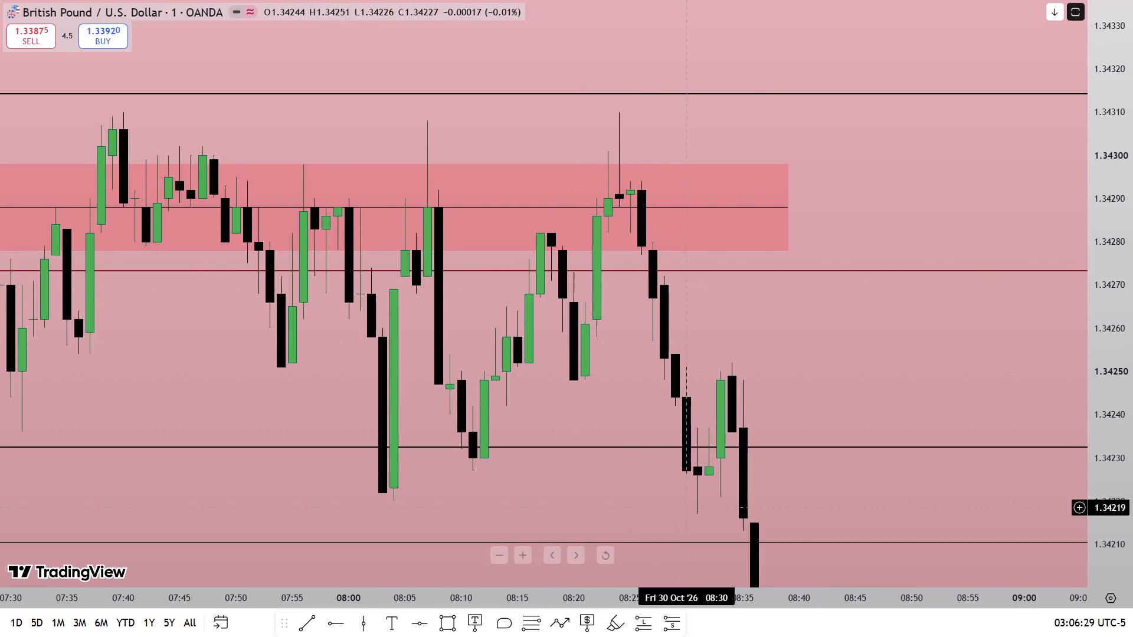
{"action": "left_click_drag", "start_coordinate": [1132, 484], "coordinate": [1108, 188]}
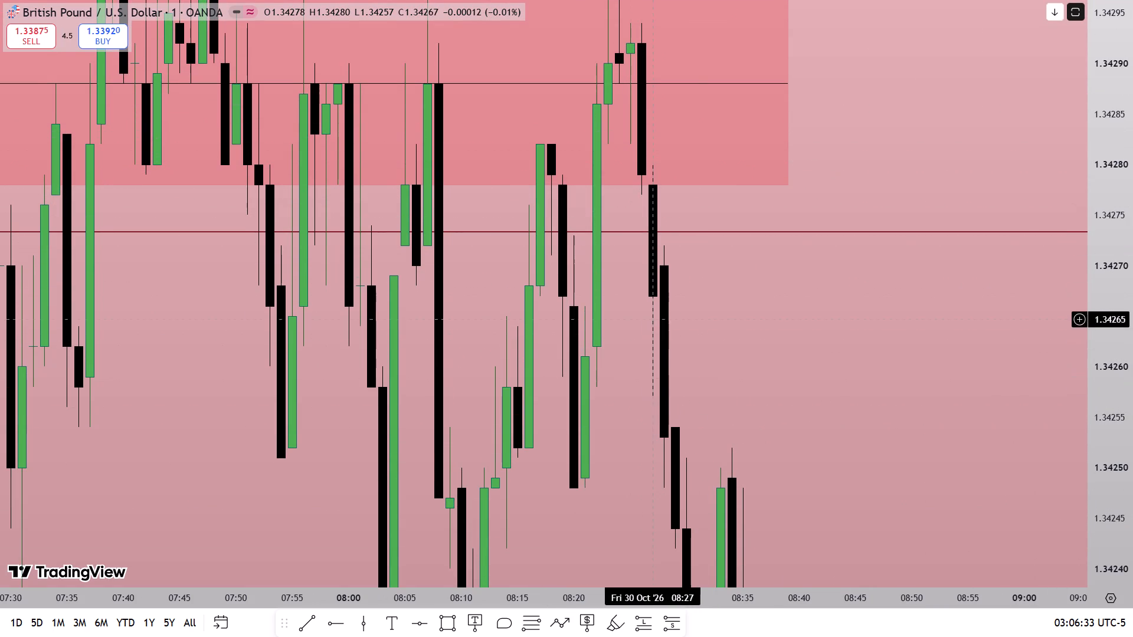
{"action": "left_click_drag", "start_coordinate": [745, 419], "coordinate": [779, 229]}
{"action": "left_click_drag", "start_coordinate": [1132, 185], "coordinate": [1118, 428]}
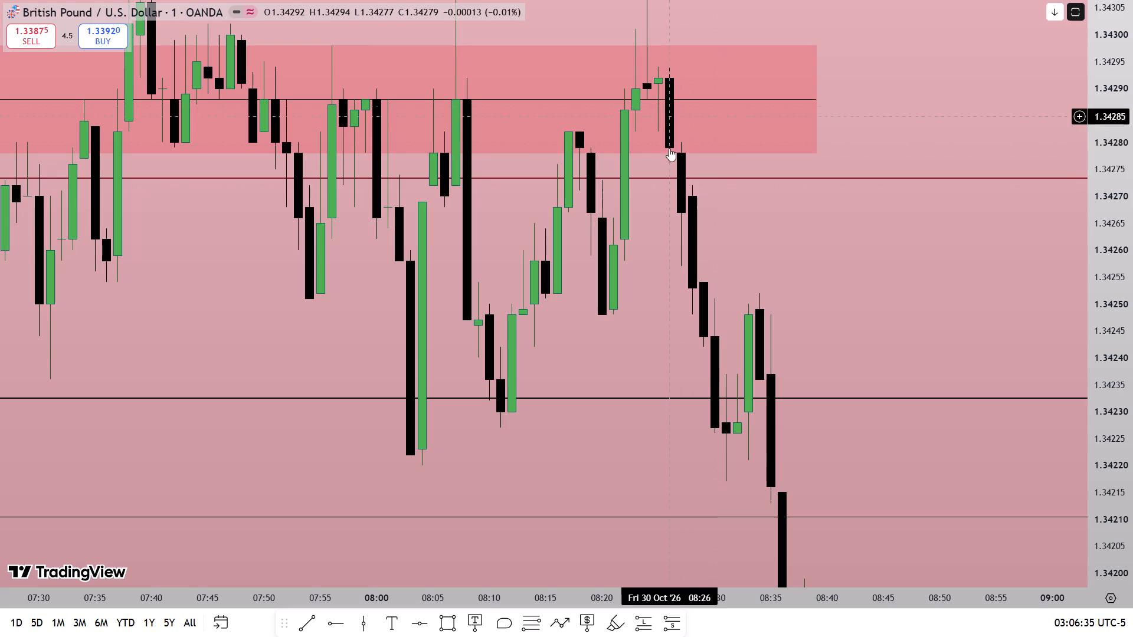
{"action": "left_click_drag", "start_coordinate": [1132, 169], "coordinate": [1122, 340]}
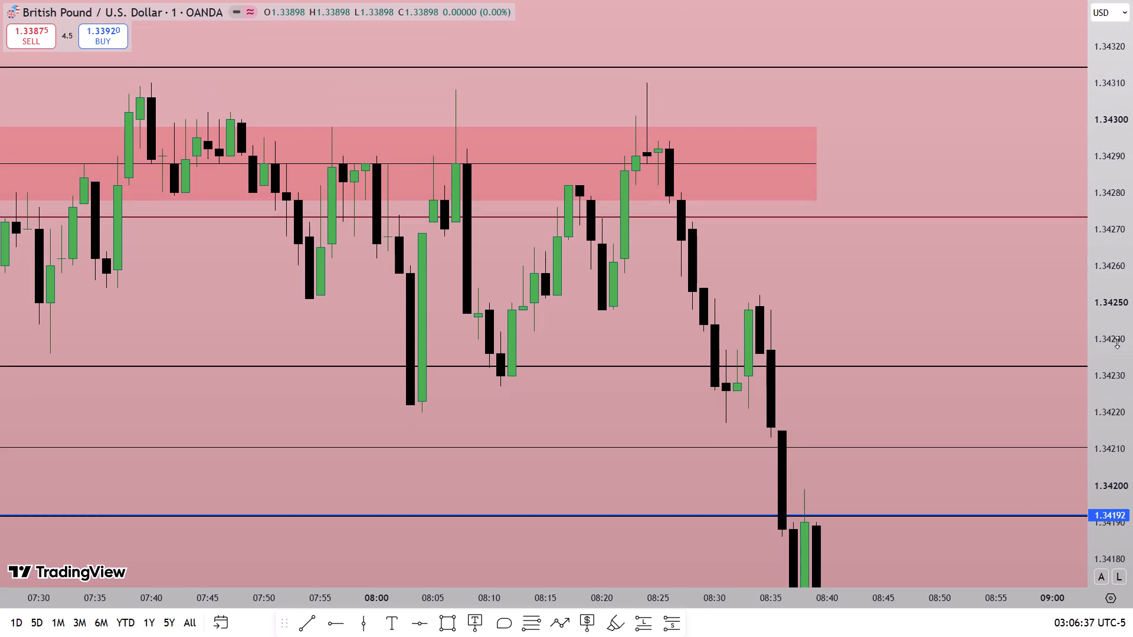
{"action": "scroll", "coordinate": [1117, 342], "scroll_direction": "down", "scroll_amount": 6}
{"action": "scroll", "coordinate": [910, 363], "scroll_direction": "down", "scroll_amount": 7}
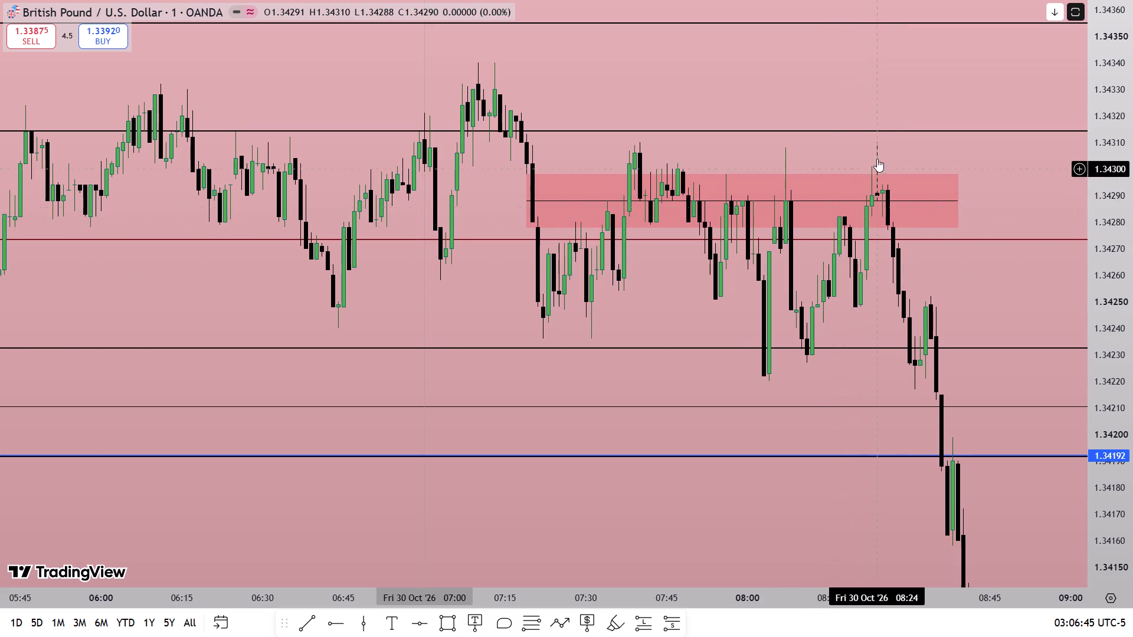
Delete the Fibonacci retracement spanning 1.34355 to 1.34192.
{"action": "left_click", "coordinate": [880, 347]}
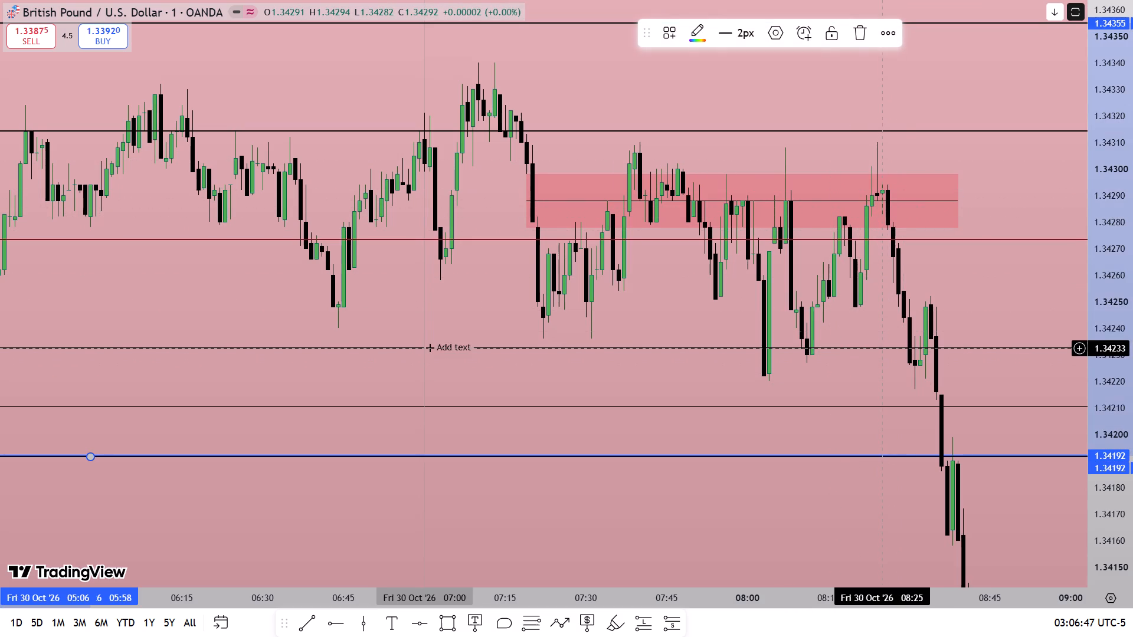
{"action": "left_click", "coordinate": [859, 29]}
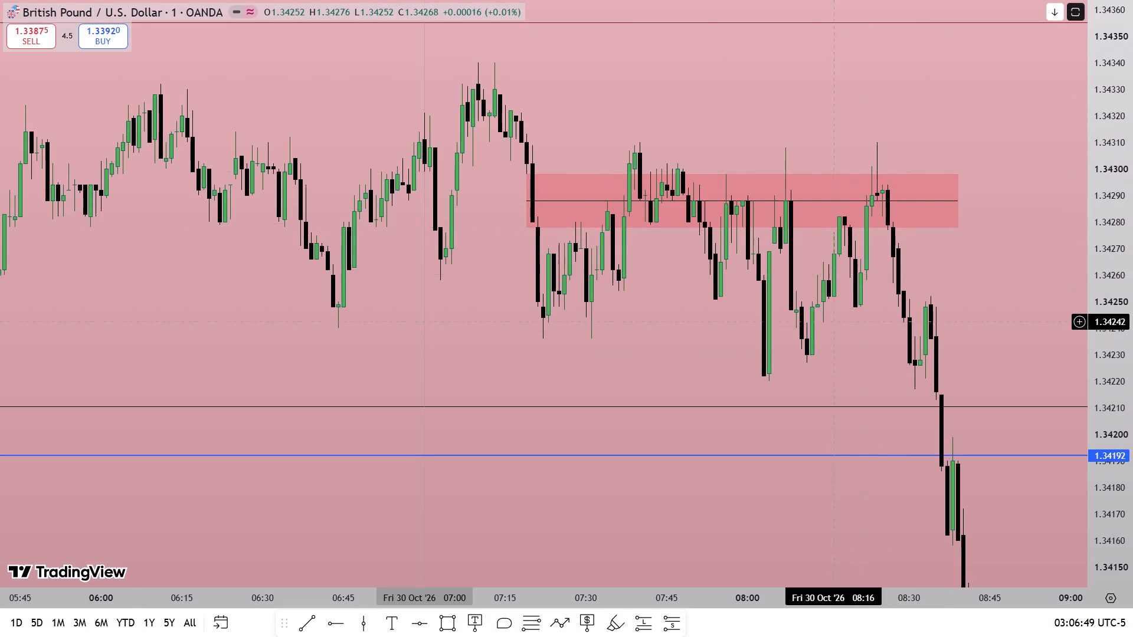
Draw a rectangle marking the gap between 1.34273 and 1.34248, starting at 08:20 and extended to 08:42 on Fri 30 Oct '26.
{"action": "scroll", "coordinate": [834, 328], "scroll_direction": "up", "scroll_amount": 5}
{"action": "left_click_drag", "start_coordinate": [1132, 373], "coordinate": [1083, 195]}
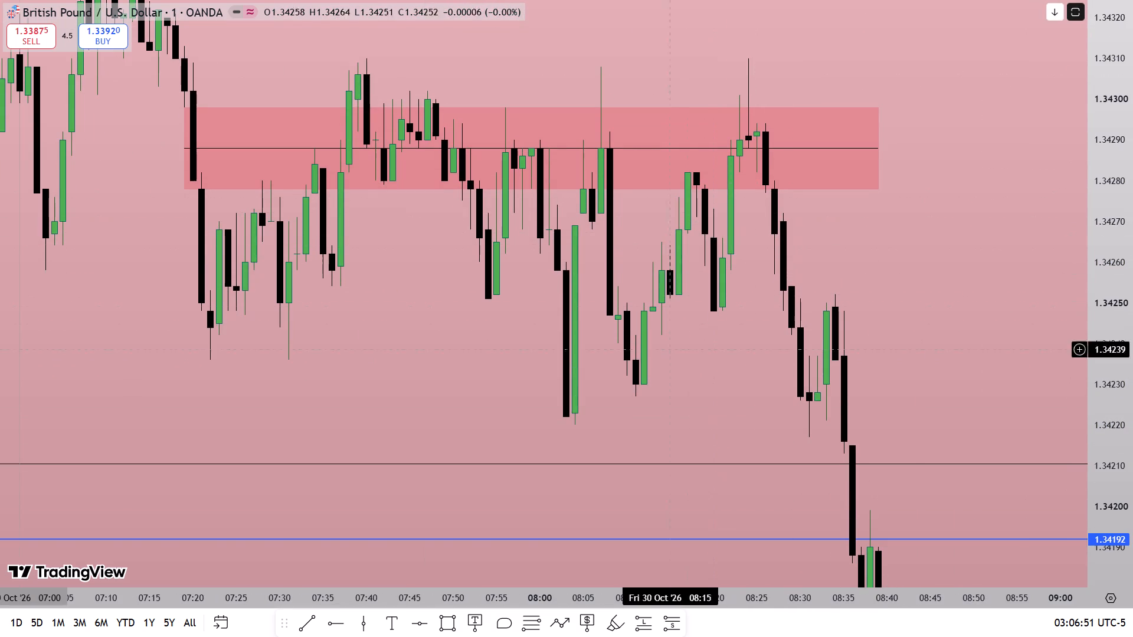
{"action": "left_click", "coordinate": [453, 625]}
{"action": "left_click", "coordinate": [715, 194]}
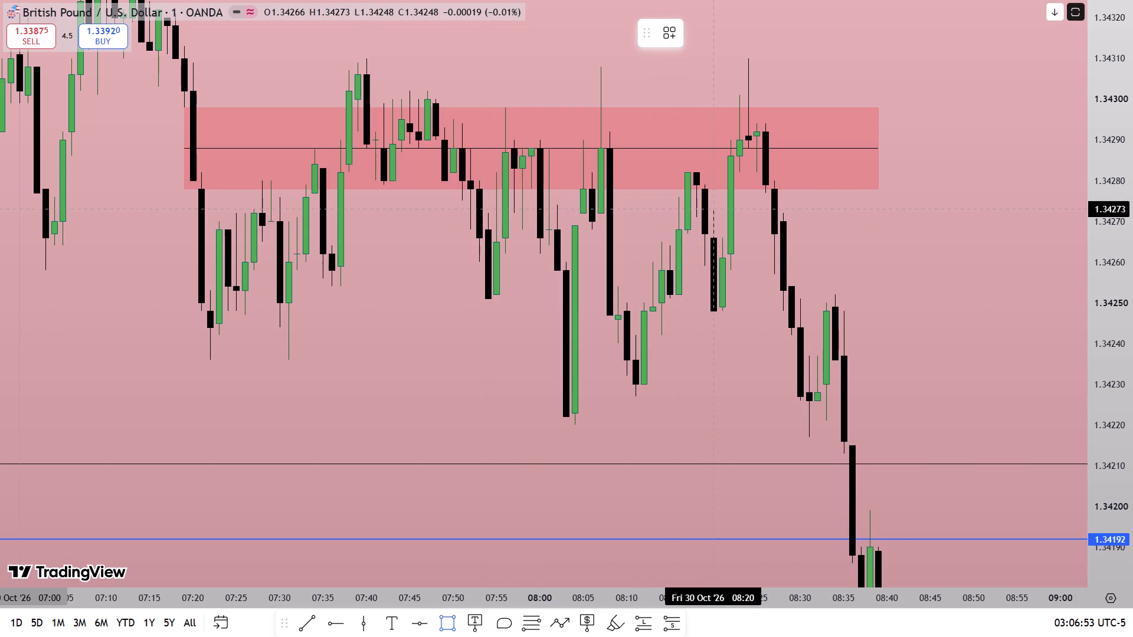
{"action": "left_click", "coordinate": [711, 325]}
{"action": "left_click_drag", "start_coordinate": [715, 258], "coordinate": [812, 257]}
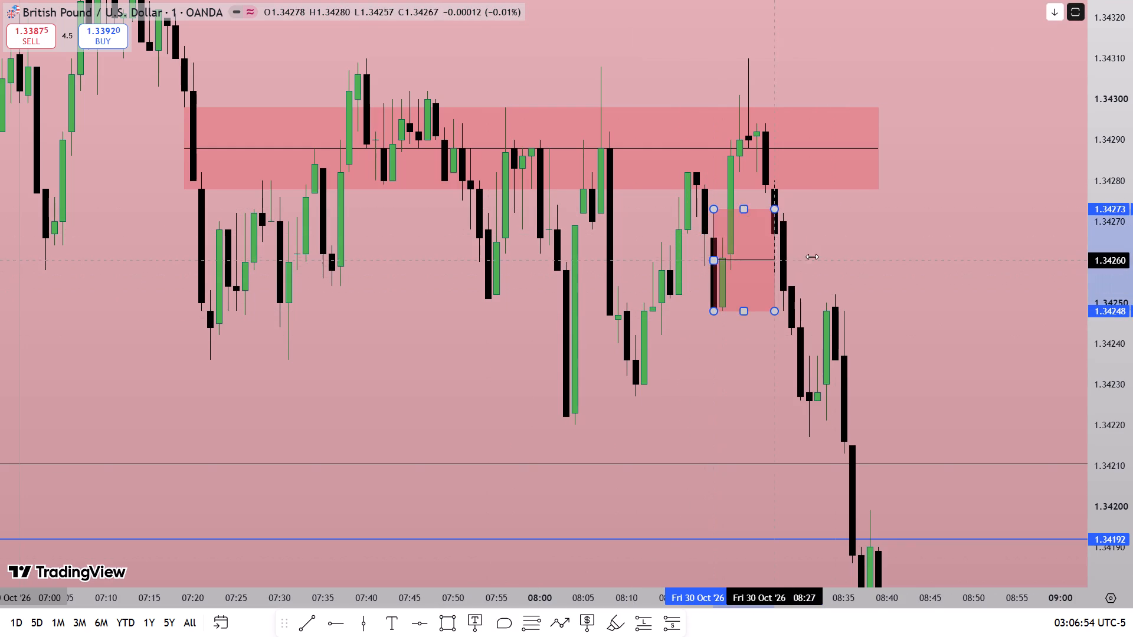
{"action": "left_click_drag", "start_coordinate": [812, 257], "coordinate": [900, 269]}
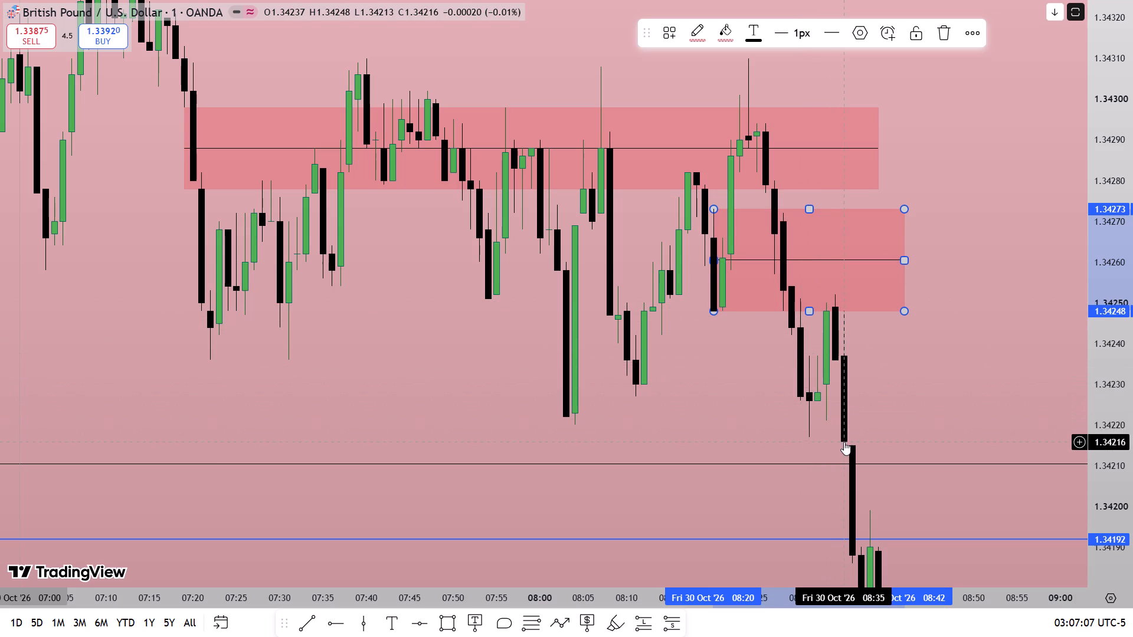
Place a short position with its entry at 1.34190 on the 08:38 candle and set its stop to 1.34294.
{"action": "left_click_drag", "start_coordinate": [909, 425], "coordinate": [892, 268]}
{"action": "left_click_drag", "start_coordinate": [1132, 242], "coordinate": [1089, 455]}
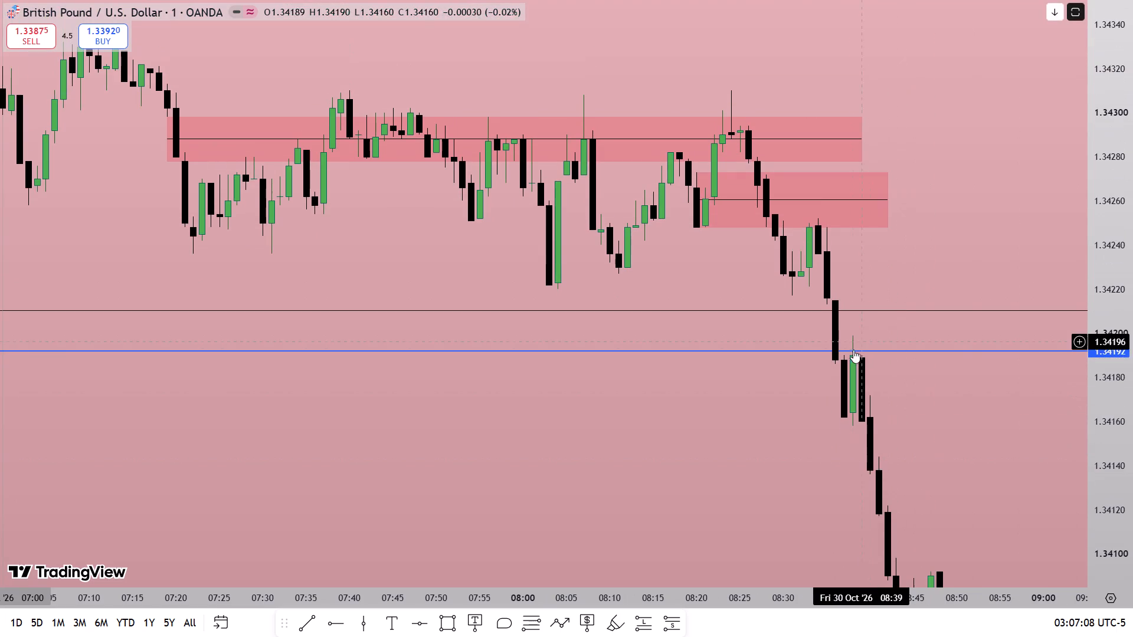
{"action": "left_click", "coordinate": [666, 626]}
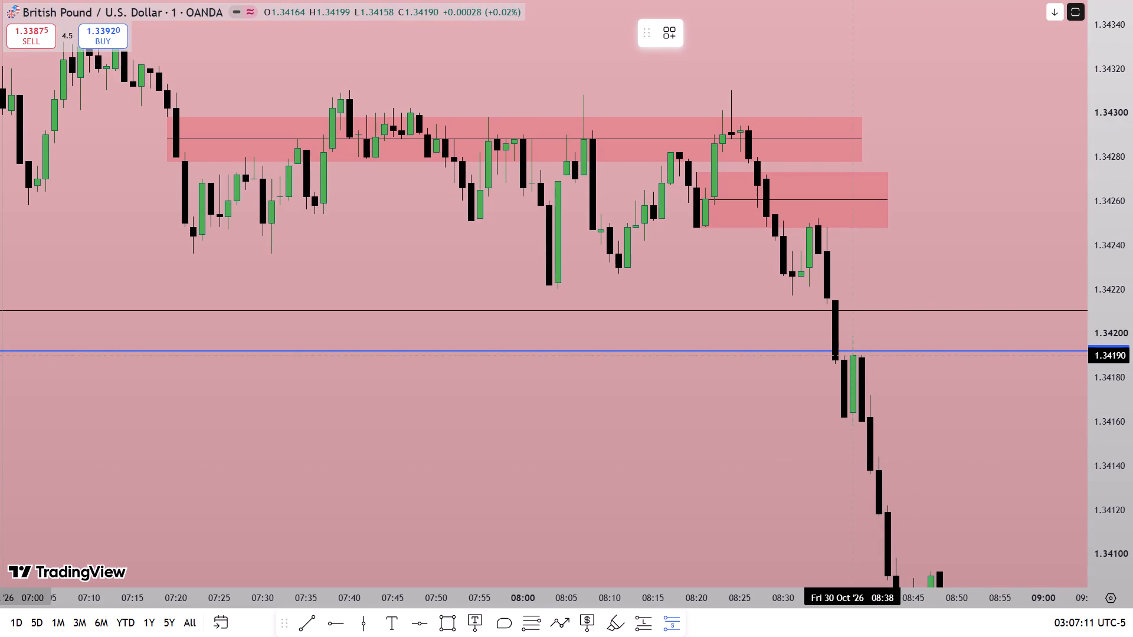
{"action": "left_click", "coordinate": [846, 356]}
{"action": "left_click_drag", "start_coordinate": [841, 178], "coordinate": [851, 127]}
Set the short position's target to 1.33779, on the purple level, and extend its end time to about 10:24.
{"action": "left_click_drag", "start_coordinate": [1132, 139], "coordinate": [1104, 401]}
{"action": "scroll", "coordinate": [774, 474], "scroll_direction": "down", "scroll_amount": 14}
{"action": "left_click_drag", "start_coordinate": [924, 392], "coordinate": [645, 284]}
{"action": "scroll", "coordinate": [860, 346], "scroll_direction": "down", "scroll_amount": 7}
{"action": "left_click_drag", "start_coordinate": [893, 445], "coordinate": [844, 331]}
{"action": "left_click_drag", "start_coordinate": [1132, 146], "coordinate": [1097, 313]}
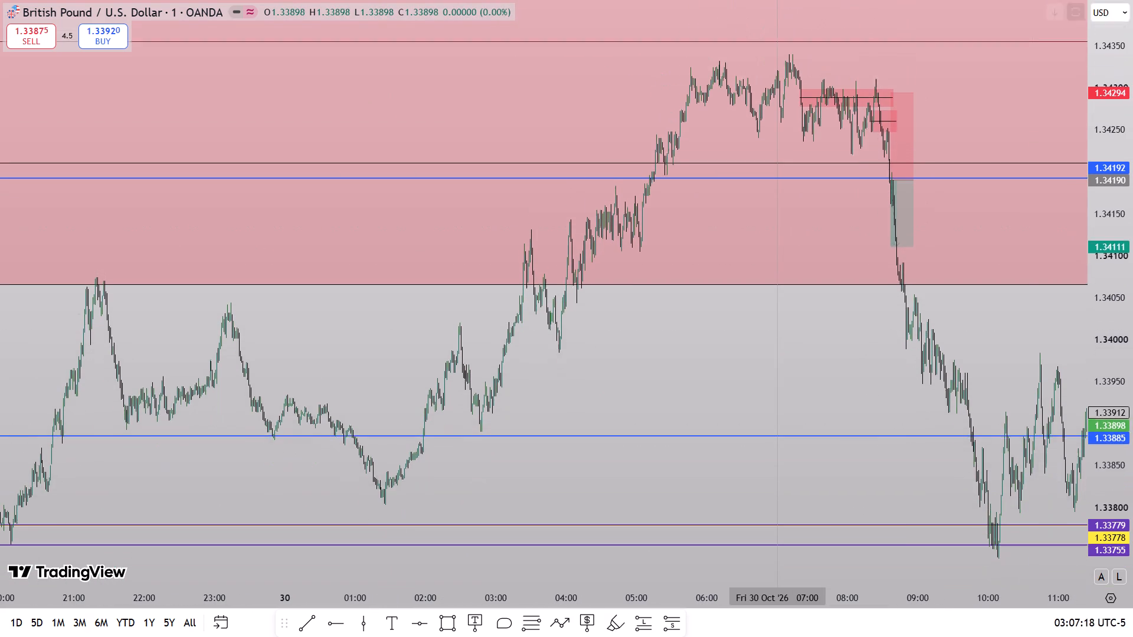
{"action": "left_click_drag", "start_coordinate": [886, 246], "coordinate": [886, 251]}
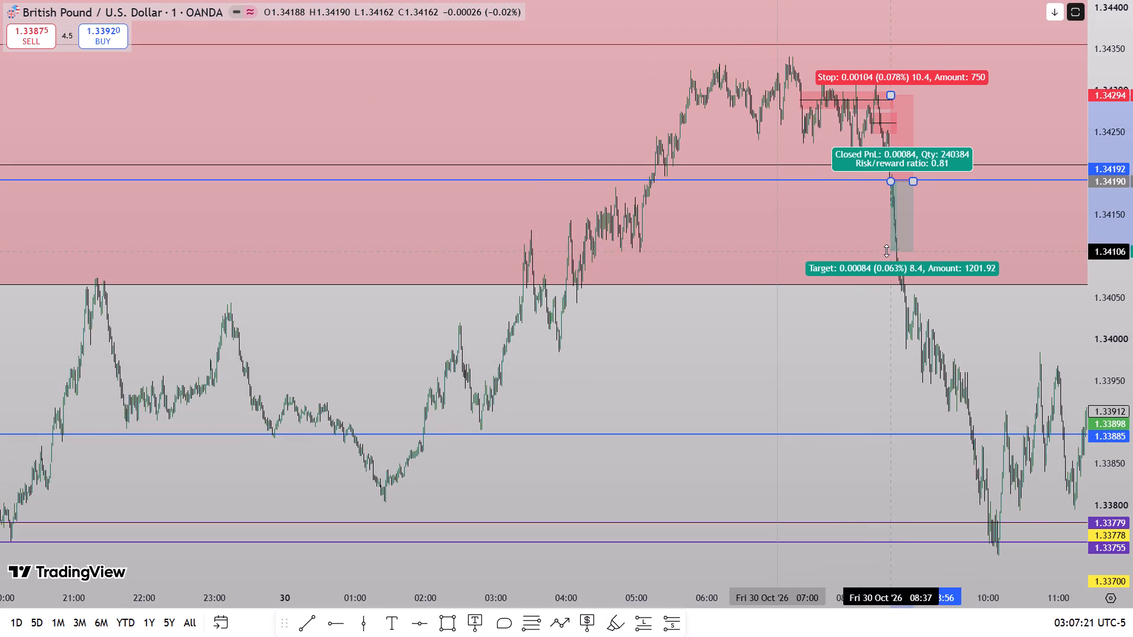
{"action": "left_click_drag", "start_coordinate": [886, 251], "coordinate": [872, 462]}
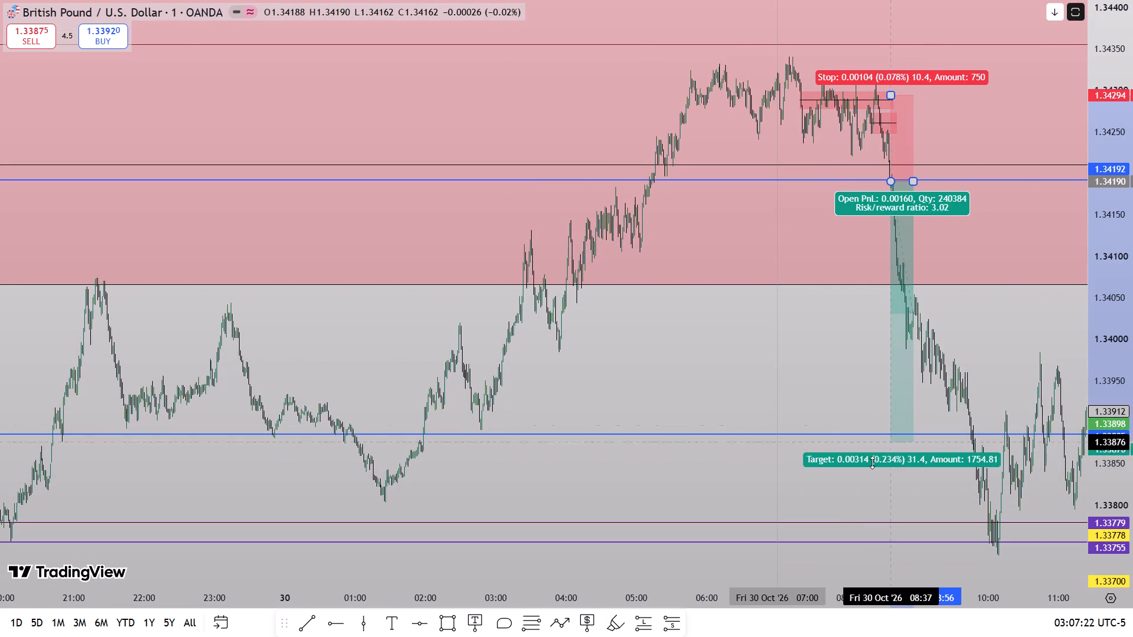
{"action": "left_click_drag", "start_coordinate": [872, 462], "coordinate": [893, 505]}
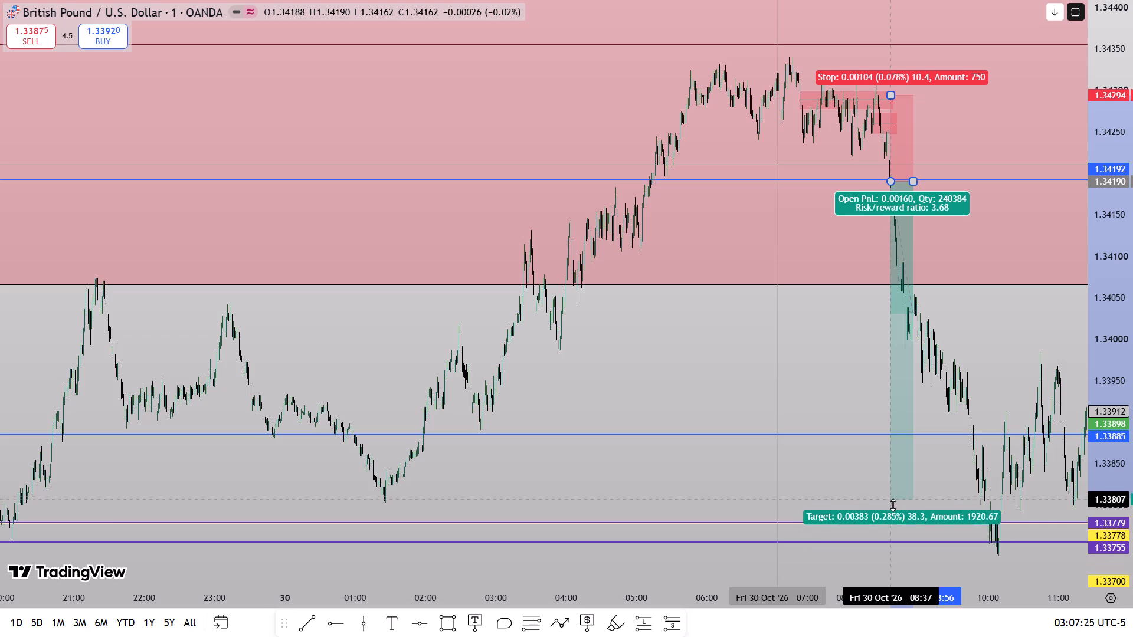
{"action": "left_click_drag", "start_coordinate": [893, 505], "coordinate": [892, 523]}
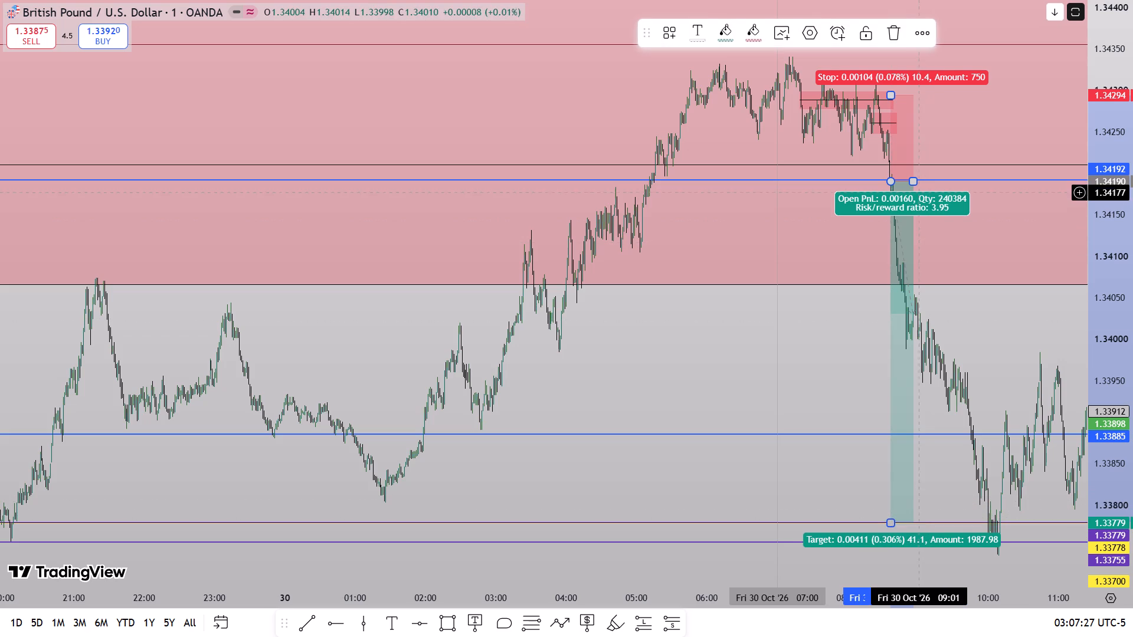
{"action": "left_click_drag", "start_coordinate": [914, 181], "coordinate": [1016, 224]}
{"action": "left_click", "coordinate": [852, 324]}
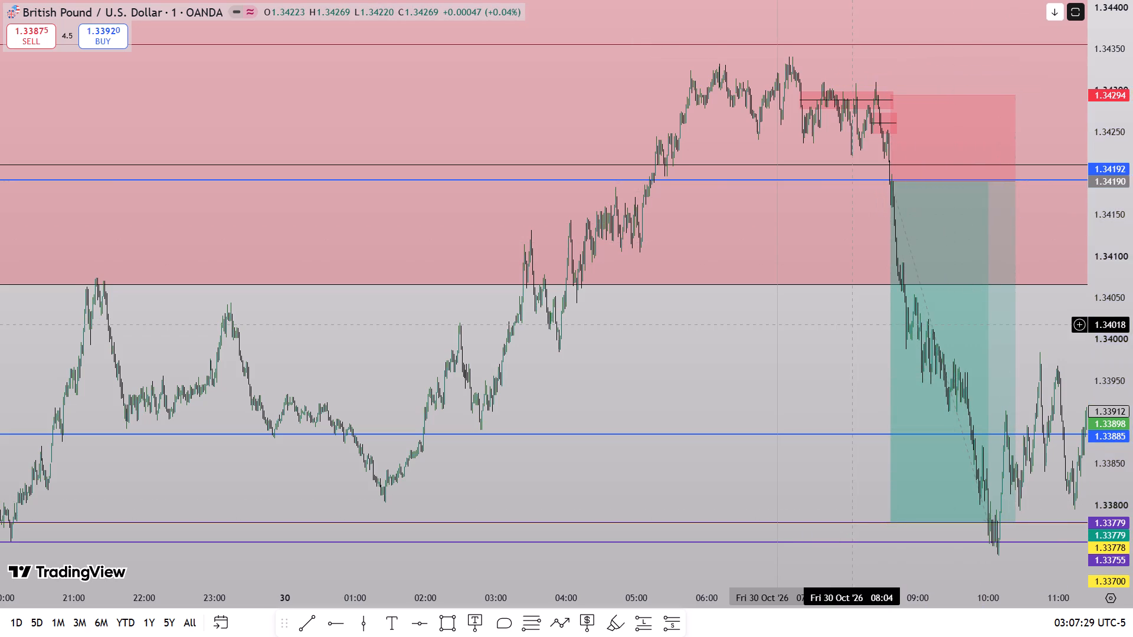
Move the short position back to about 08:20 with its entry at 1.34283, and set its stop to 1.34356.
{"action": "left_click_drag", "start_coordinate": [852, 324], "coordinate": [829, 417]}
{"action": "left_click_drag", "start_coordinate": [1132, 290], "coordinate": [1132, 237]}
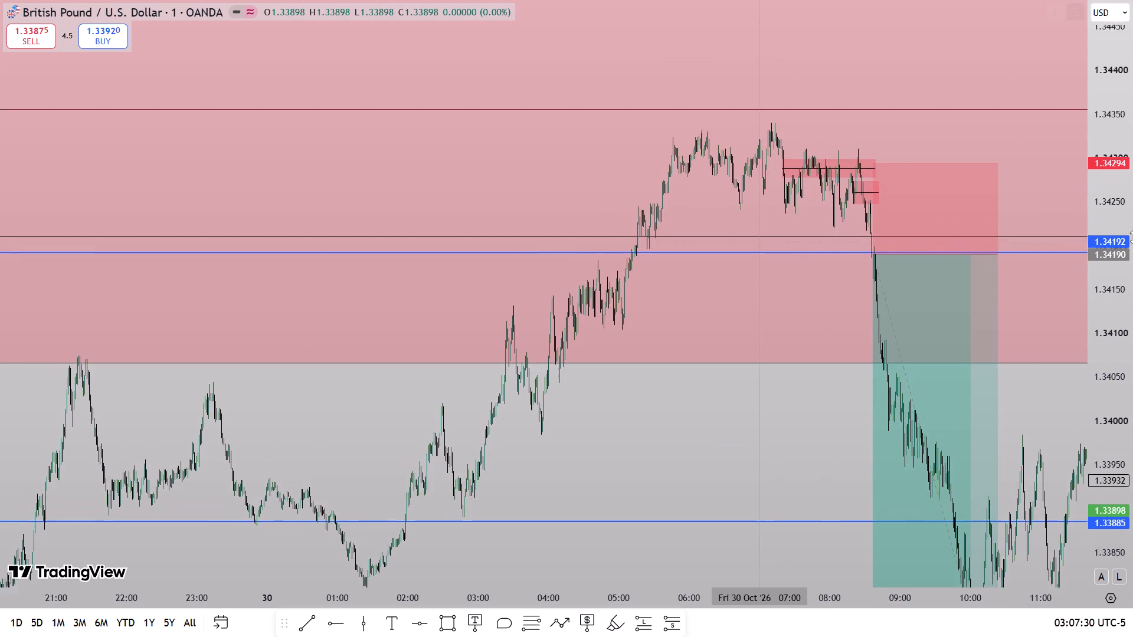
{"action": "left_click_drag", "start_coordinate": [1132, 237], "coordinate": [1132, 227]}
{"action": "scroll", "coordinate": [851, 231], "scroll_direction": "up", "scroll_amount": 3}
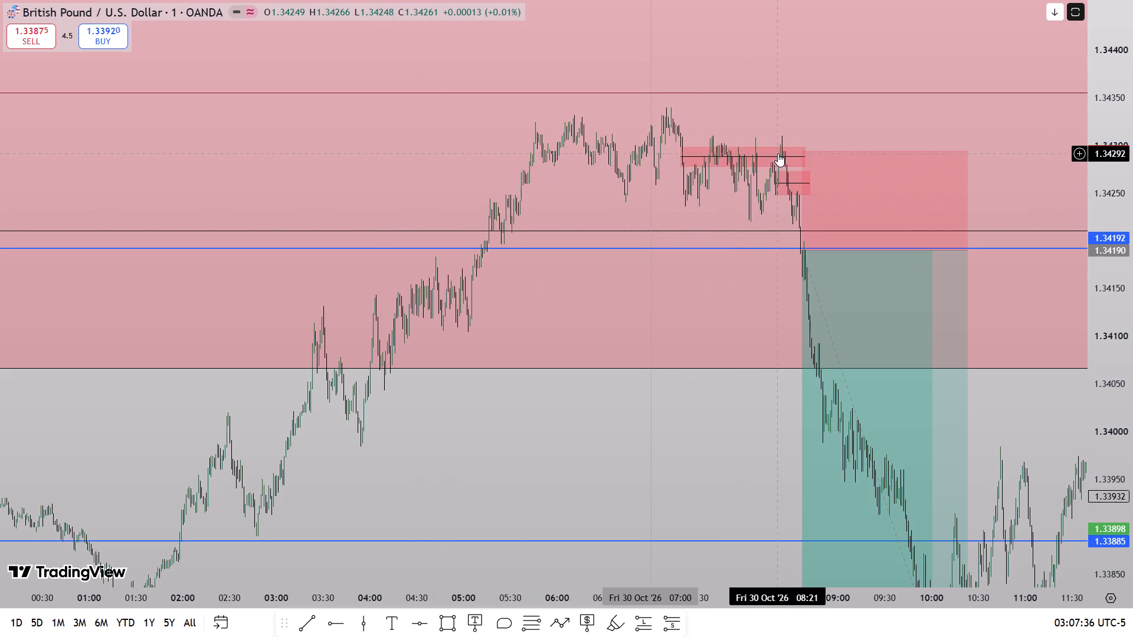
{"action": "left_click_drag", "start_coordinate": [834, 299], "coordinate": [800, 213]}
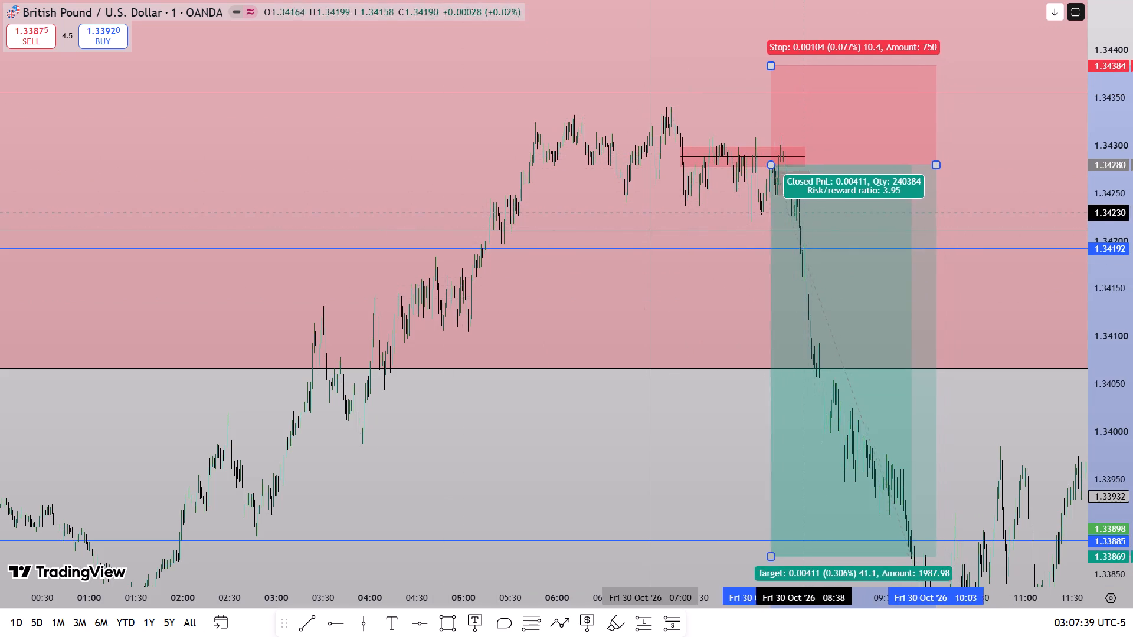
{"action": "left_click_drag", "start_coordinate": [800, 213], "coordinate": [808, 211]}
{"action": "left_click_drag", "start_coordinate": [774, 63], "coordinate": [785, 93]}
{"action": "left_click_drag", "start_coordinate": [751, 412], "coordinate": [746, 322]}
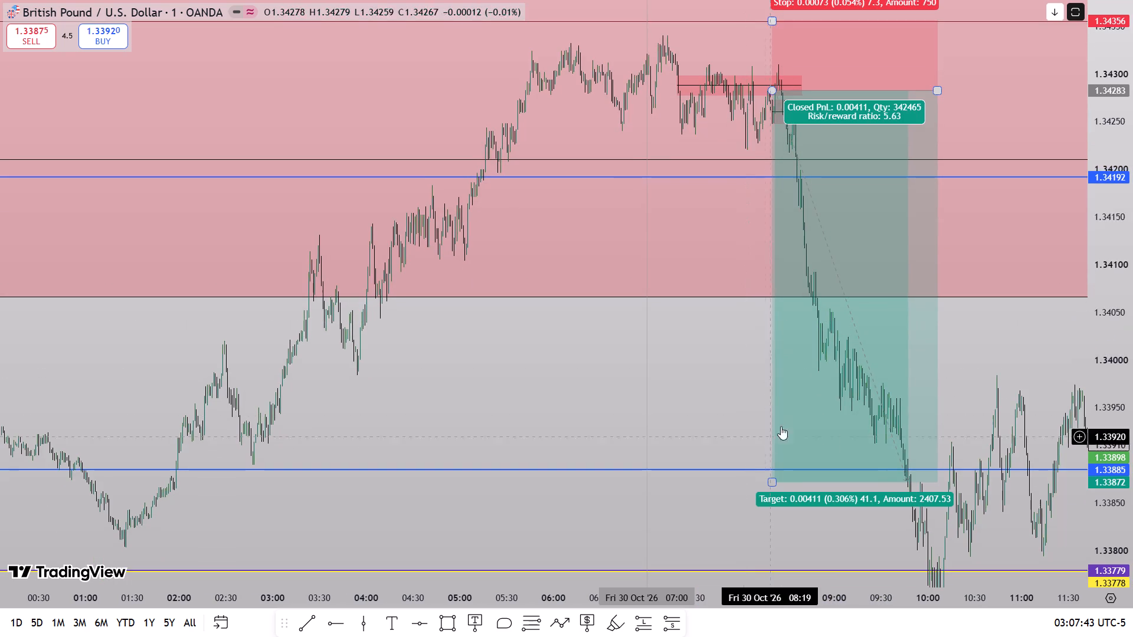
Delete the short position with its entry at 1.34283.
{"action": "left_click", "coordinate": [790, 418]}
{"action": "left_click", "coordinate": [880, 33]}
Examine the one-minute price action around the two marked gaps before the sell-off on the morning of 30 October.
{"action": "scroll", "coordinate": [832, 206], "scroll_direction": "down", "scroll_amount": 6}
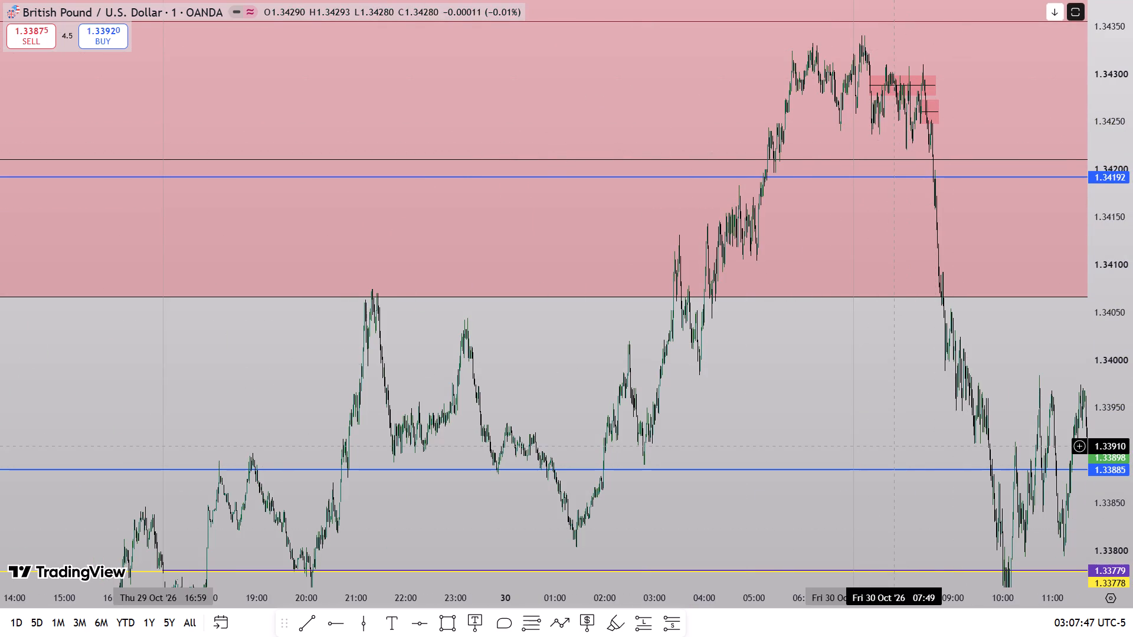
{"action": "scroll", "coordinate": [761, 417], "scroll_direction": "up", "scroll_amount": 5}
{"action": "left_click_drag", "start_coordinate": [796, 390], "coordinate": [795, 563]}
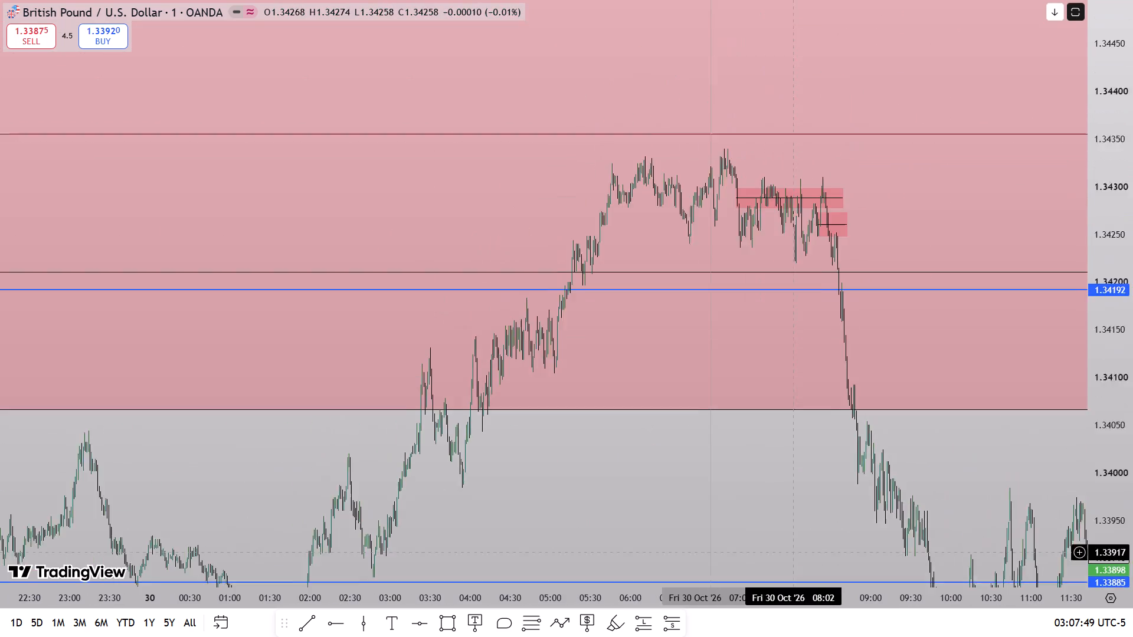
{"action": "left_click_drag", "start_coordinate": [795, 563], "coordinate": [795, 563]}
{"action": "left_click_drag", "start_coordinate": [1132, 566], "coordinate": [1070, 330]}
{"action": "scroll", "coordinate": [847, 464], "scroll_direction": "up", "scroll_amount": 5}
{"action": "scroll", "coordinate": [776, 457], "scroll_direction": "up", "scroll_amount": 5}
{"action": "left_click_drag", "start_coordinate": [639, 405], "coordinate": [1027, 595]}
{"action": "scroll", "coordinate": [794, 547], "scroll_direction": "up", "scroll_amount": 4}
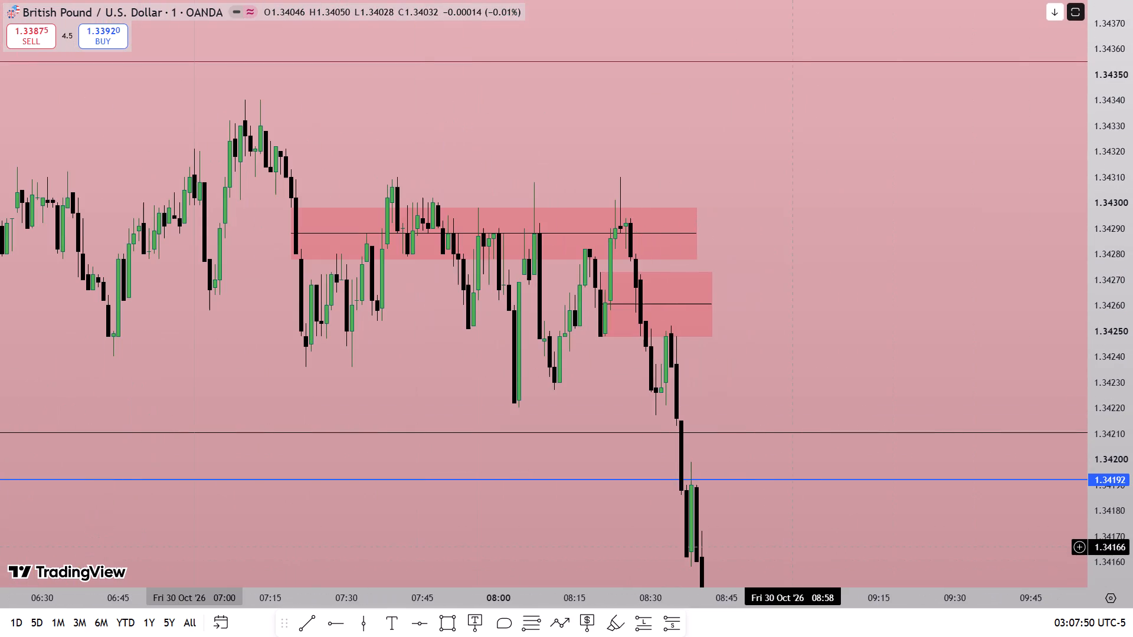
{"action": "left_click_drag", "start_coordinate": [427, 372], "coordinate": [604, 416]}
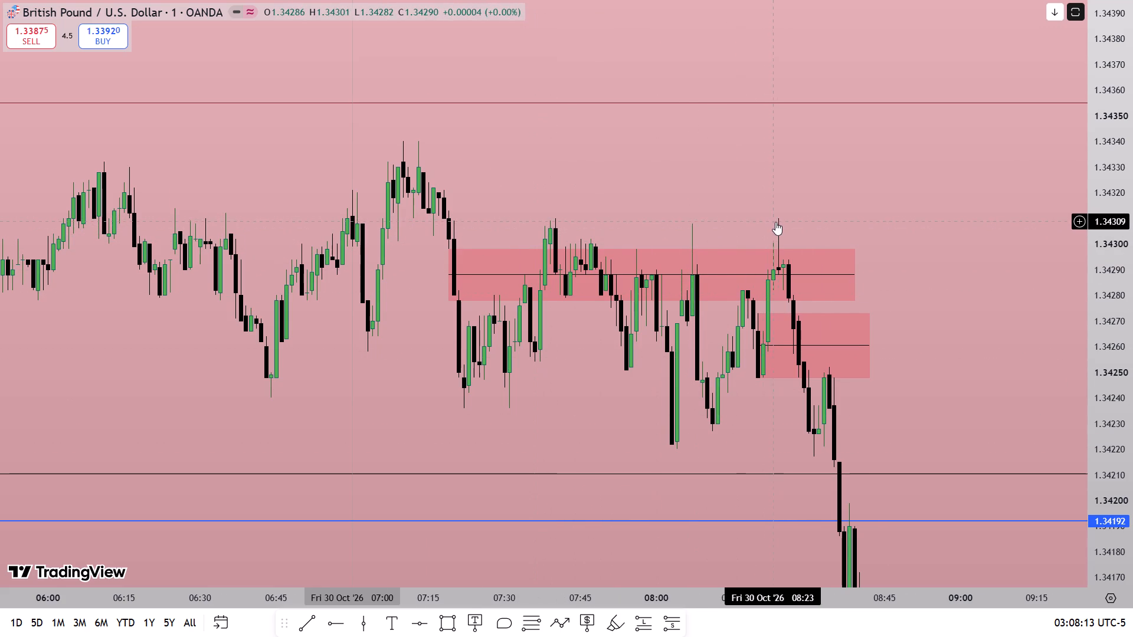
{"action": "scroll", "coordinate": [775, 222], "scroll_direction": "down", "scroll_amount": 3}
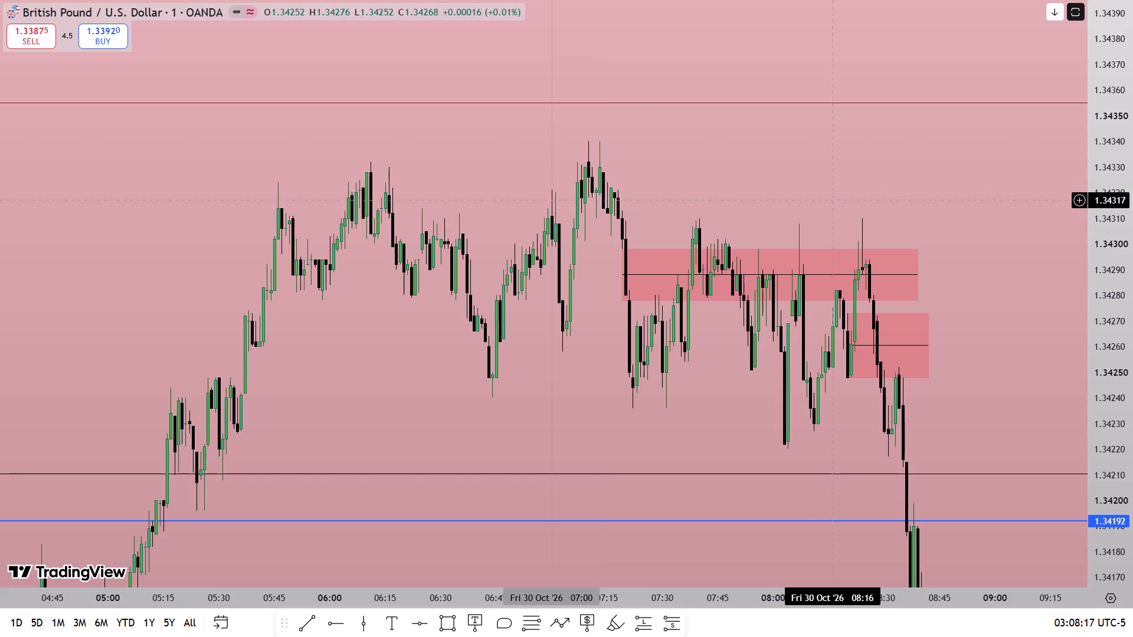
{"action": "left_click_drag", "start_coordinate": [834, 200], "coordinate": [681, 219]}
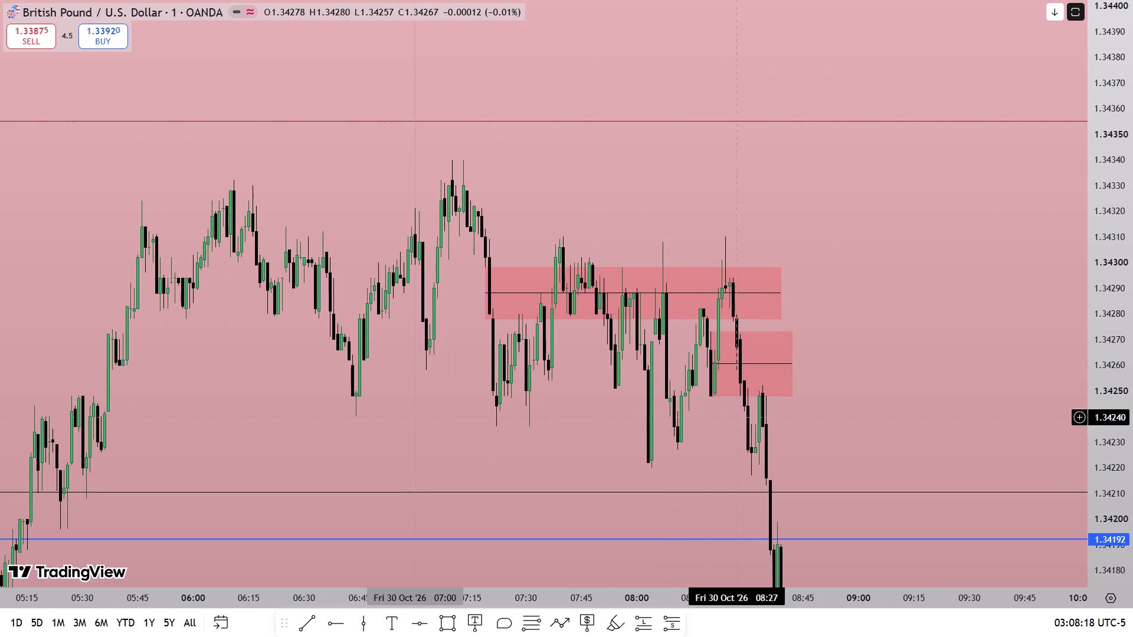
Delete the upper gap rectangle that starts at 07:19 on 30 October.
{"action": "left_click_drag", "start_coordinate": [1132, 219], "coordinate": [1122, 380]}
{"action": "scroll", "coordinate": [1000, 385], "scroll_direction": "down", "scroll_amount": 5}
{"action": "left_click_drag", "start_coordinate": [999, 375], "coordinate": [982, 322]}
{"action": "left_click", "coordinate": [889, 251]}
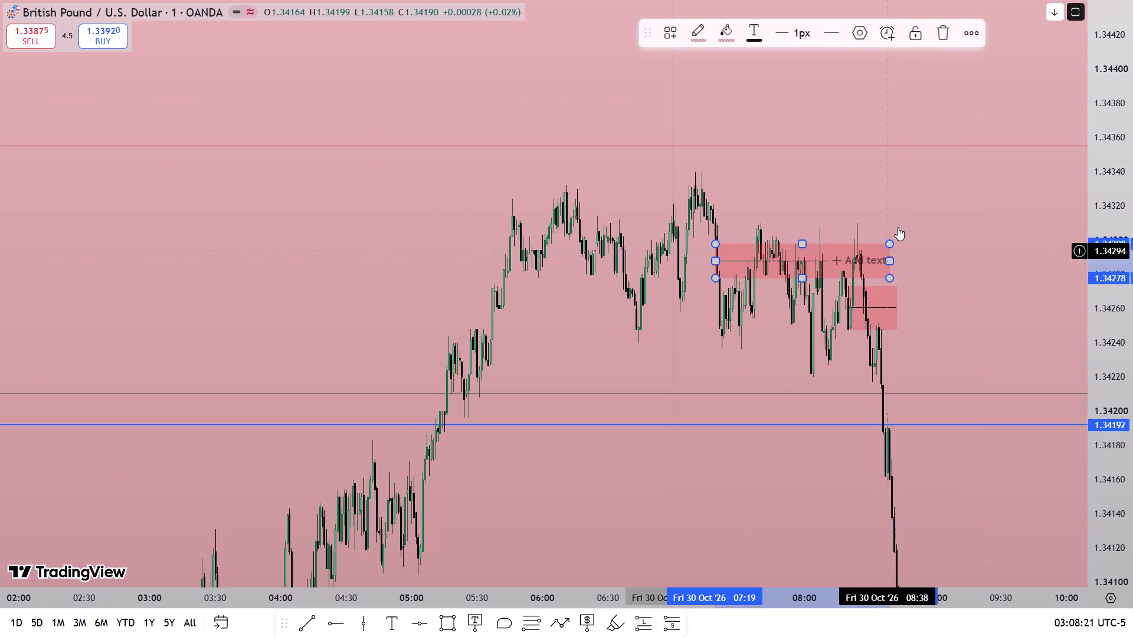
{"action": "left_click", "coordinate": [941, 27]}
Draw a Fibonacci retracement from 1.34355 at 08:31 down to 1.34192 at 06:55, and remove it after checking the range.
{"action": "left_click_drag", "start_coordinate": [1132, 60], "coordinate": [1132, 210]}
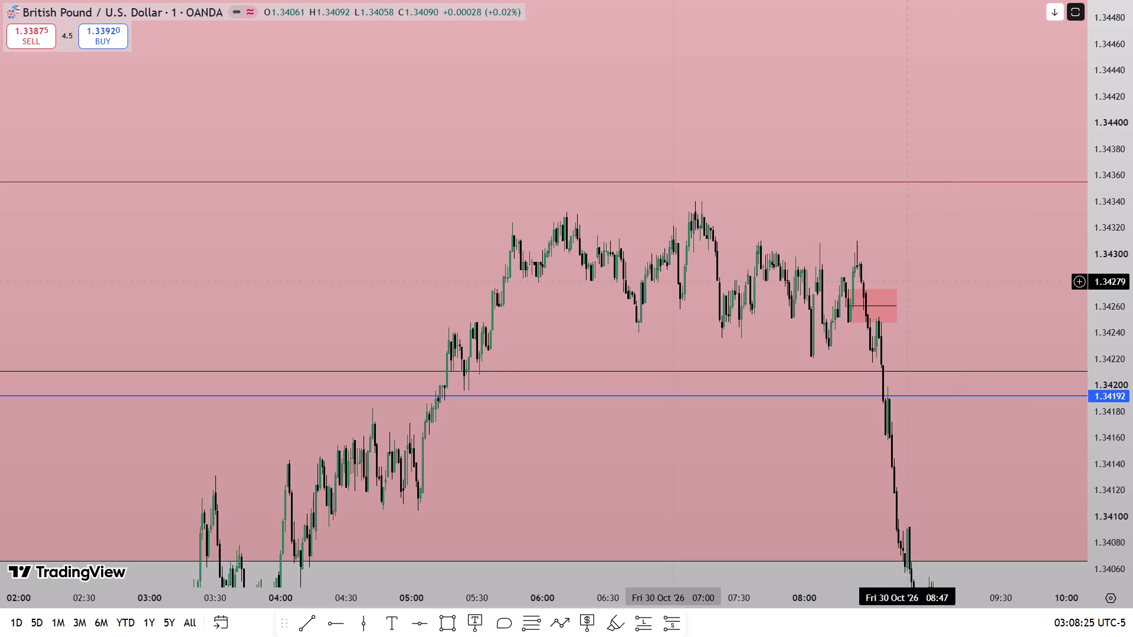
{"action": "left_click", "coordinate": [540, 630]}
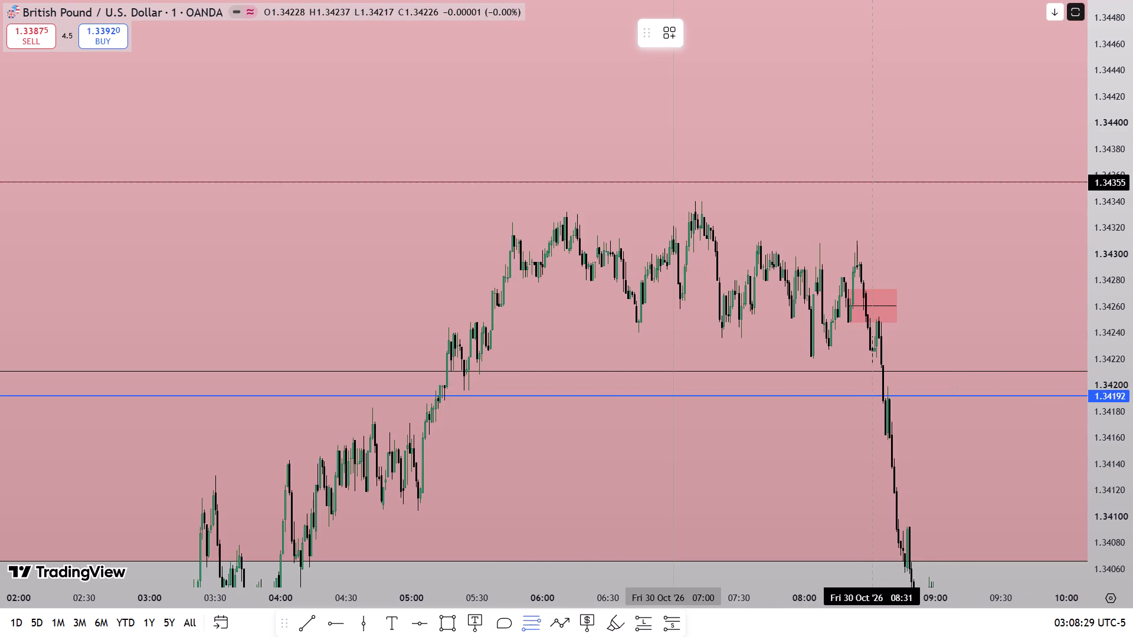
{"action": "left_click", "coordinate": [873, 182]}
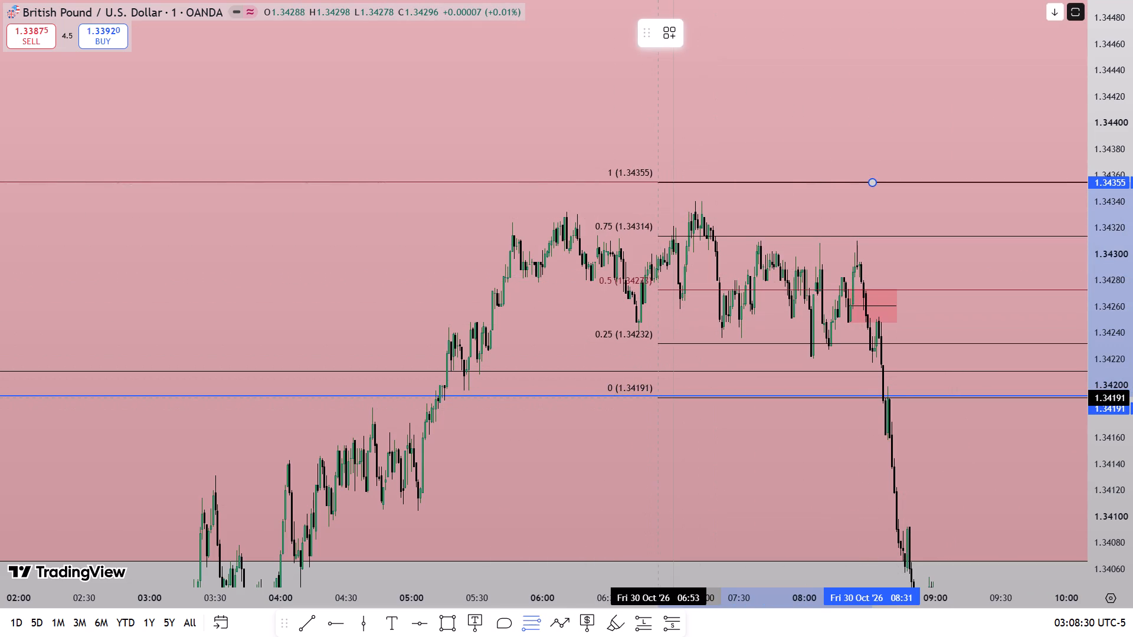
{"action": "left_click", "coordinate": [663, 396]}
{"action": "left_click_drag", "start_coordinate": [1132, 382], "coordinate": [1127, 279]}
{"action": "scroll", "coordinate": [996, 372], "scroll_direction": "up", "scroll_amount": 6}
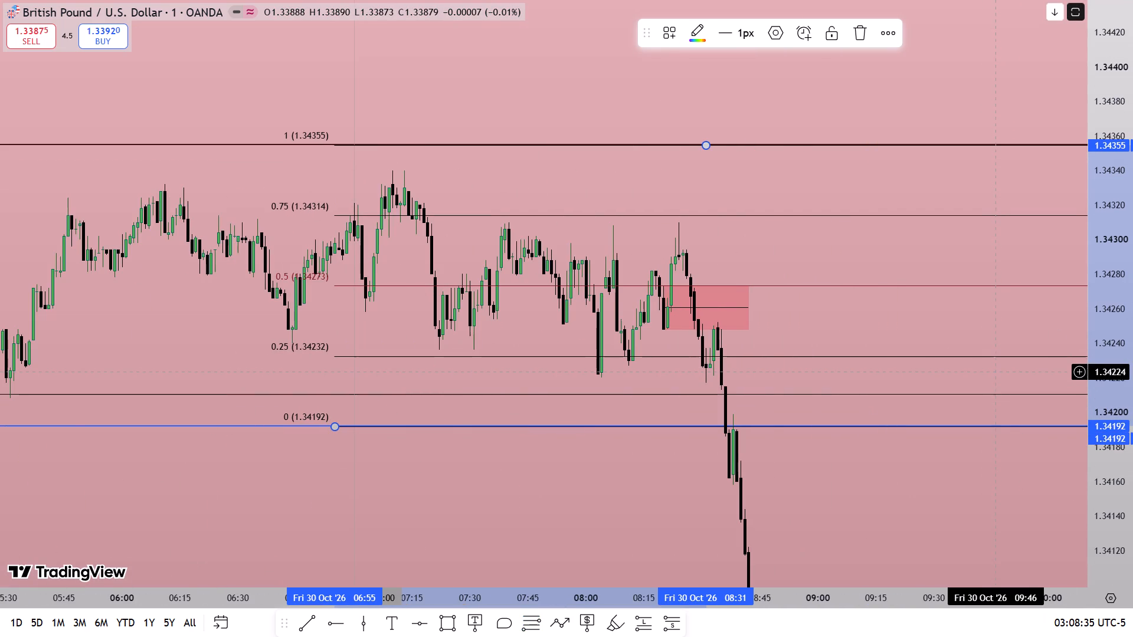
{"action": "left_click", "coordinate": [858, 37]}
Draw a rectangle marking the gap between 1.34299 and 1.34278, starting at 07:01 and extended to 08:34 on Fri 30 Oct '26.
{"action": "left_click_drag", "start_coordinate": [1132, 280], "coordinate": [1132, 182]}
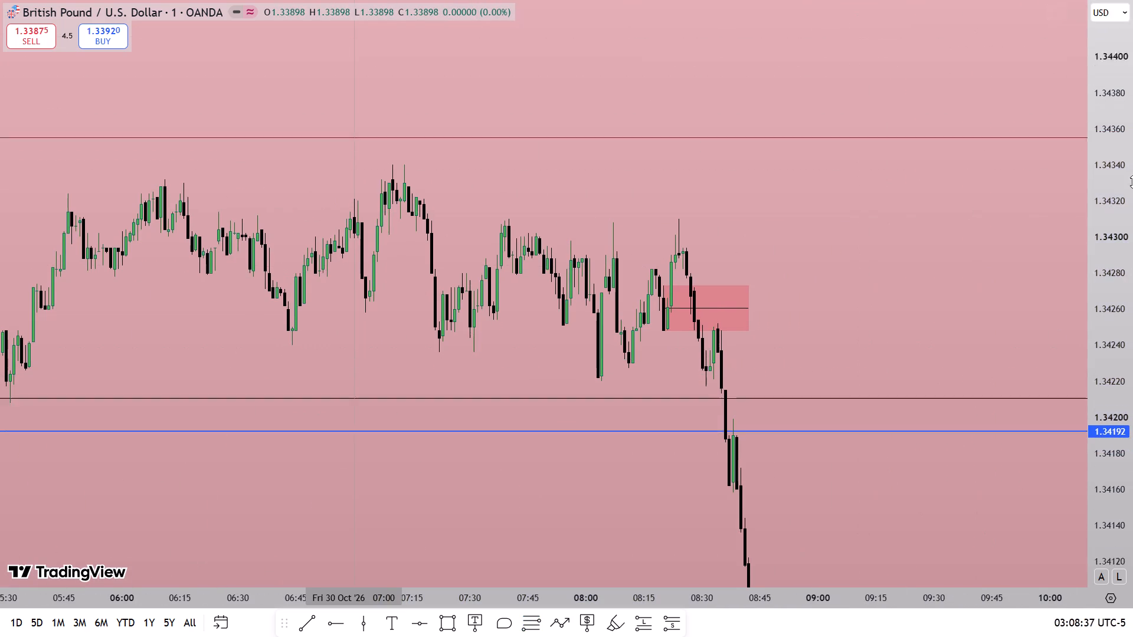
{"action": "left_click_drag", "start_coordinate": [1132, 182], "coordinate": [1132, 176]}
{"action": "scroll", "coordinate": [861, 300], "scroll_direction": "up", "scroll_amount": 4}
{"action": "left_click_drag", "start_coordinate": [621, 213], "coordinate": [944, 229]}
{"action": "left_click_drag", "start_coordinate": [1132, 351], "coordinate": [1115, 254]}
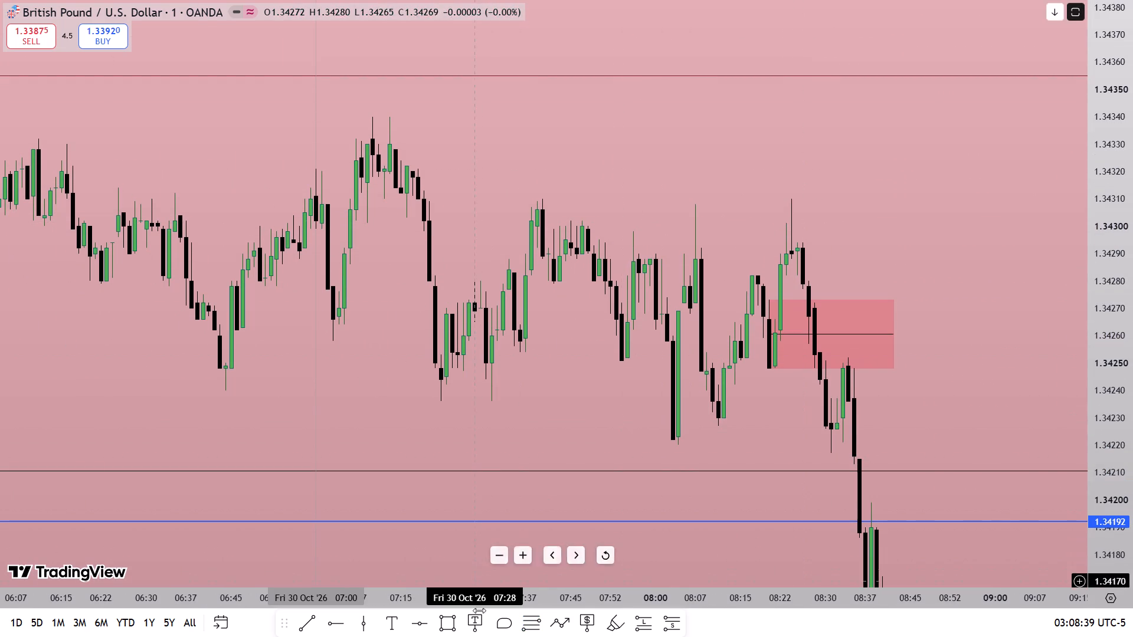
{"action": "left_click", "coordinate": [453, 626]}
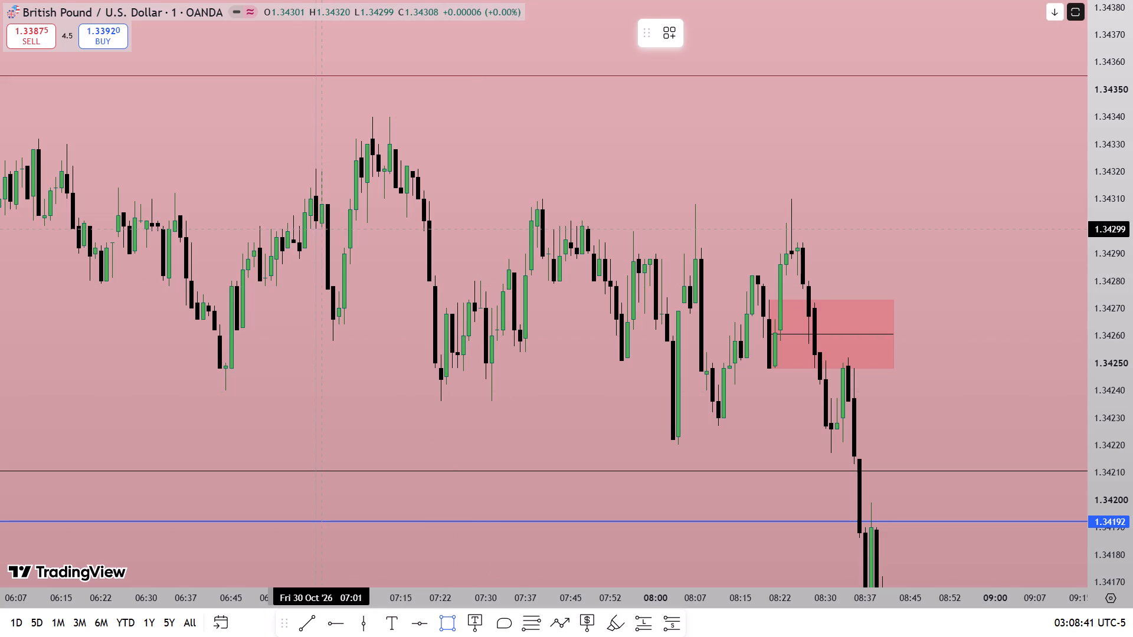
{"action": "left_click", "coordinate": [322, 247]}
{"action": "left_click", "coordinate": [330, 275]}
{"action": "left_click_drag", "start_coordinate": [331, 257], "coordinate": [849, 284]}
{"action": "left_click", "coordinate": [928, 288]}
Delete the gap rectangle between 1.34273 and 1.34248 that starts at 08:20.
{"action": "left_click", "coordinate": [894, 333]}
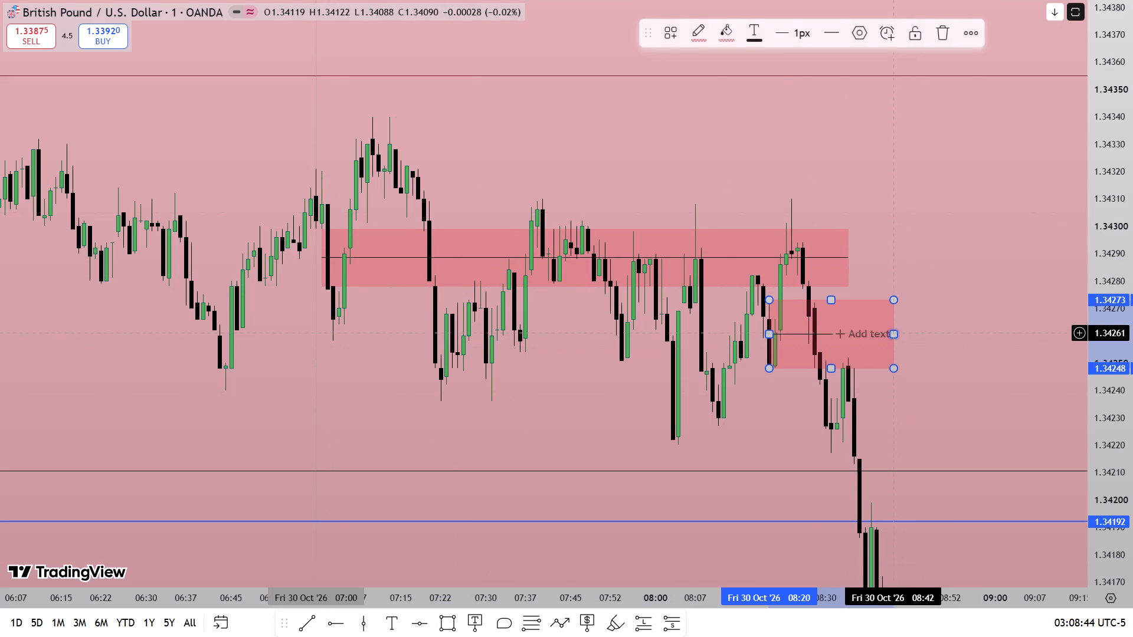
{"action": "left_click", "coordinate": [942, 29]}
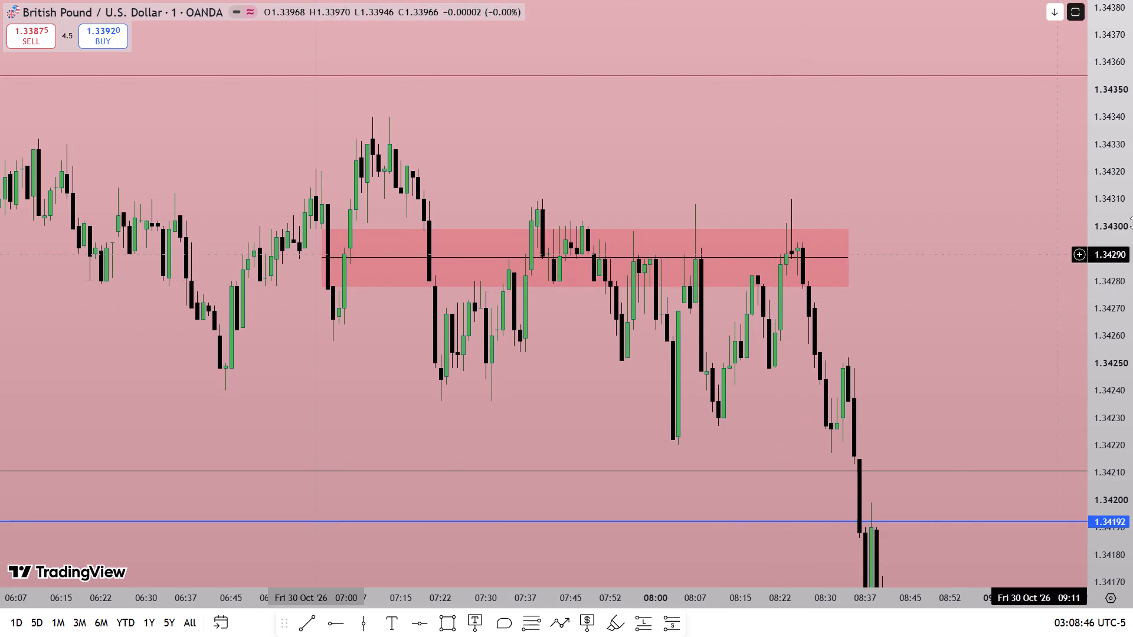
Examine closely how the candles from 07:00 to 08:30 react to the 1.34299–1.34278 gap rectangle.
{"action": "left_click_drag", "start_coordinate": [1132, 205], "coordinate": [1127, 293]}
{"action": "scroll", "coordinate": [1023, 349], "scroll_direction": "down", "scroll_amount": 1}
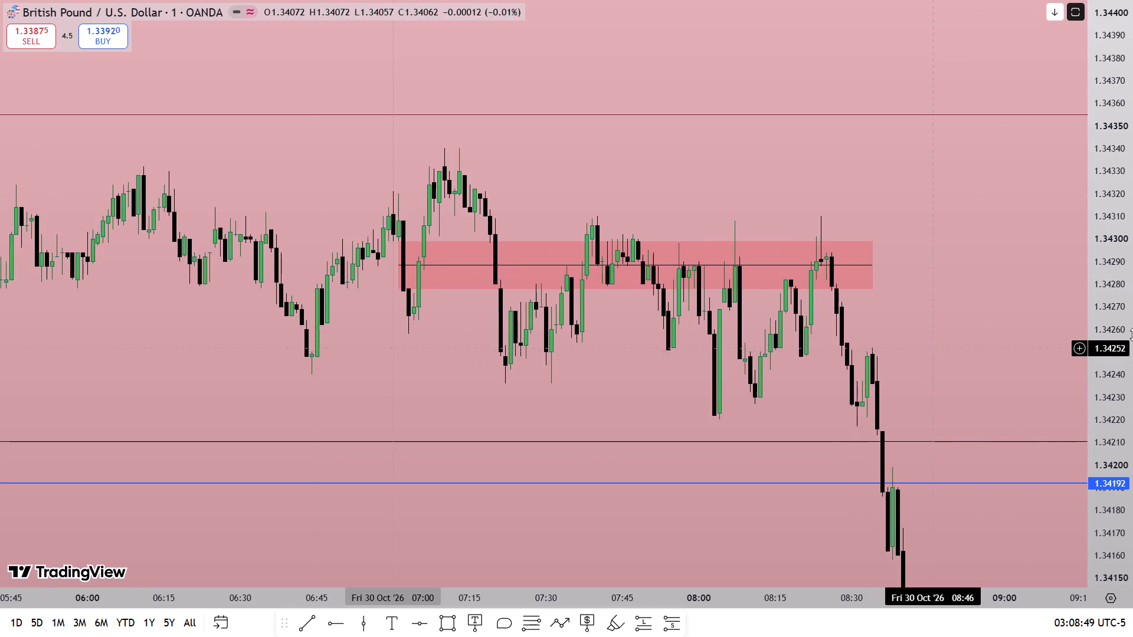
{"action": "left_click_drag", "start_coordinate": [1132, 369], "coordinate": [1108, 172]}
{"action": "left_click_drag", "start_coordinate": [1132, 433], "coordinate": [1129, 249]}
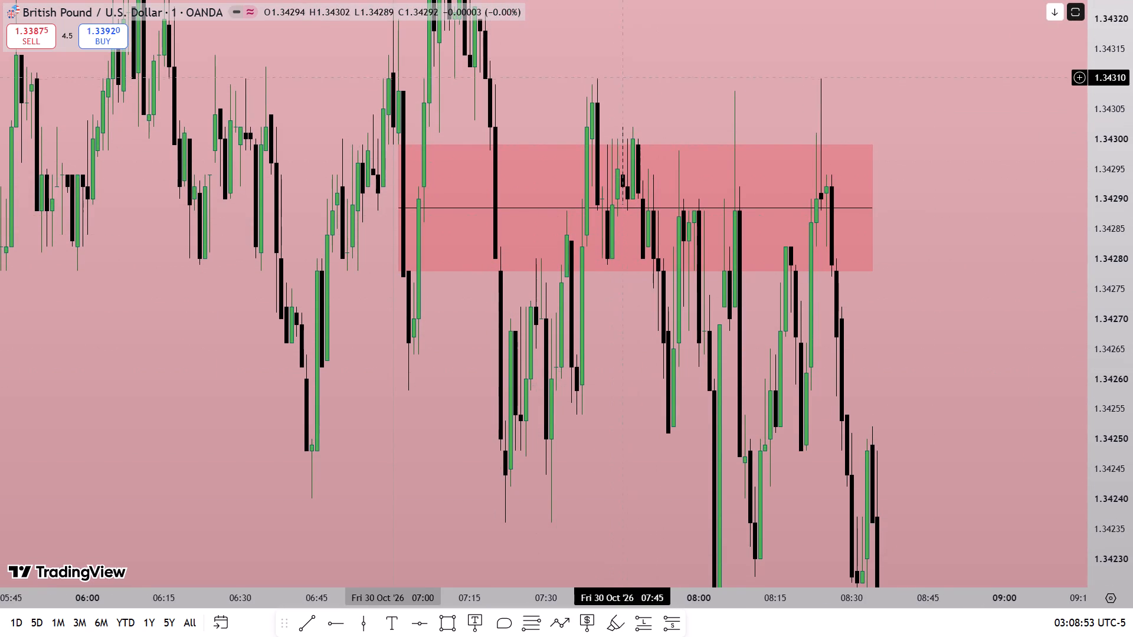
{"action": "left_click_drag", "start_coordinate": [571, 91], "coordinate": [568, 183]}
{"action": "left_click_drag", "start_coordinate": [1132, 270], "coordinate": [1130, 109]}
{"action": "left_click_drag", "start_coordinate": [1132, 336], "coordinate": [1124, 136]}
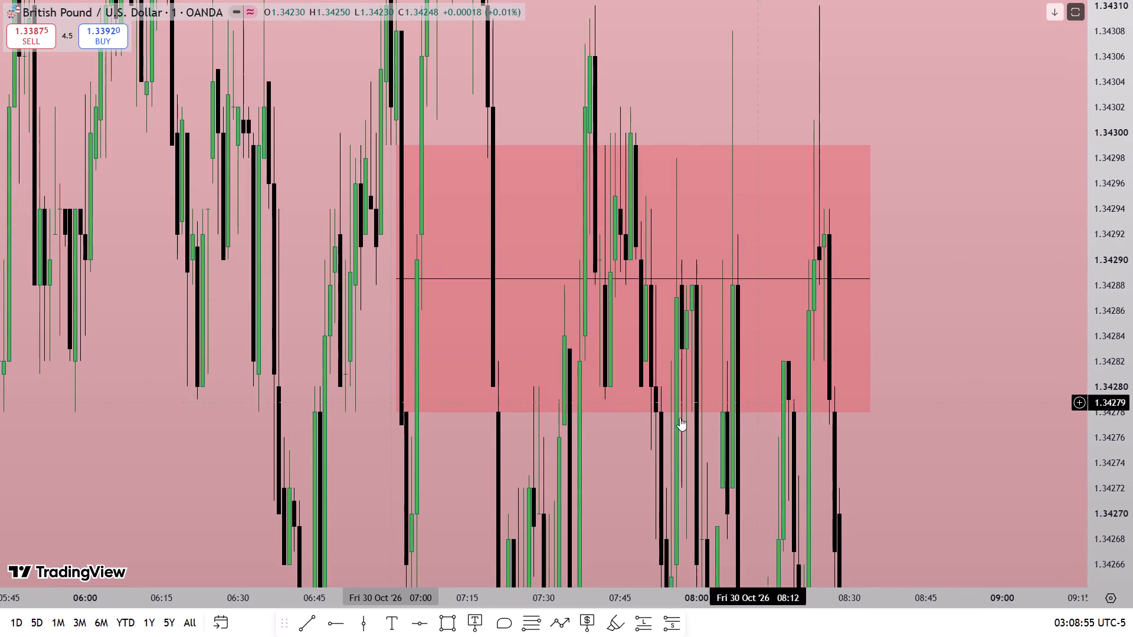
{"action": "left_click_drag", "start_coordinate": [1132, 315], "coordinate": [1128, 406]}
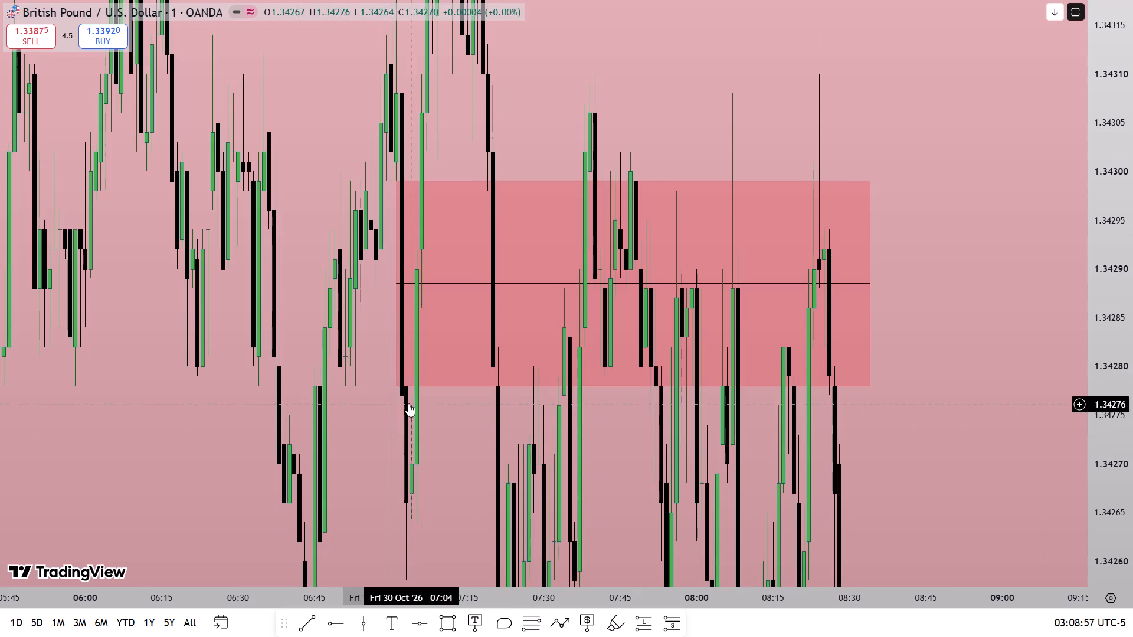
{"action": "left_click_drag", "start_coordinate": [1132, 303], "coordinate": [1132, 497]}
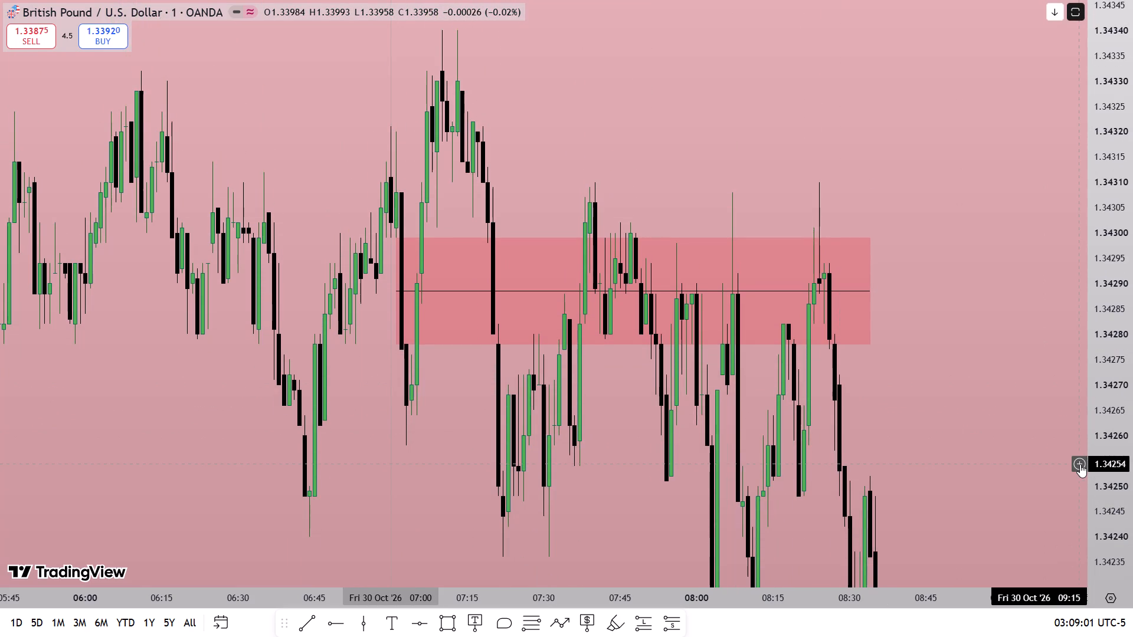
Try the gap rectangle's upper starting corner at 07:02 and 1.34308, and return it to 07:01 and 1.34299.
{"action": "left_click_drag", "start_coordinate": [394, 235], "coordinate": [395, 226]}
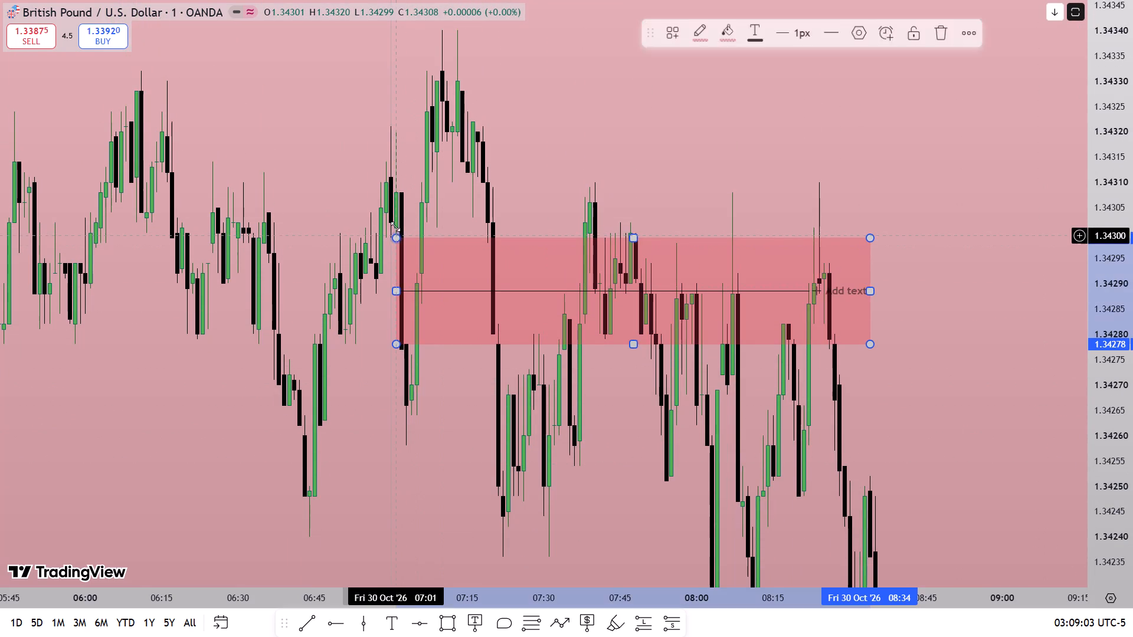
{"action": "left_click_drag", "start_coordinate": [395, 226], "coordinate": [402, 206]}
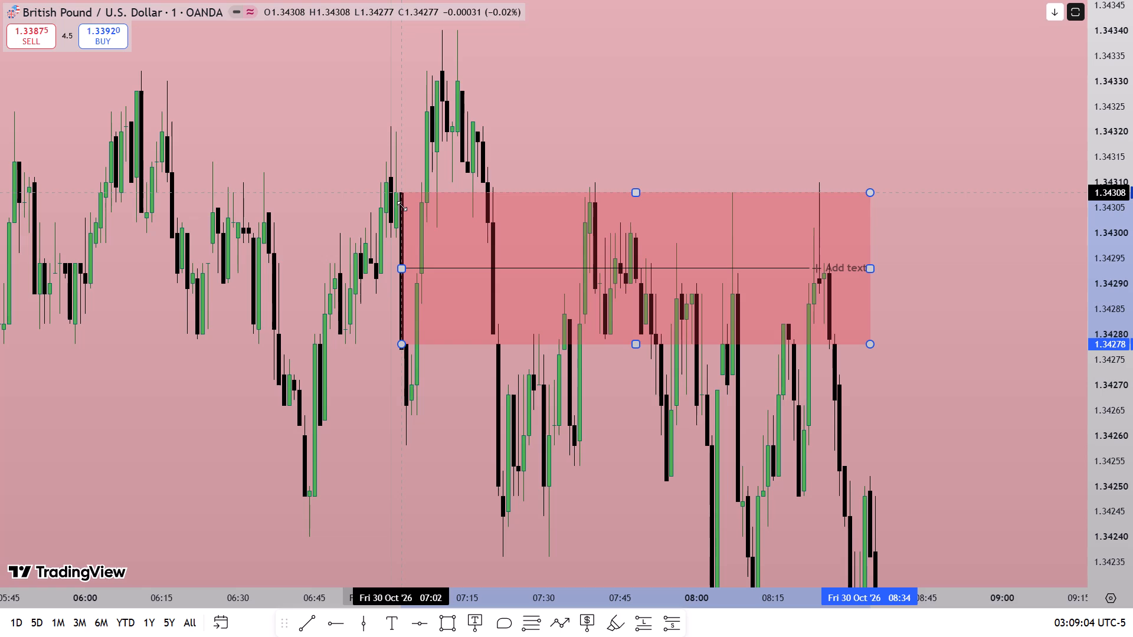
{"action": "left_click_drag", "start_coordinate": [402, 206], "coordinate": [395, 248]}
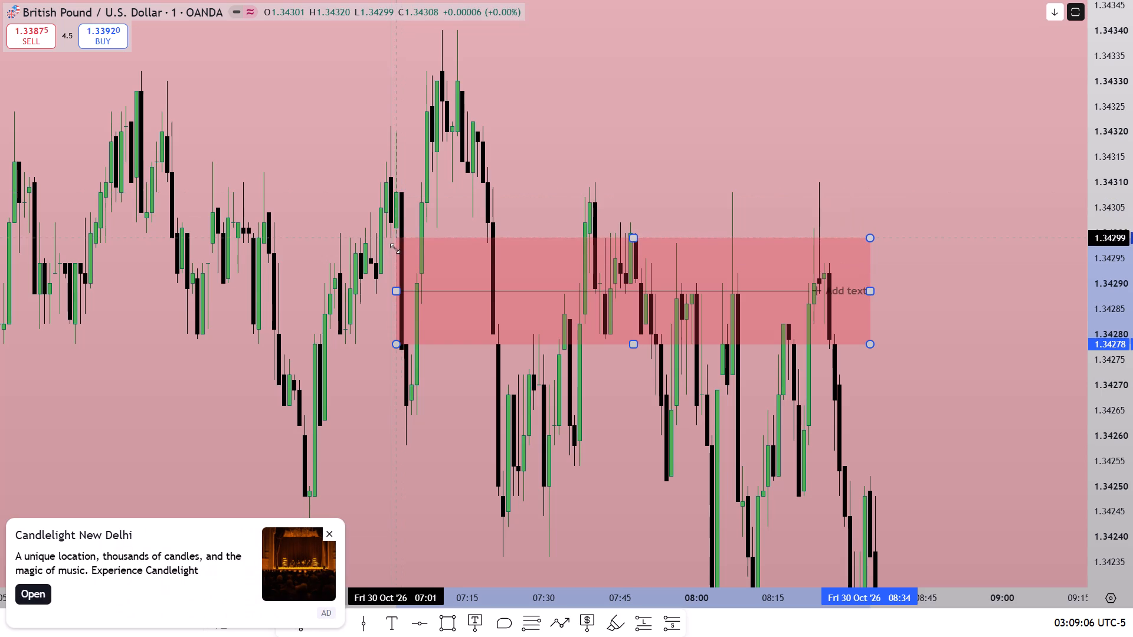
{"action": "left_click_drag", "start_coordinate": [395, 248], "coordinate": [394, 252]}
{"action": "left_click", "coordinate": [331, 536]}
Examine the wider one-minute price structure from 29 October to the 30 October high against the marked levels.
{"action": "left_click_drag", "start_coordinate": [1132, 222], "coordinate": [1109, 567]}
{"action": "scroll", "coordinate": [983, 539], "scroll_direction": "down", "scroll_amount": 3}
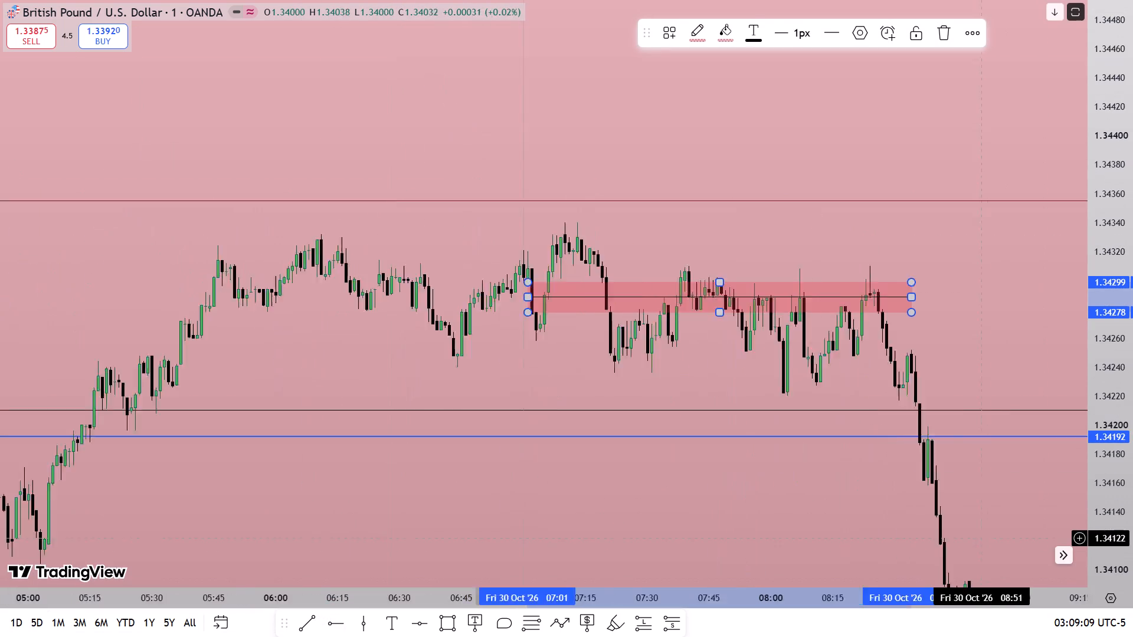
{"action": "scroll", "coordinate": [983, 539], "scroll_direction": "down", "scroll_amount": 4}
{"action": "left_click_drag", "start_coordinate": [932, 537], "coordinate": [716, 395]}
{"action": "left_click_drag", "start_coordinate": [1132, 205], "coordinate": [1096, 562]}
{"action": "scroll", "coordinate": [908, 550], "scroll_direction": "down", "scroll_amount": 20}
{"action": "scroll", "coordinate": [908, 550], "scroll_direction": "down", "scroll_amount": 1}
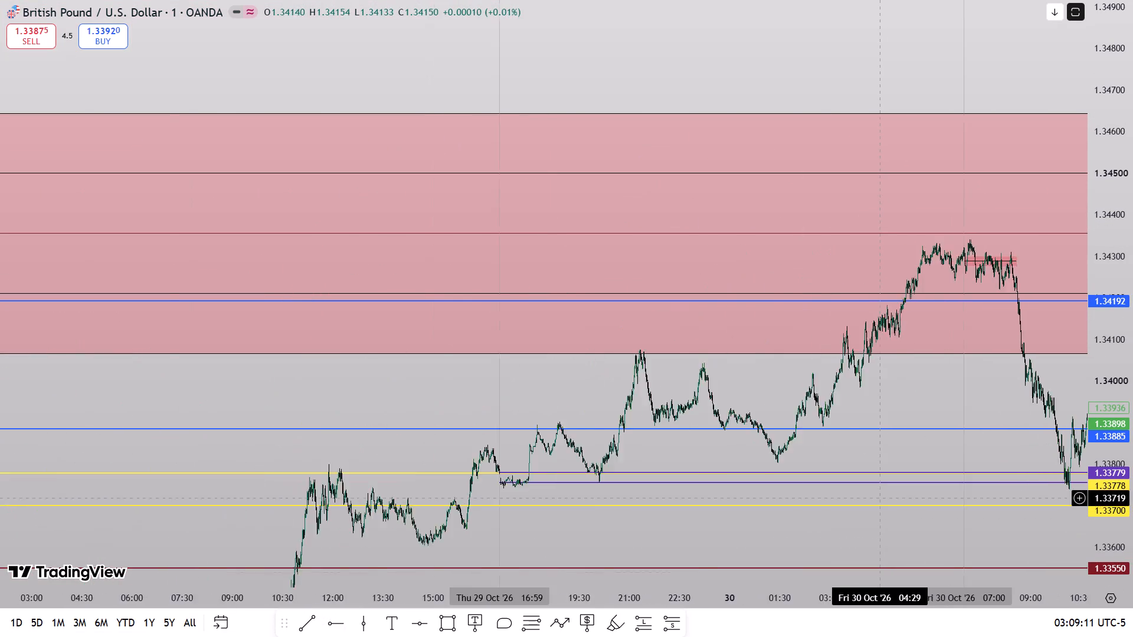
{"action": "scroll", "coordinate": [879, 497], "scroll_direction": "down", "scroll_amount": 7}
{"action": "left_click_drag", "start_coordinate": [1132, 424], "coordinate": [1129, 254]}
{"action": "scroll", "coordinate": [916, 409], "scroll_direction": "up", "scroll_amount": 13}
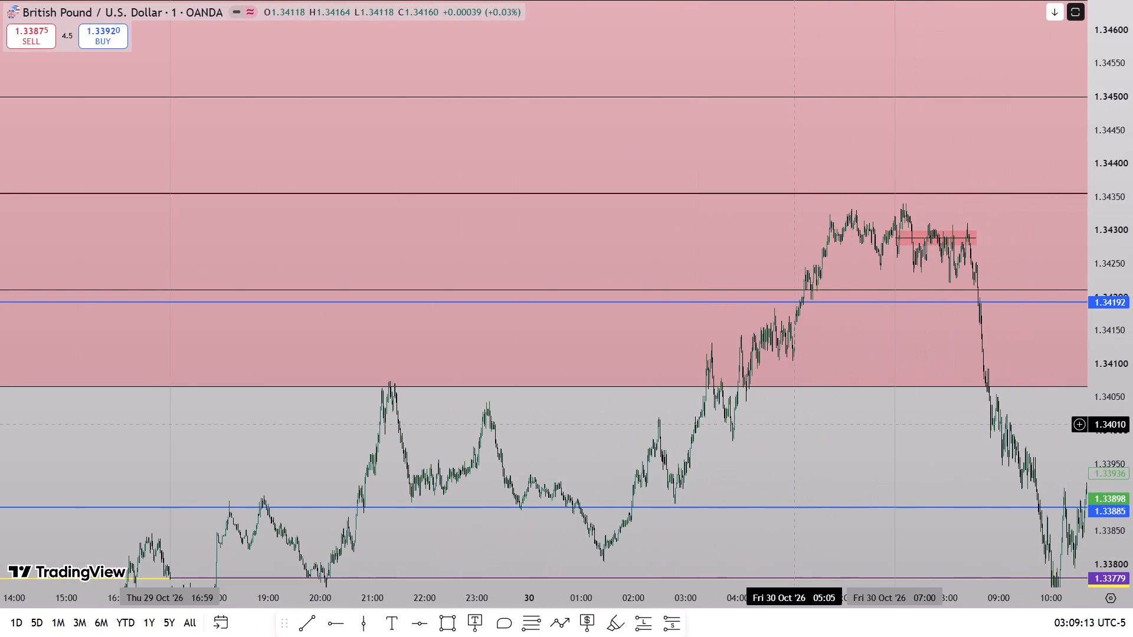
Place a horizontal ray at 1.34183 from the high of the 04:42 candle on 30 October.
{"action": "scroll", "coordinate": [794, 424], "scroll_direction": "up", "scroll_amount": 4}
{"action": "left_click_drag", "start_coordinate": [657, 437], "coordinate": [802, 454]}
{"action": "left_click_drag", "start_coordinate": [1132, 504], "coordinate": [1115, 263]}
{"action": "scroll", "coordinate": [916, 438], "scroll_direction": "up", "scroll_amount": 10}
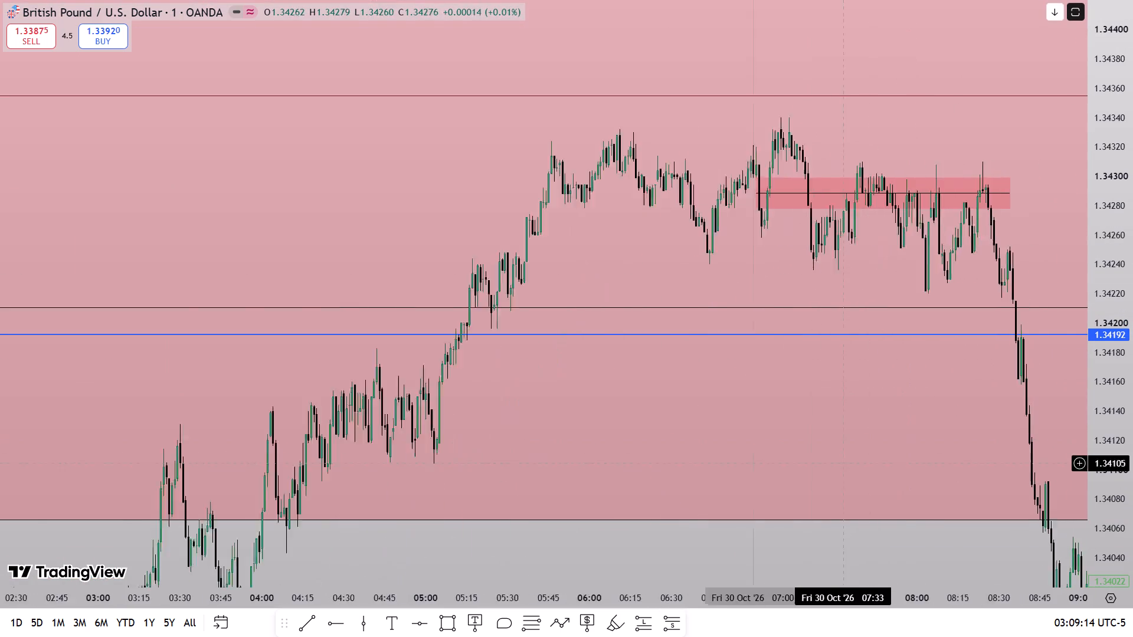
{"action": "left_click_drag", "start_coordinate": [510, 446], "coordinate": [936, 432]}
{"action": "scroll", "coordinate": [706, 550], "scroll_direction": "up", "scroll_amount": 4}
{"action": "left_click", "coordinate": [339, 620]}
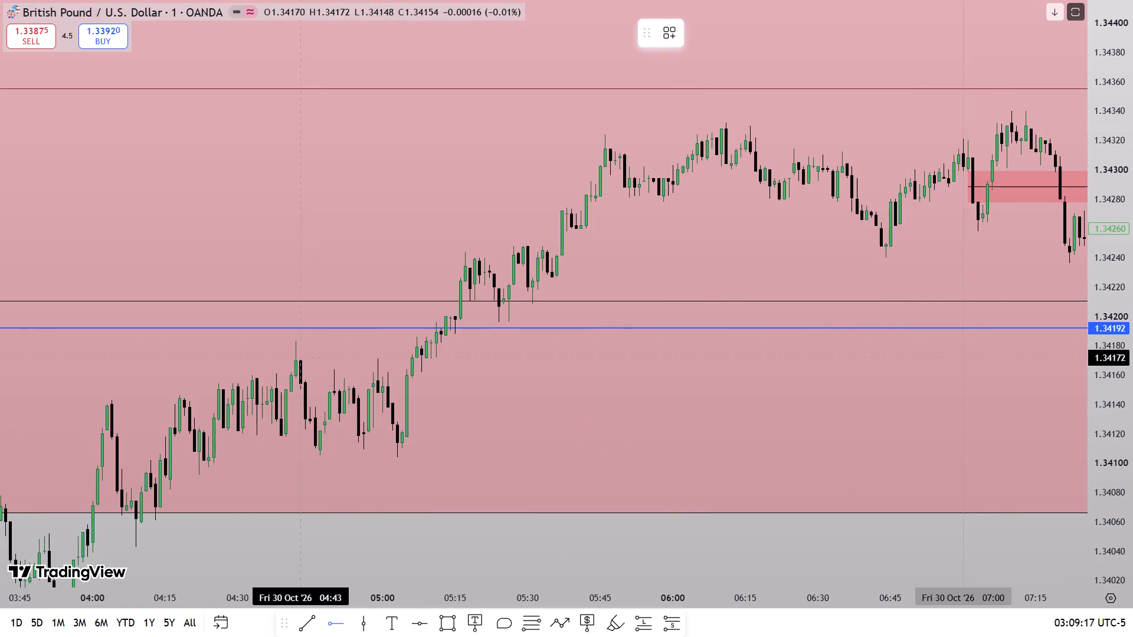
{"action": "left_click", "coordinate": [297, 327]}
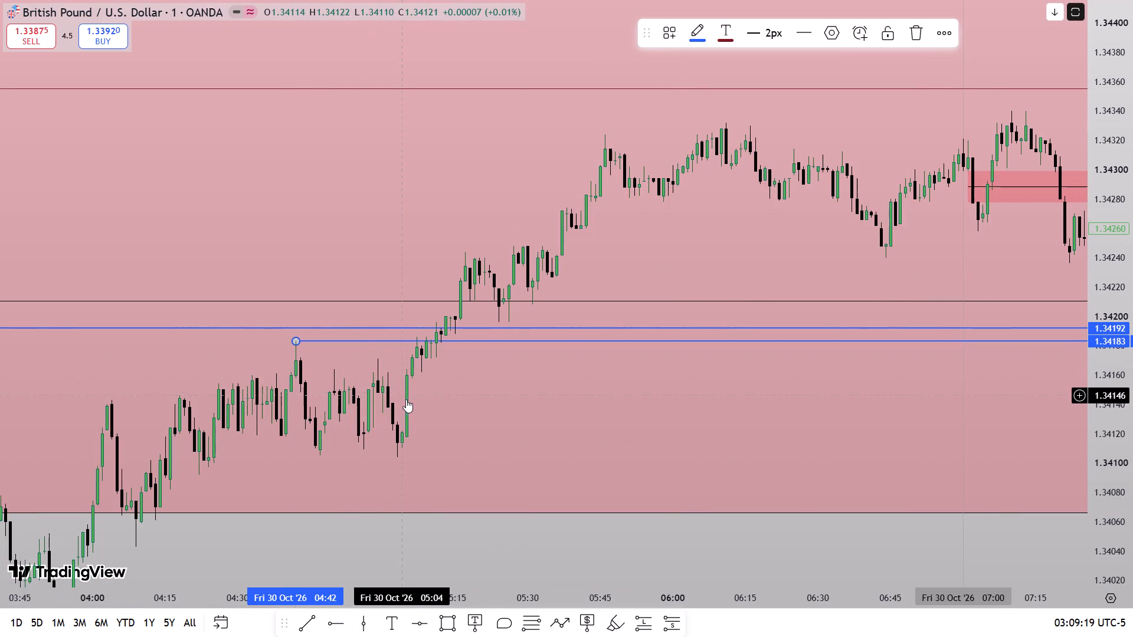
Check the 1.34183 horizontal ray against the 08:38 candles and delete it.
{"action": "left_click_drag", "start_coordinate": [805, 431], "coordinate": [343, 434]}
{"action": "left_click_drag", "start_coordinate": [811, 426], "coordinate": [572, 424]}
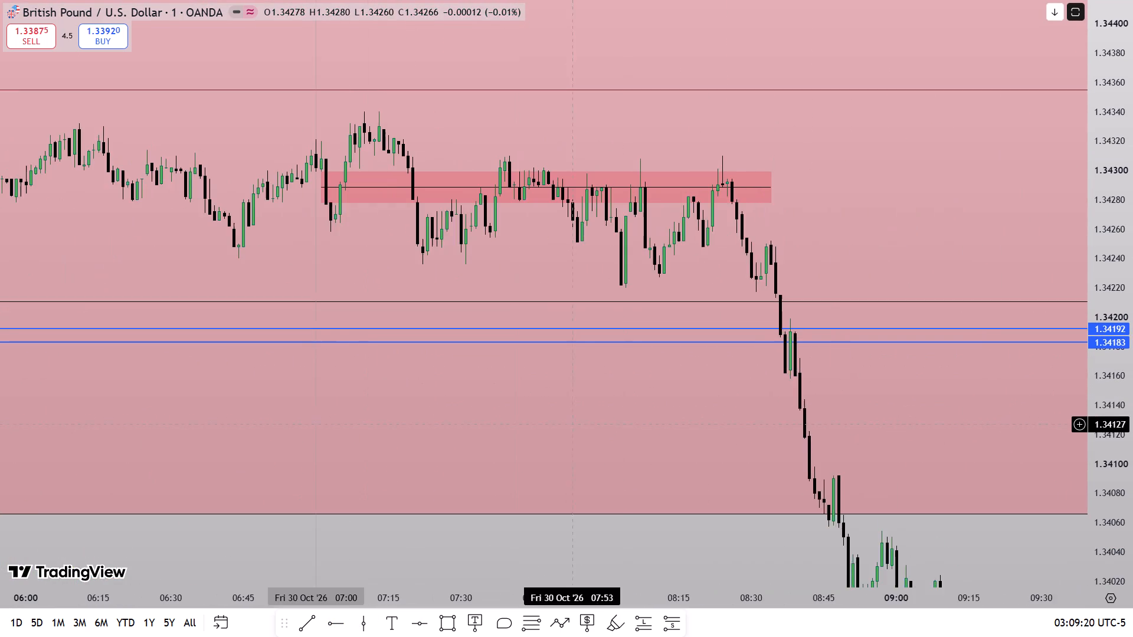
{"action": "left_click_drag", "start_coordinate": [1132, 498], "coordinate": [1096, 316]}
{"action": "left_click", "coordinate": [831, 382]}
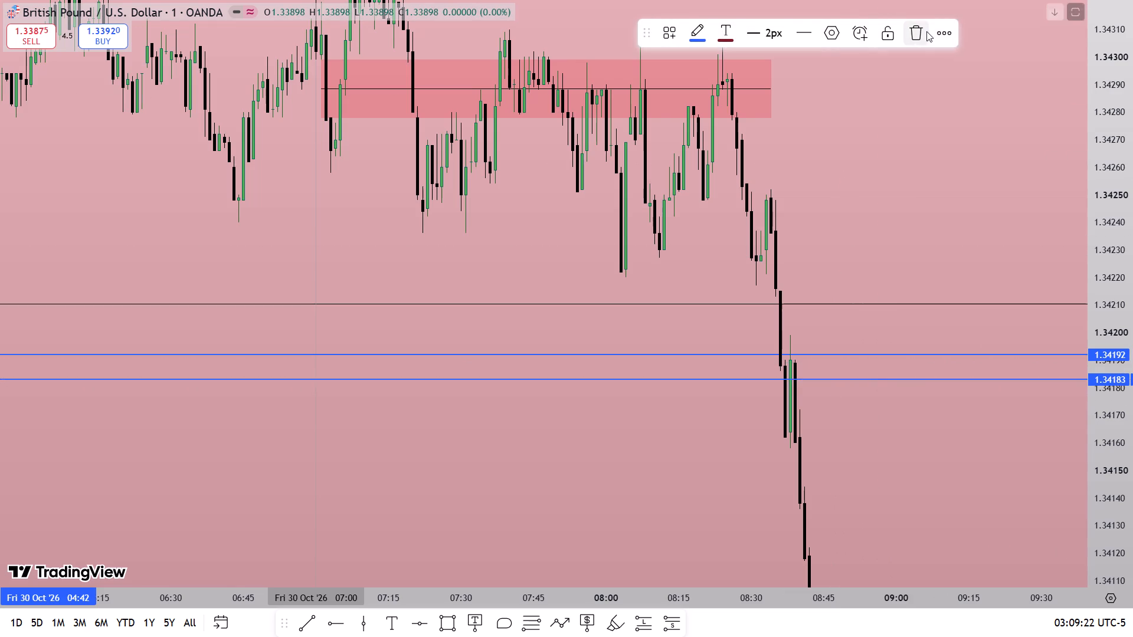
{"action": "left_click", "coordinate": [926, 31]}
Examine the whole 29–30 October move, including the fall from the red zone toward the levels below.
{"action": "left_click_drag", "start_coordinate": [1132, 74], "coordinate": [1025, 487]}
{"action": "scroll", "coordinate": [926, 508], "scroll_direction": "down", "scroll_amount": 16}
{"action": "left_click_drag", "start_coordinate": [1132, 225], "coordinate": [971, 488]}
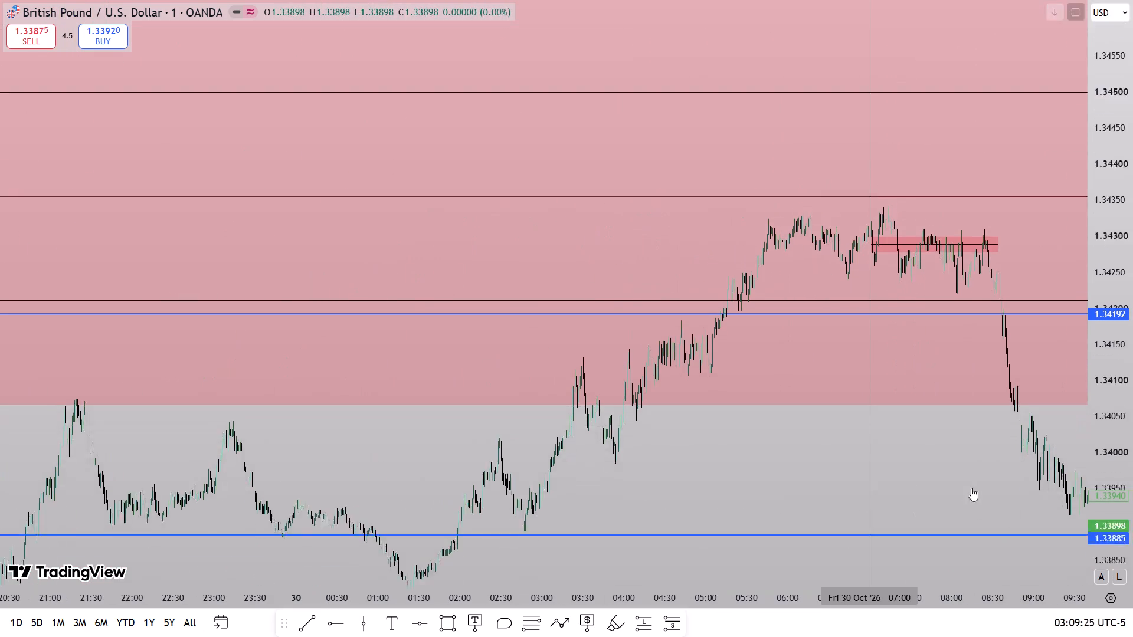
{"action": "left_click_drag", "start_coordinate": [971, 488], "coordinate": [1053, 430]}
{"action": "scroll", "coordinate": [917, 503], "scroll_direction": "down", "scroll_amount": 17}
{"action": "left_click_drag", "start_coordinate": [968, 434], "coordinate": [642, 359]}
{"action": "left_click_drag", "start_coordinate": [1132, 313], "coordinate": [1088, 422]}
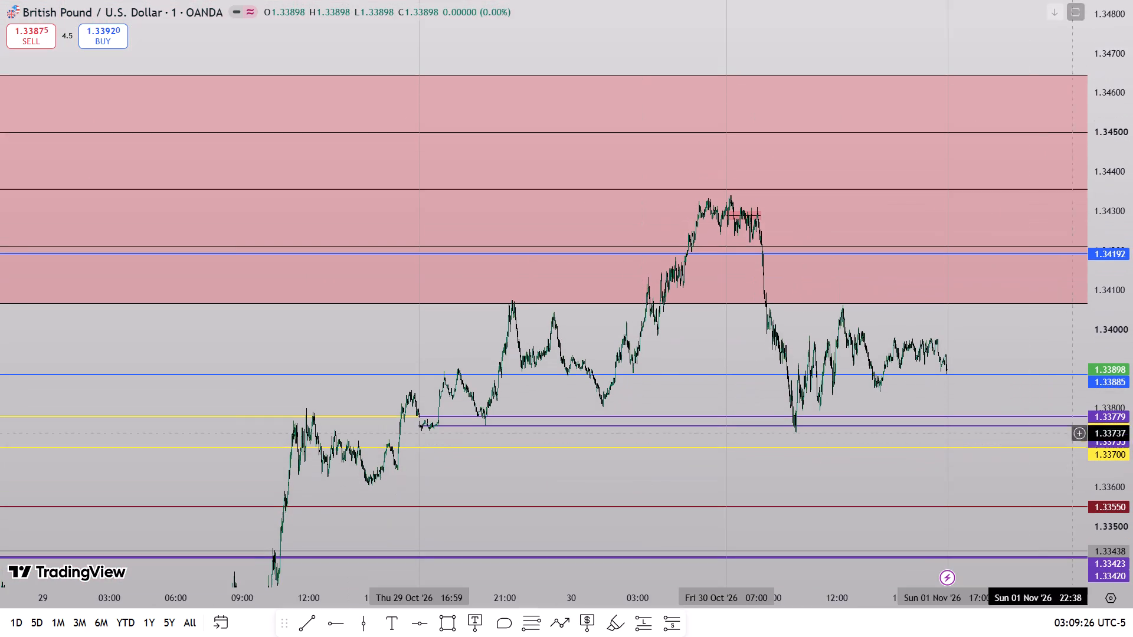
{"action": "scroll", "coordinate": [893, 484], "scroll_direction": "down", "scroll_amount": 7}
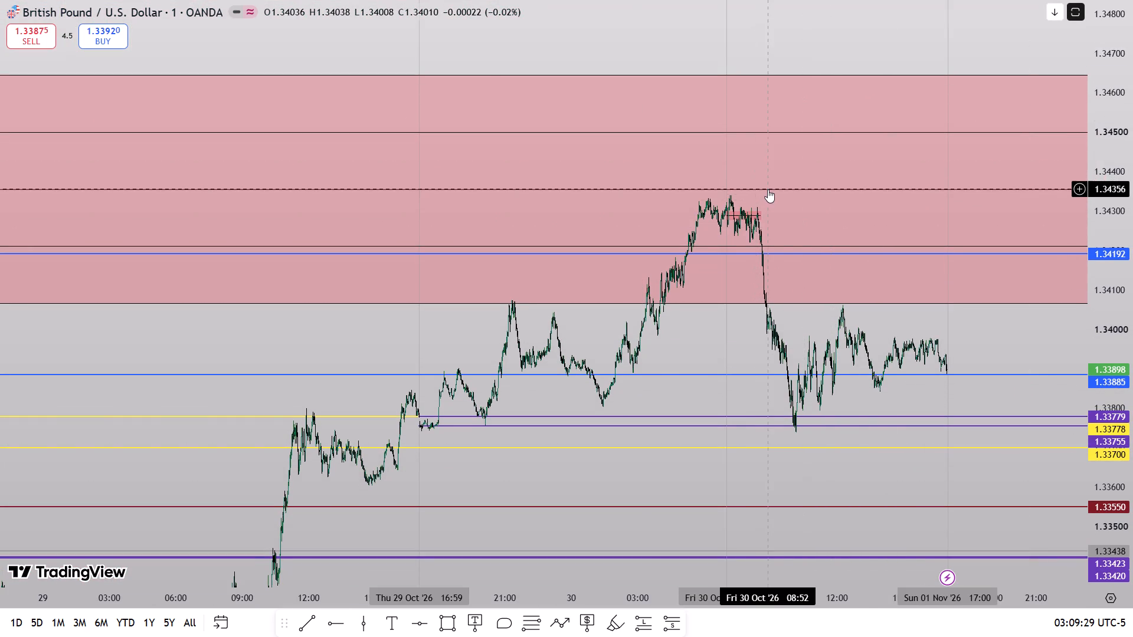
Delete the red zone between 1.34644 and 1.34066, its Fibonacci levels, and the 30 October 07:00 vertical line.
{"action": "left_click", "coordinate": [768, 189]}
{"action": "left_click", "coordinate": [856, 29]}
{"action": "left_click", "coordinate": [841, 76]}
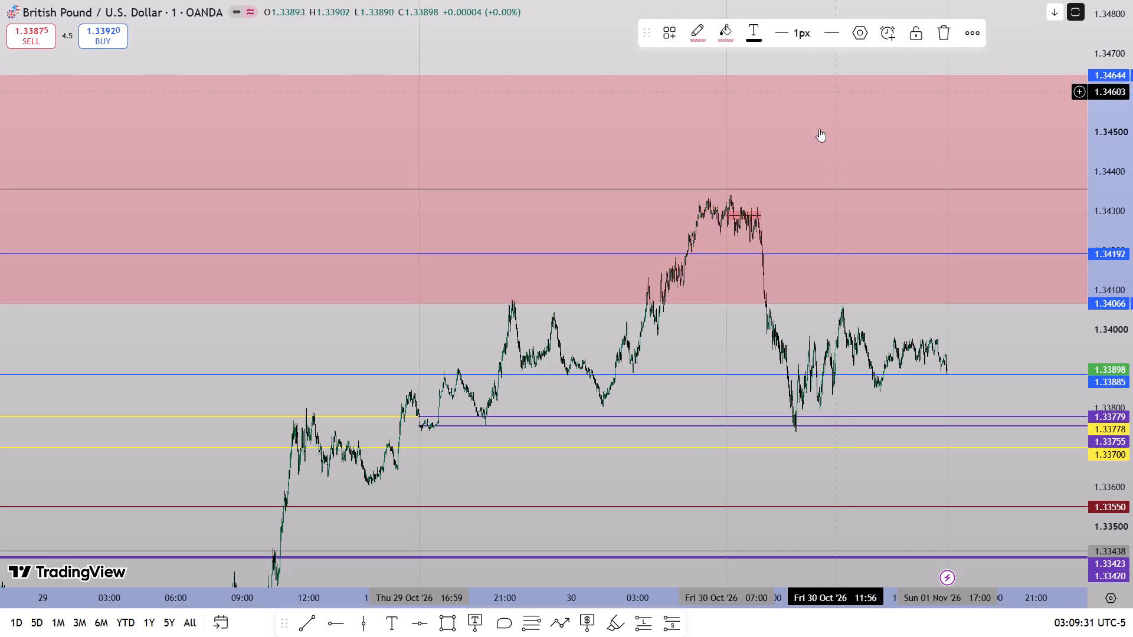
{"action": "left_click", "coordinate": [759, 212]}
{"action": "left_click", "coordinate": [728, 163]}
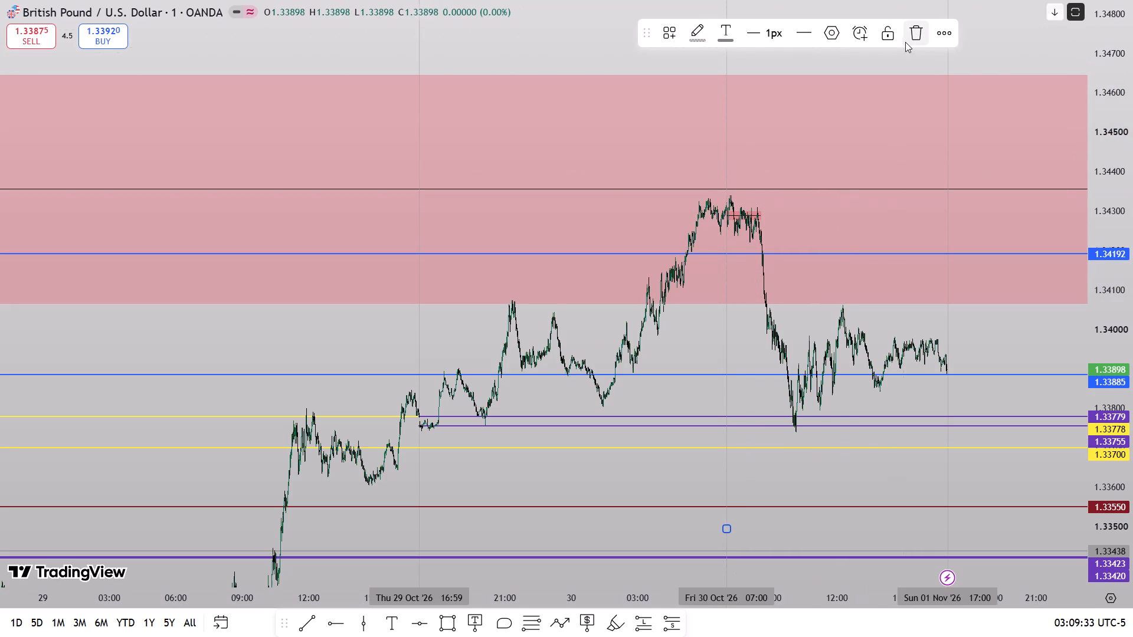
{"action": "left_click", "coordinate": [908, 37]}
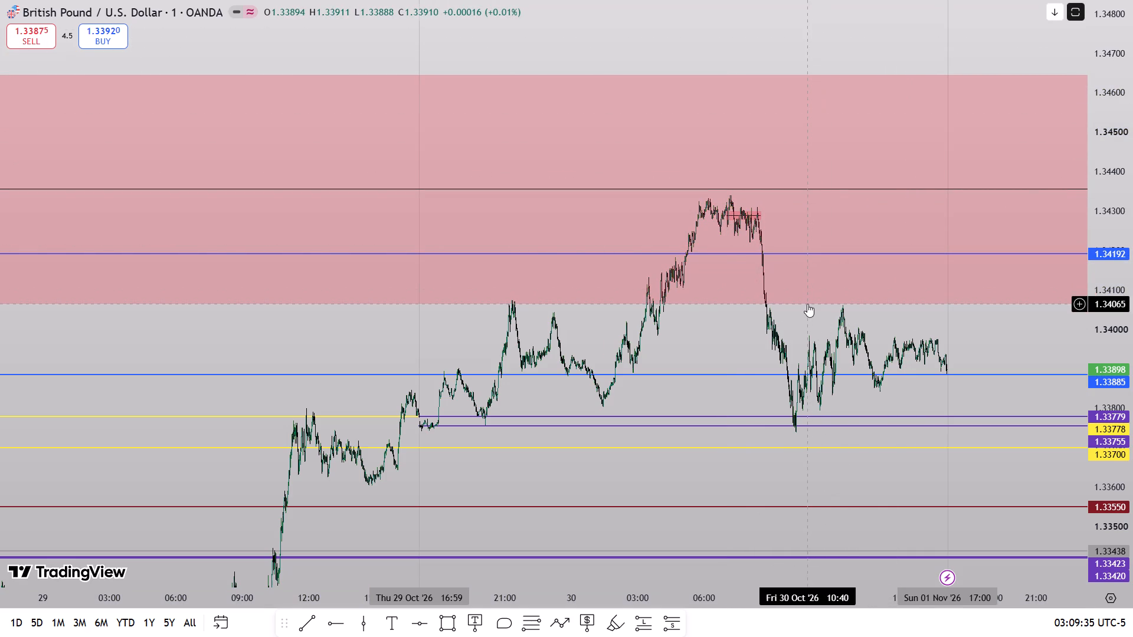
{"action": "left_click", "coordinate": [807, 304]}
{"action": "left_click", "coordinate": [947, 29]}
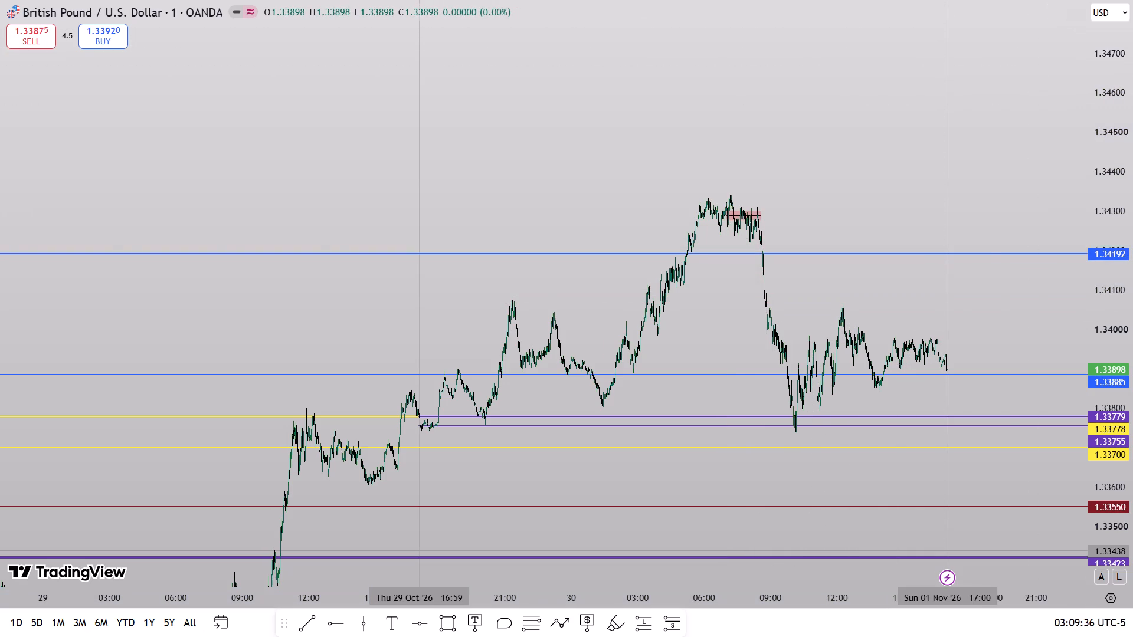
Delete the blue 1.34192 and 1.33885 lines and the short red marking near the 30 October highs.
{"action": "left_click", "coordinate": [988, 252]}
{"action": "left_click", "coordinate": [921, 40]}
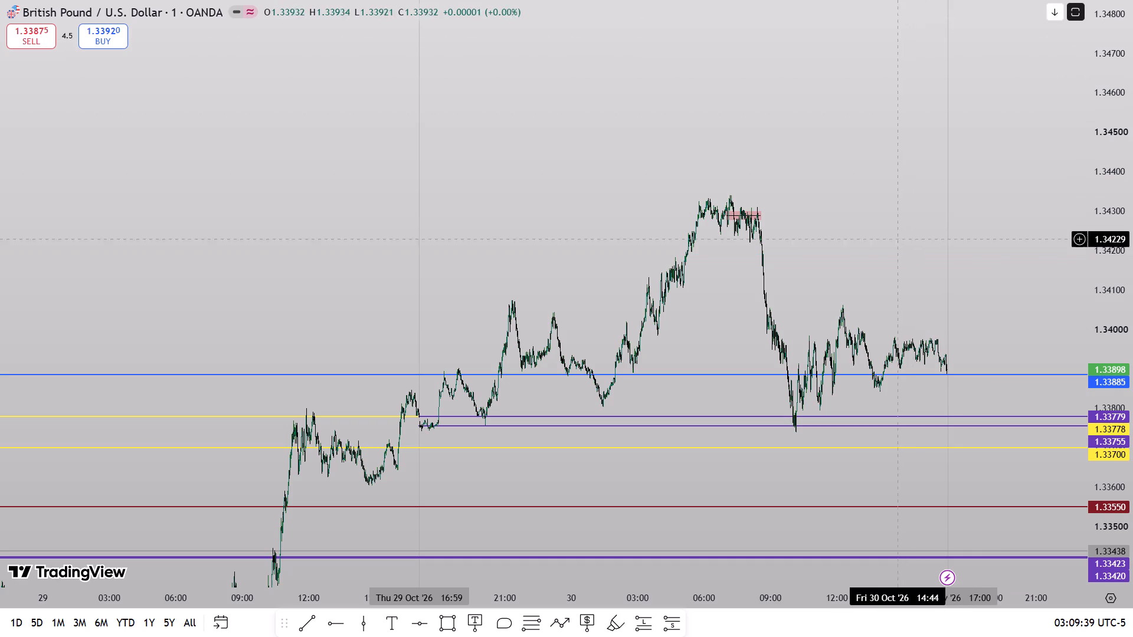
{"action": "left_click", "coordinate": [765, 214]}
{"action": "left_click", "coordinate": [940, 39]}
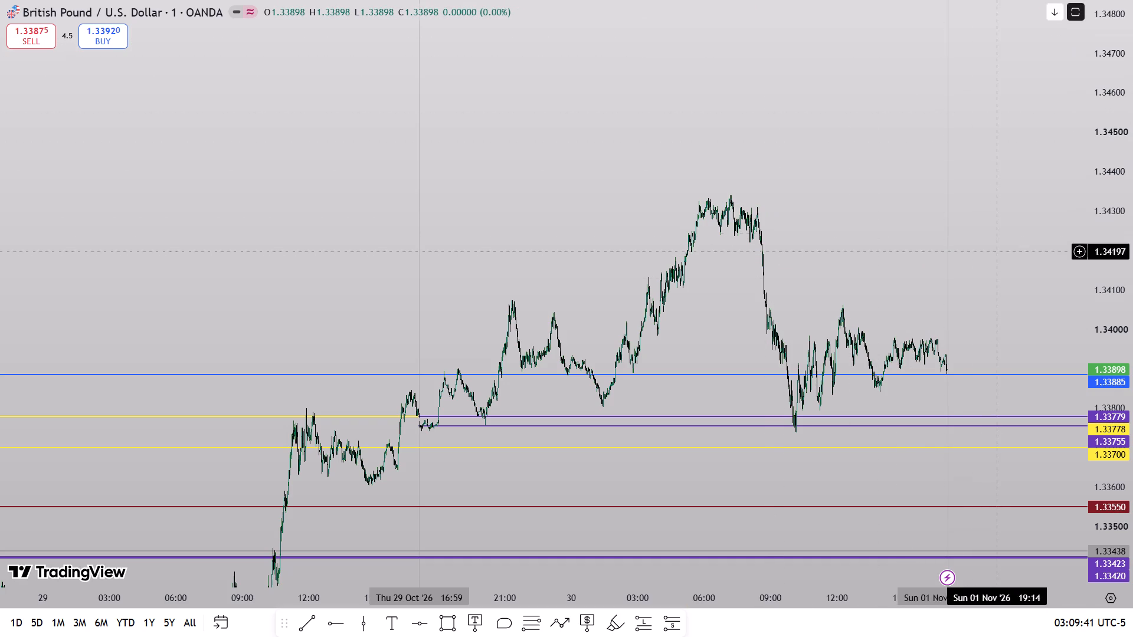
{"action": "left_click", "coordinate": [984, 372]}
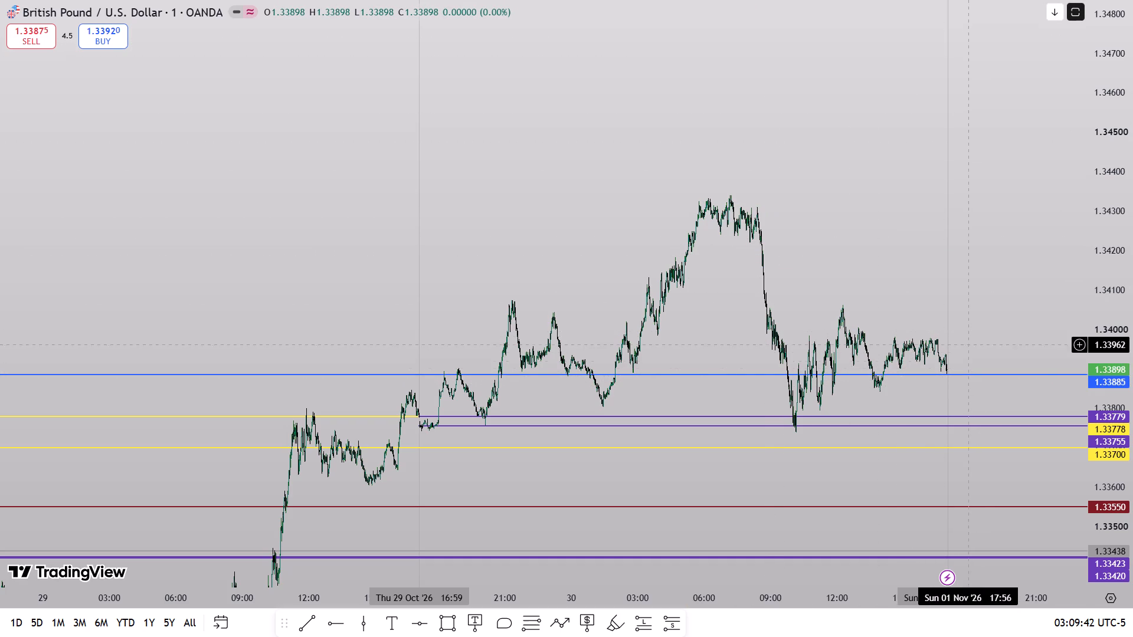
{"action": "left_click", "coordinate": [968, 375]}
{"action": "left_click", "coordinate": [925, 31]}
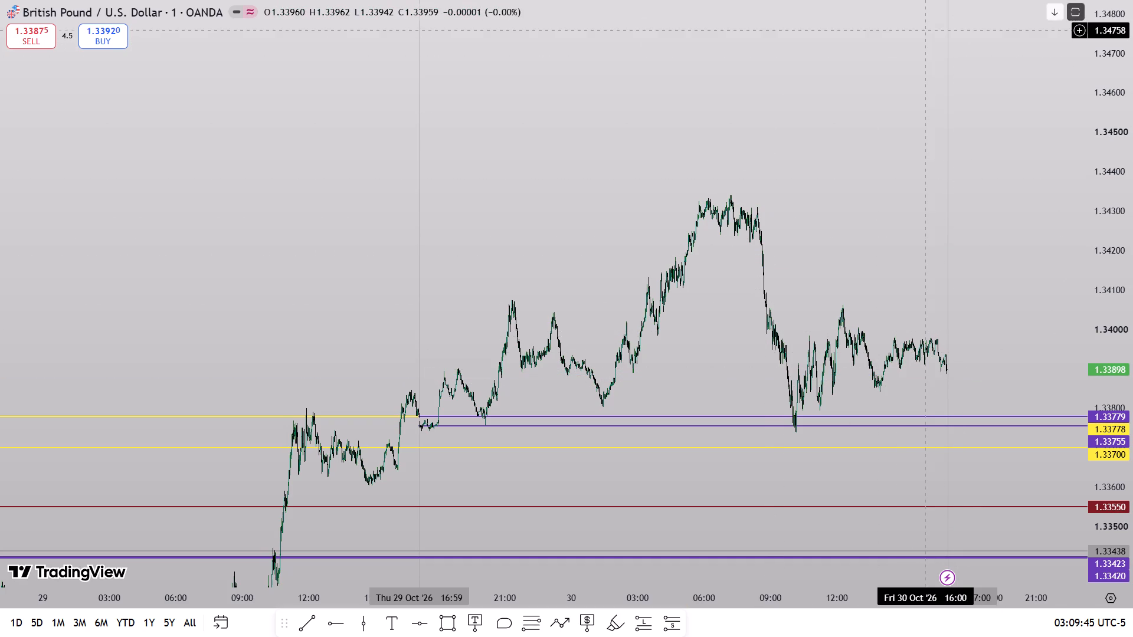
Delete the dark red 1.33550 line and the grey 1.33438 line.
{"action": "left_click_drag", "start_coordinate": [836, 297], "coordinate": [841, 229]}
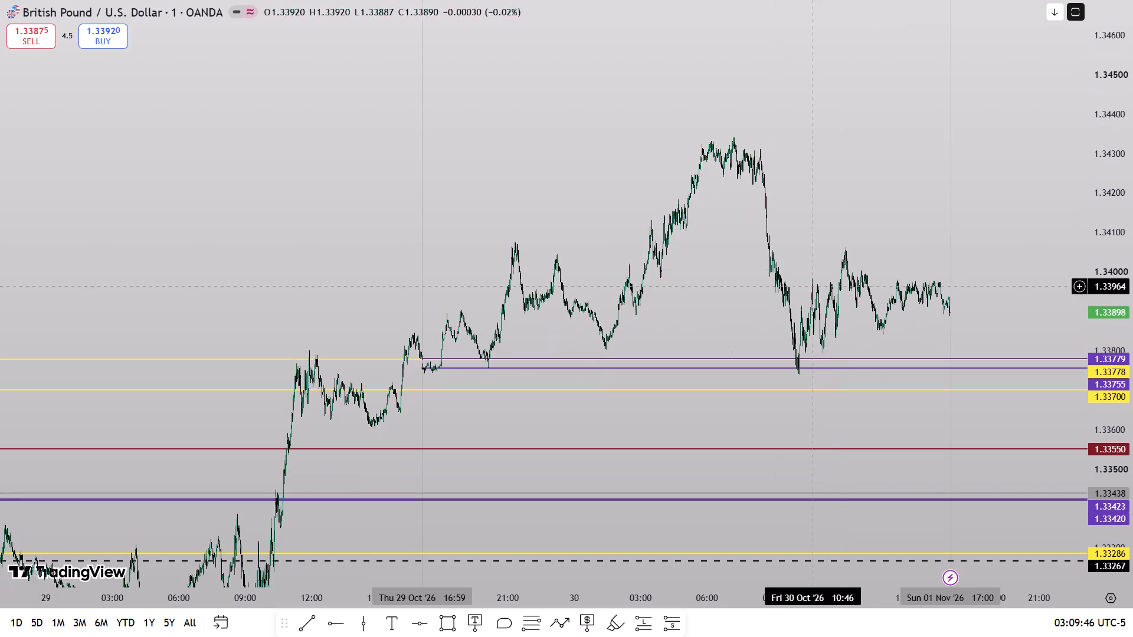
{"action": "left_click_drag", "start_coordinate": [495, 410], "coordinate": [507, 329]}
{"action": "left_click", "coordinate": [508, 380]}
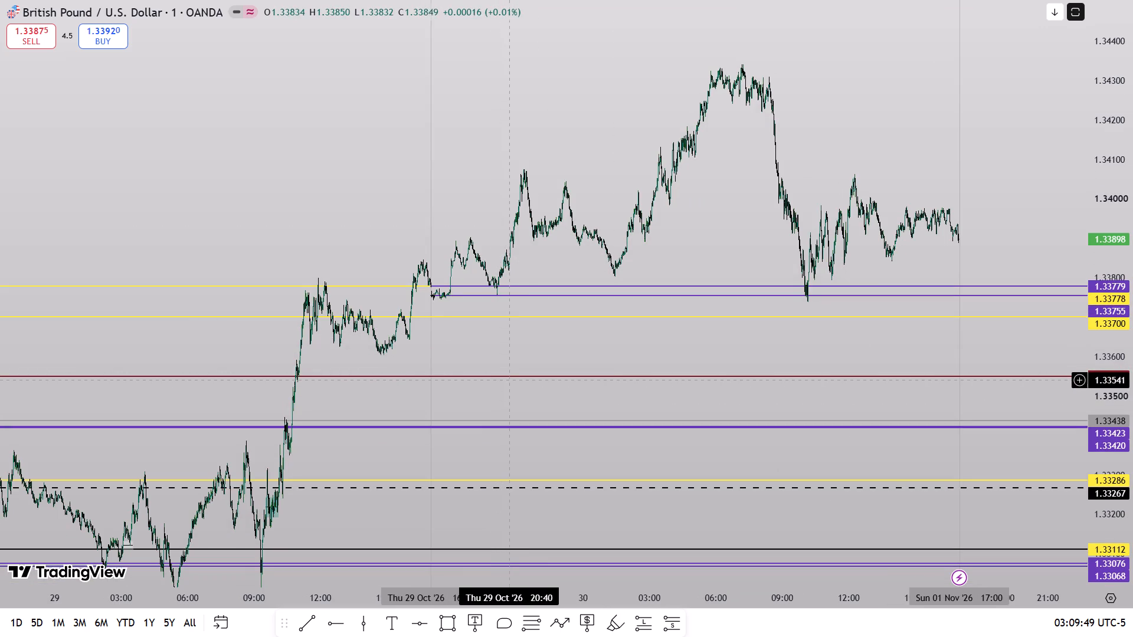
{"action": "left_click", "coordinate": [520, 380]}
{"action": "left_click", "coordinate": [541, 380]}
{"action": "left_click", "coordinate": [558, 379]}
{"action": "left_click", "coordinate": [577, 379]}
{"action": "left_click", "coordinate": [590, 379]}
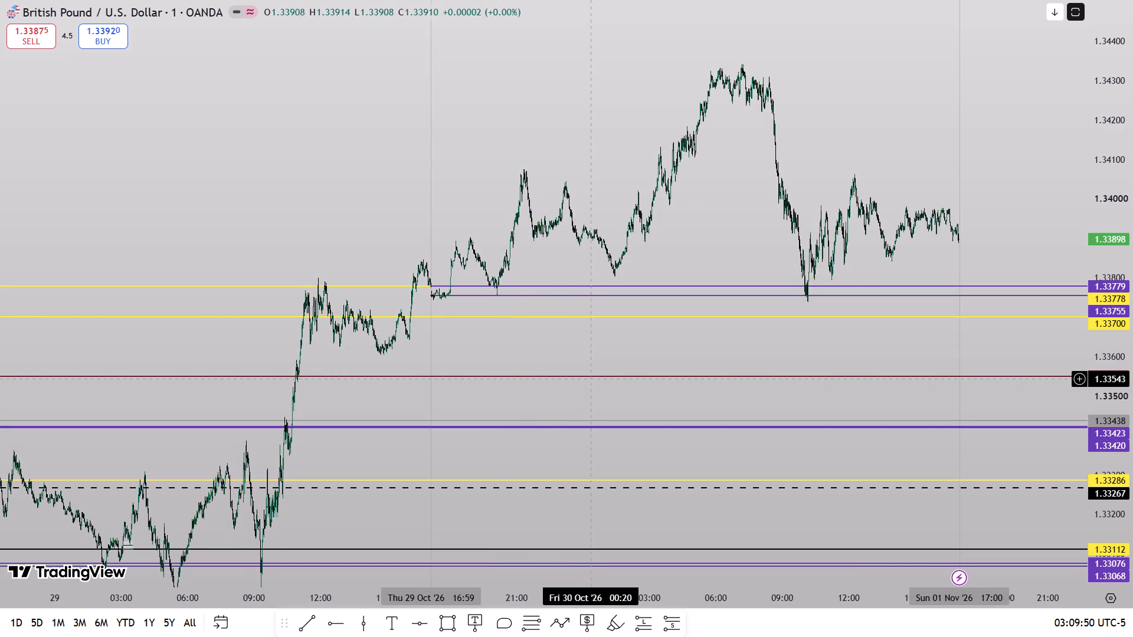
{"action": "left_click", "coordinate": [615, 376]}
{"action": "left_click", "coordinate": [921, 31]}
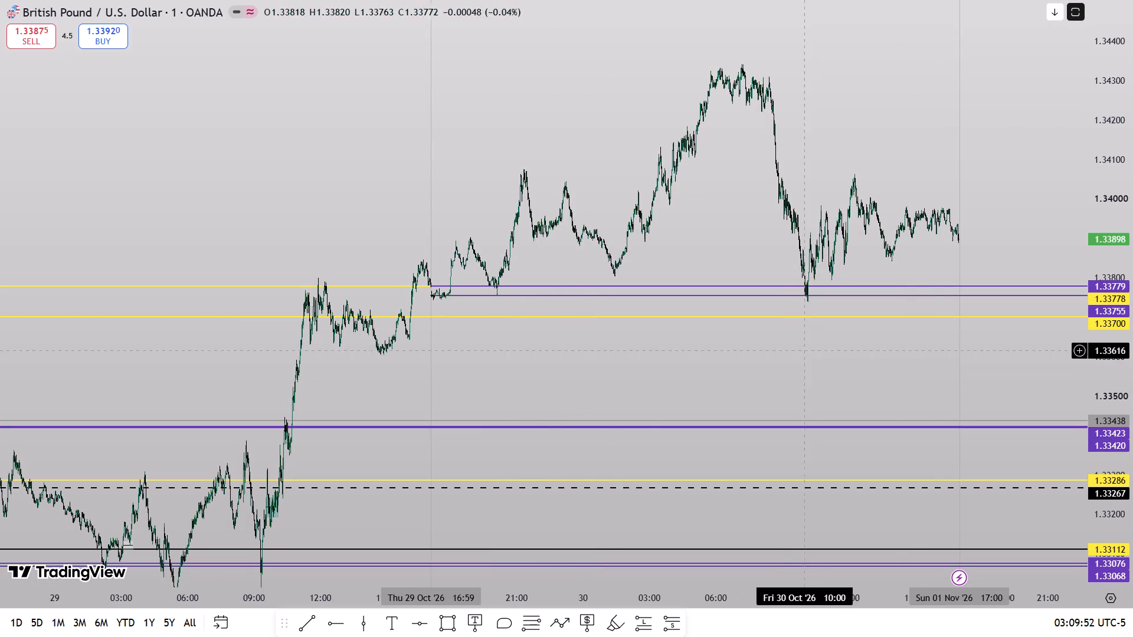
{"action": "left_click", "coordinate": [765, 419]}
{"action": "left_click", "coordinate": [913, 34]}
Delete the yellow 1.33286 line and the black dashed 1.33267 line.
{"action": "left_click_drag", "start_coordinate": [823, 359], "coordinate": [841, 211]}
{"action": "left_click", "coordinate": [767, 345]}
{"action": "left_click", "coordinate": [767, 344]}
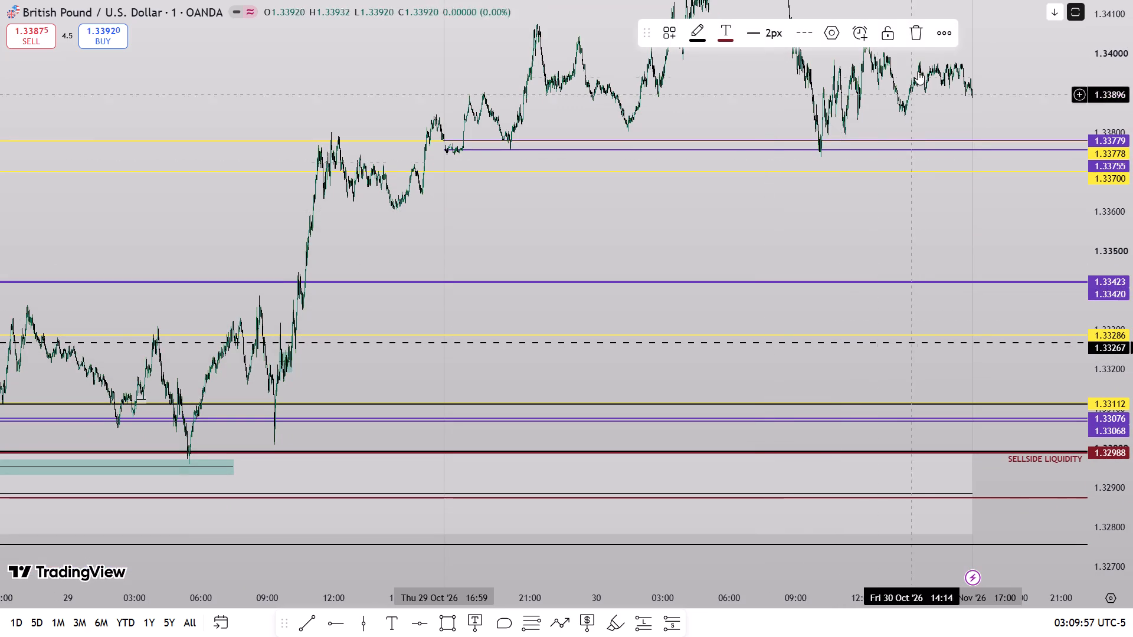
{"action": "left_click", "coordinate": [924, 12]}
{"action": "left_click", "coordinate": [860, 332]}
{"action": "left_click", "coordinate": [858, 334]}
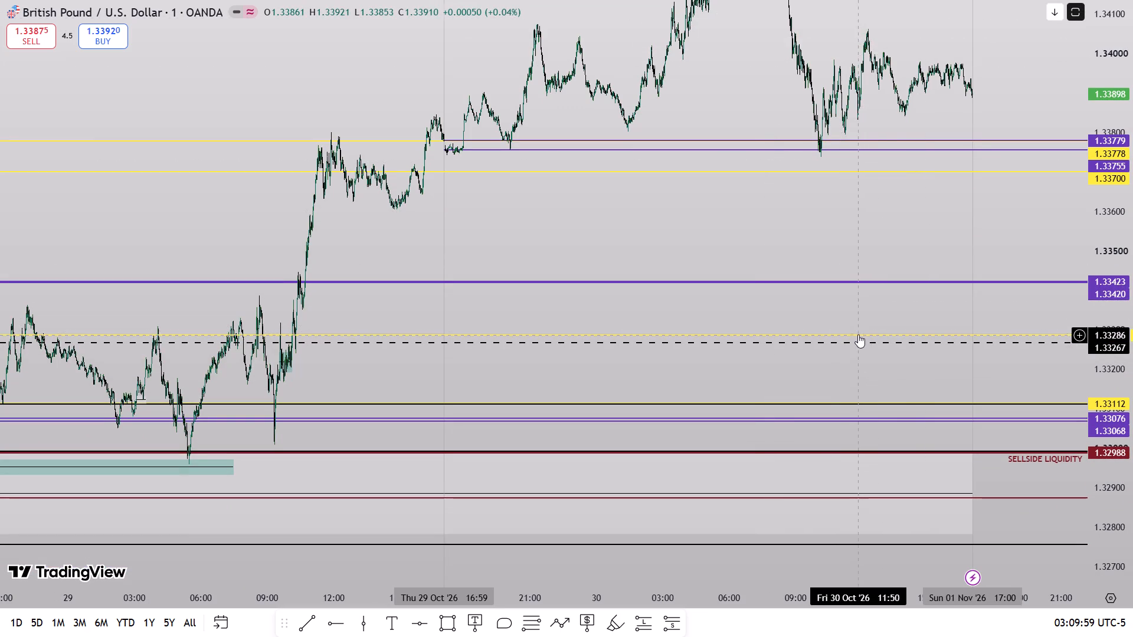
{"action": "left_click", "coordinate": [913, 41]}
{"action": "left_click", "coordinate": [1017, 342]}
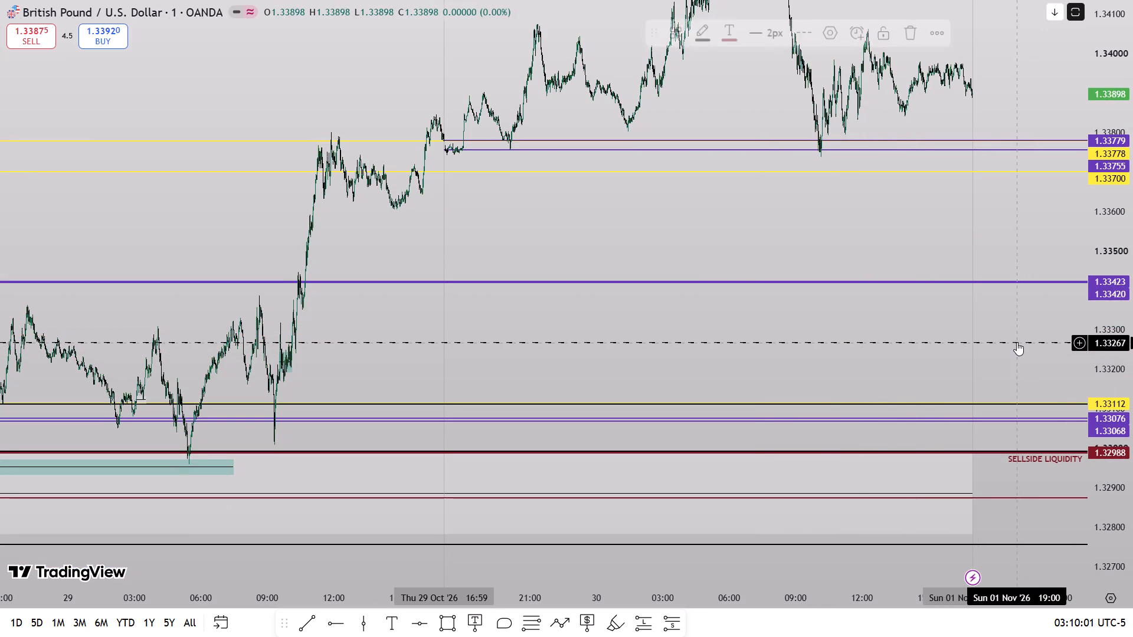
{"action": "left_click", "coordinate": [921, 29]}
Clear the levels at and below 1.33112: the Fibonacci range, yellow line, 1.32988 Sellside Liquidity line and grey zone.
{"action": "left_click", "coordinate": [988, 402]}
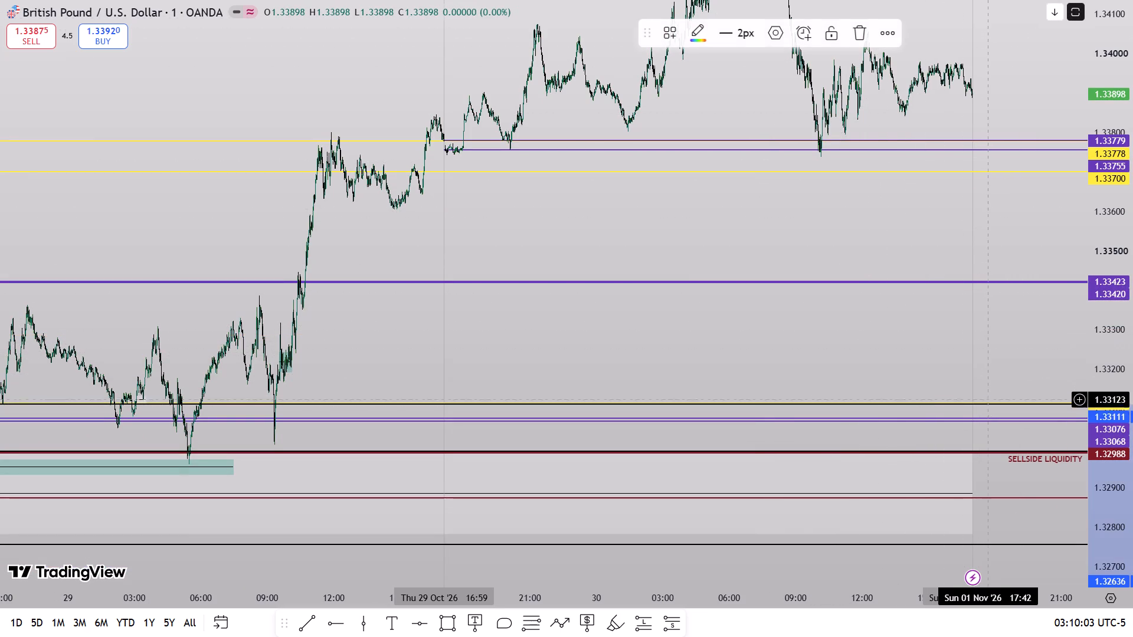
{"action": "left_click", "coordinate": [862, 31]}
{"action": "left_click", "coordinate": [1020, 404]}
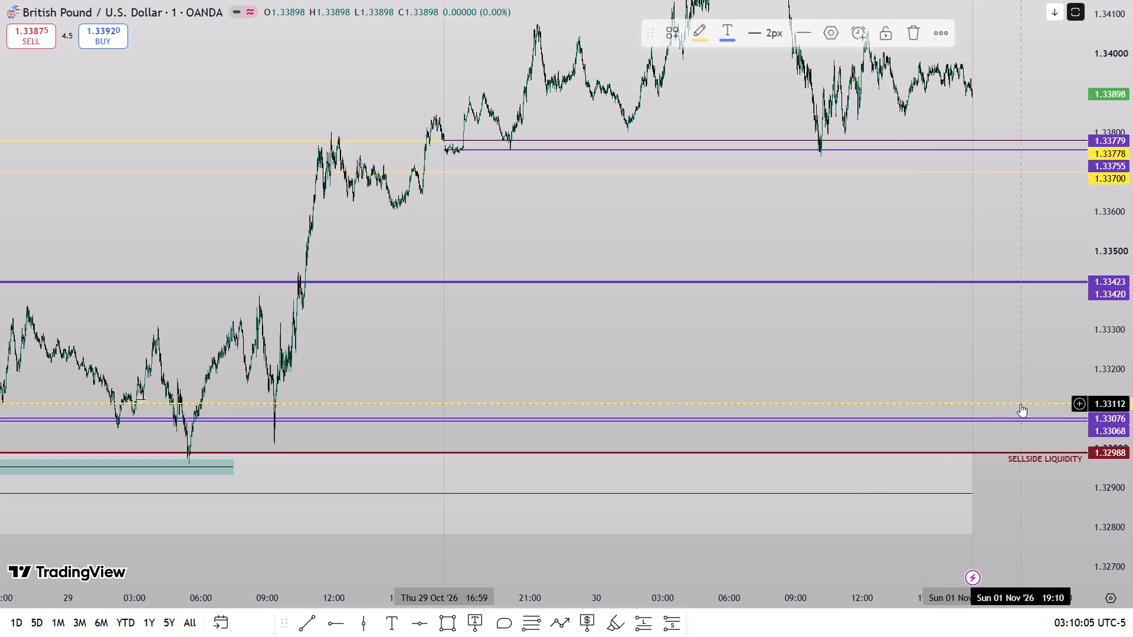
{"action": "left_click", "coordinate": [911, 31]}
{"action": "left_click", "coordinate": [1000, 448]}
{"action": "left_click", "coordinate": [1019, 457]}
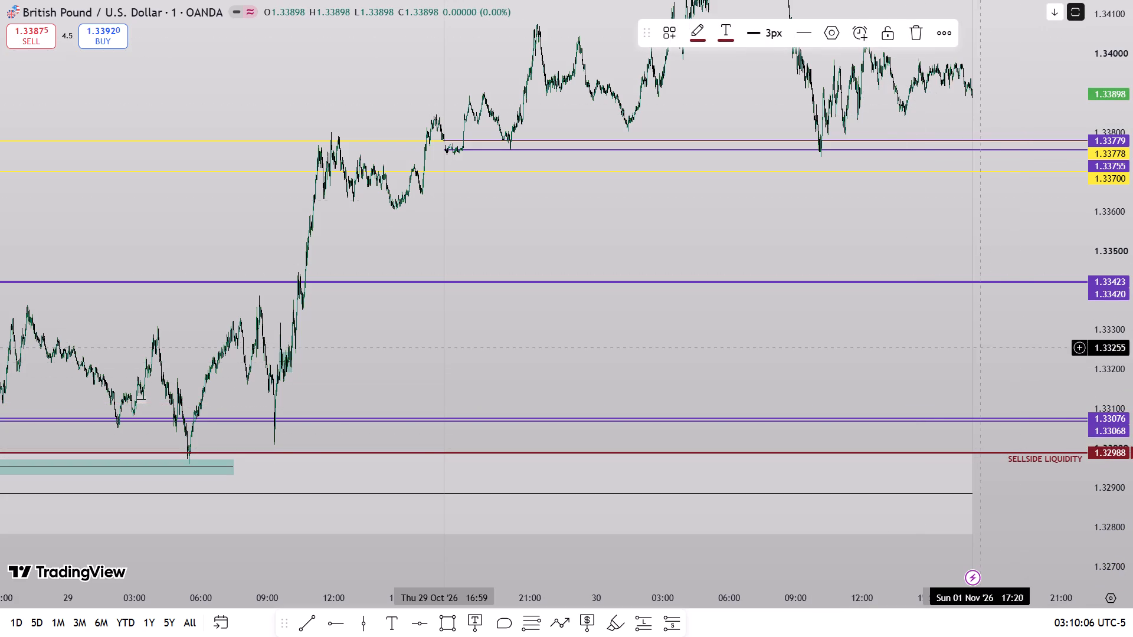
{"action": "left_click", "coordinate": [913, 34]}
{"action": "left_click", "coordinate": [970, 490]}
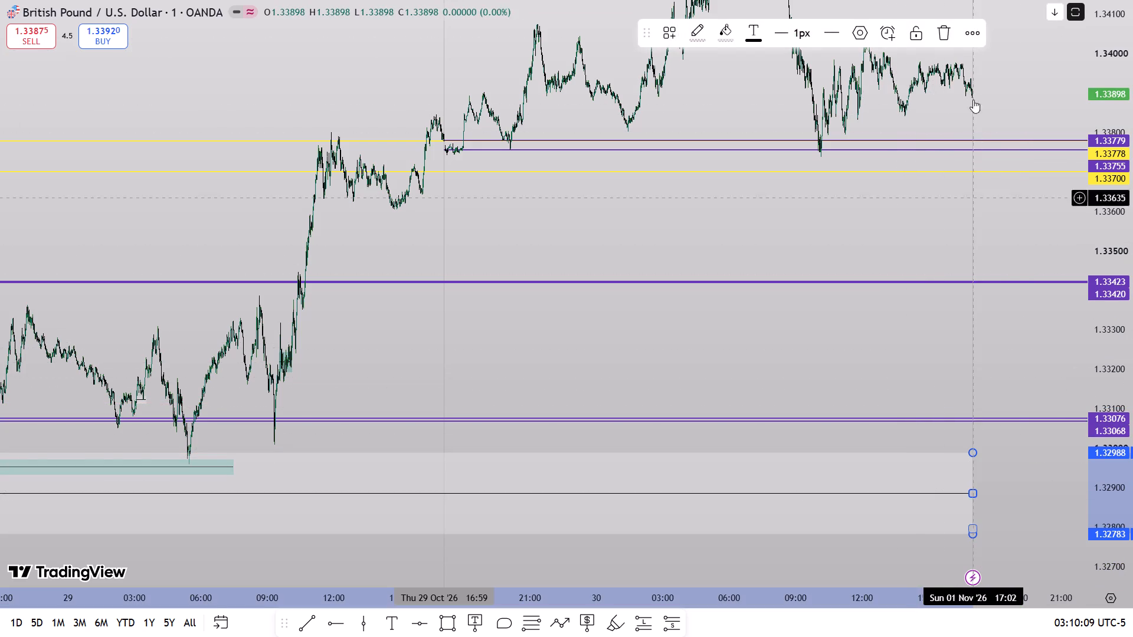
{"action": "left_click", "coordinate": [944, 31]}
Examine the 27–29 October one-minute price action against the remaining purple and yellow levels and green zone.
{"action": "left_click_drag", "start_coordinate": [1132, 114], "coordinate": [1112, 267]}
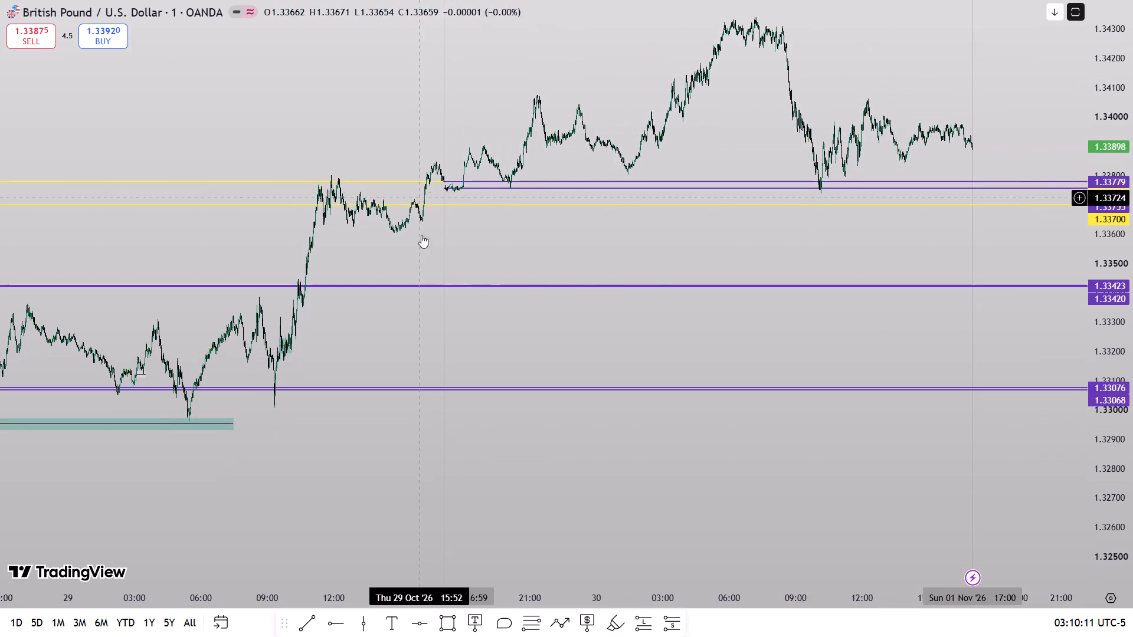
{"action": "left_click_drag", "start_coordinate": [469, 311], "coordinate": [1016, 315]}
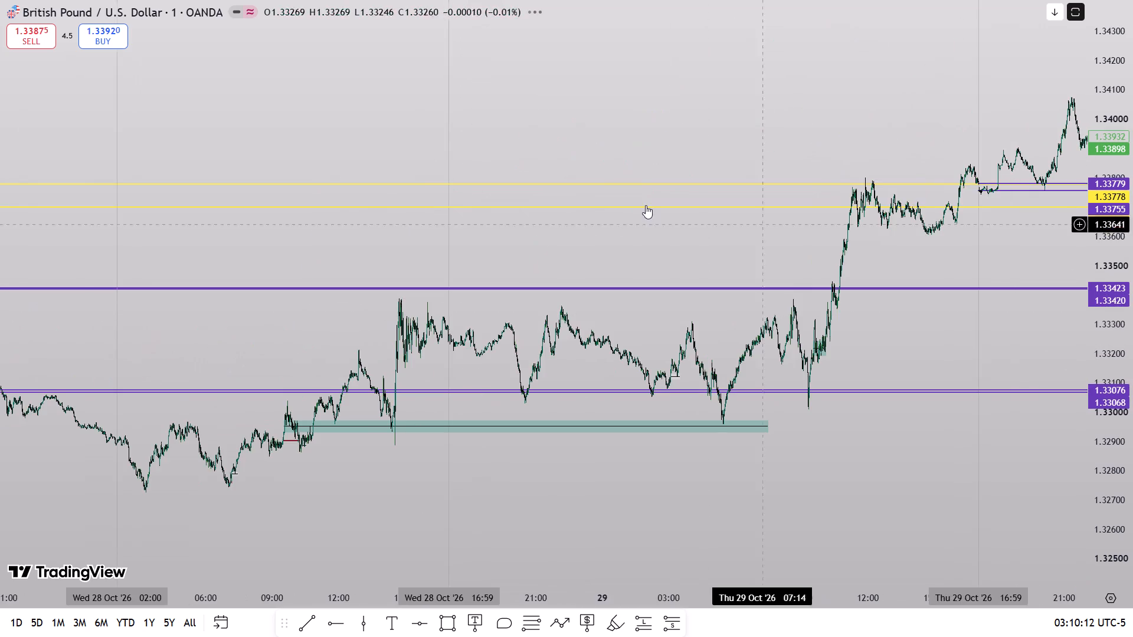
{"action": "left_click_drag", "start_coordinate": [555, 248], "coordinate": [942, 218]}
{"action": "left_click_drag", "start_coordinate": [638, 329], "coordinate": [523, 303]}
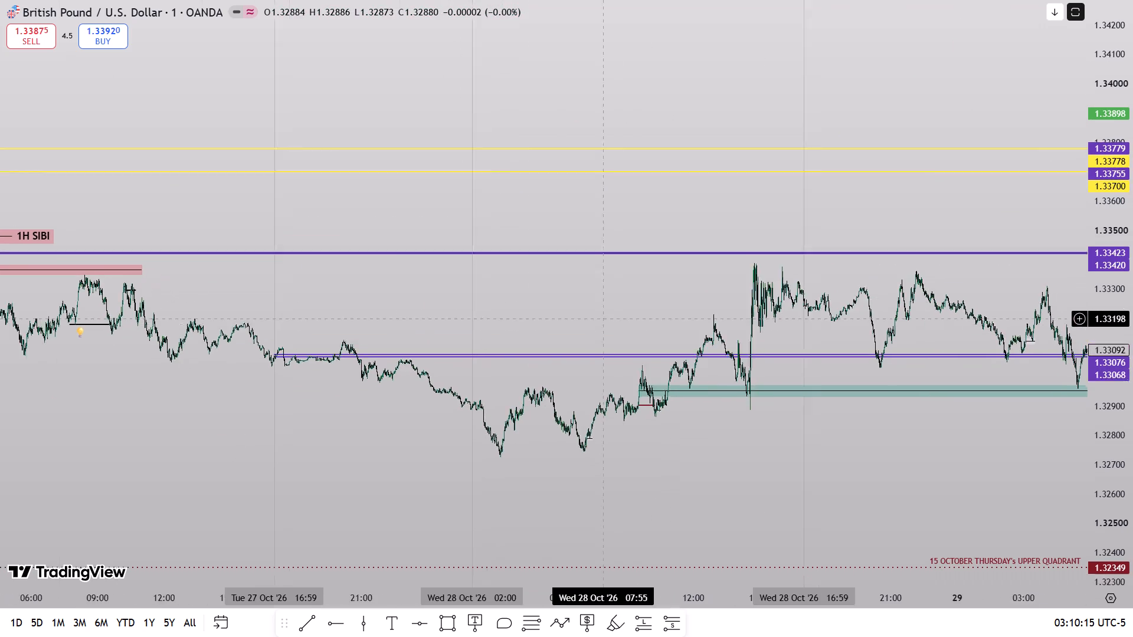
{"action": "left_click_drag", "start_coordinate": [523, 303], "coordinate": [391, 337]}
{"action": "left_click_drag", "start_coordinate": [990, 340], "coordinate": [647, 363]}
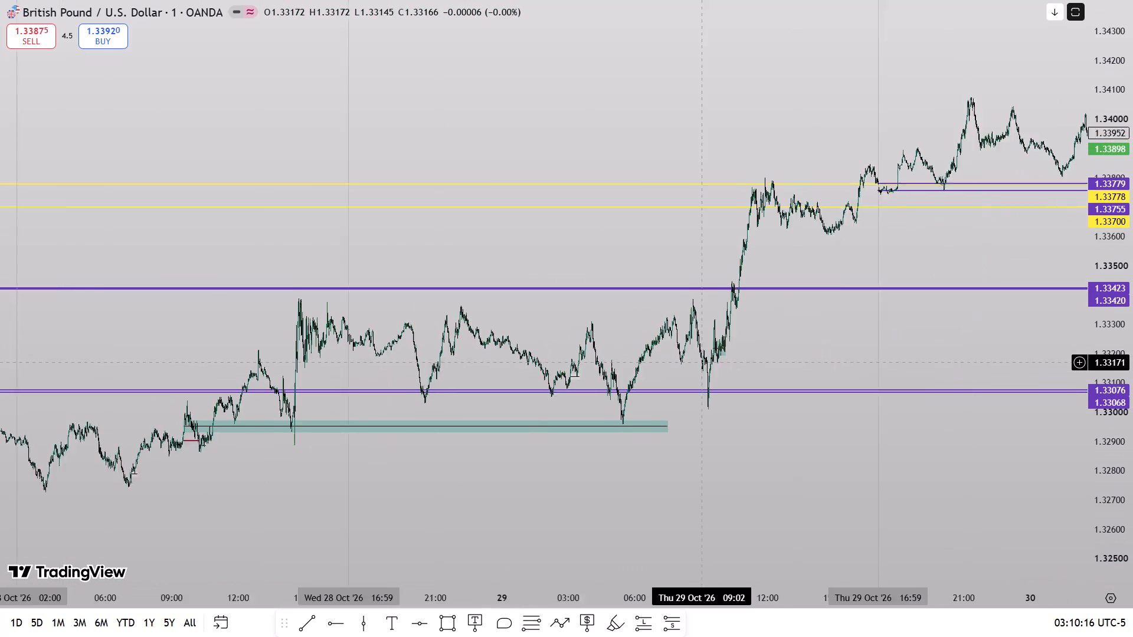
{"action": "left_click_drag", "start_coordinate": [647, 363], "coordinate": [644, 363]}
{"action": "left_click_drag", "start_coordinate": [754, 269], "coordinate": [1027, 265]}
{"action": "left_click_drag", "start_coordinate": [1132, 412], "coordinate": [1132, 216]}
{"action": "scroll", "coordinate": [906, 338], "scroll_direction": "up", "scroll_amount": 7}
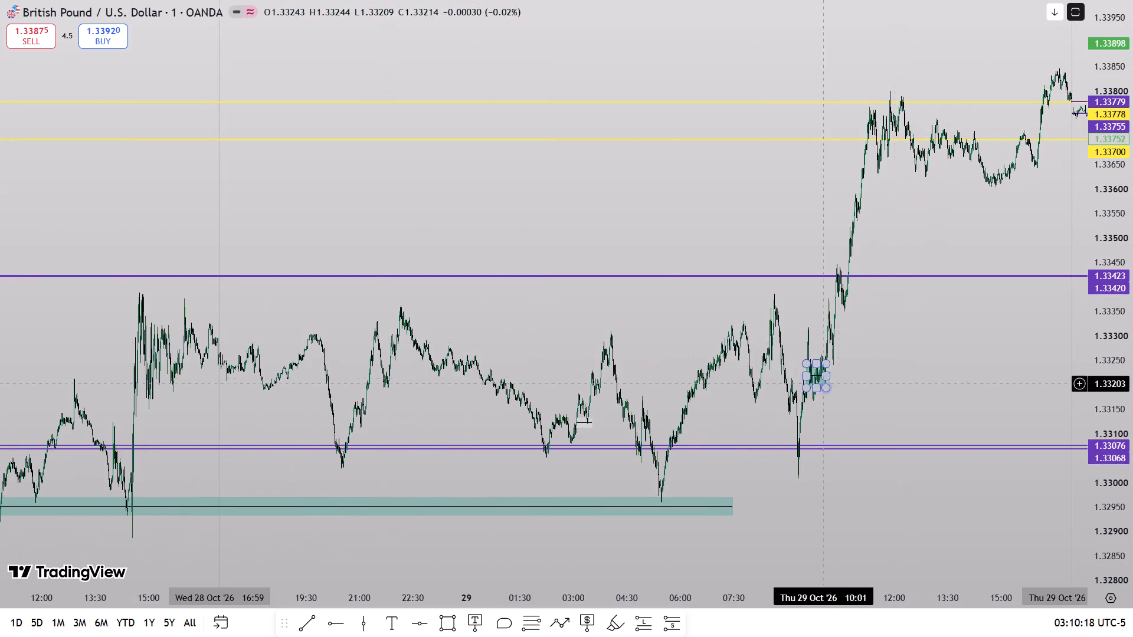
{"action": "left_click_drag", "start_coordinate": [467, 356], "coordinate": [1006, 284]}
{"action": "left_click_drag", "start_coordinate": [780, 341], "coordinate": [1042, 374]}
{"action": "left_click_drag", "start_coordinate": [1132, 450], "coordinate": [1097, 285]}
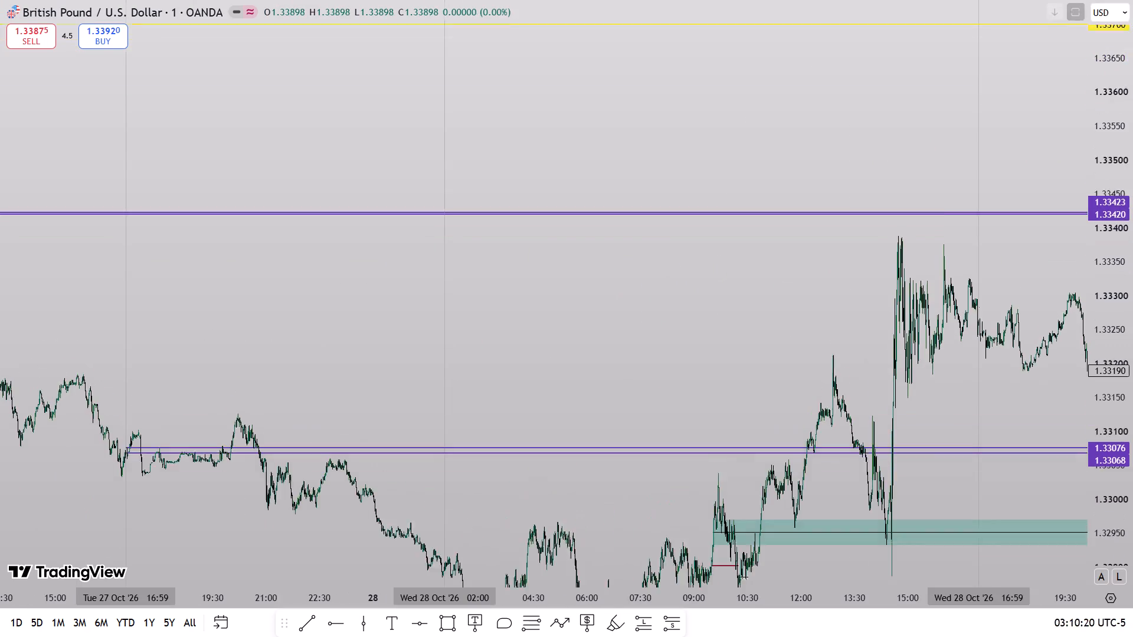
Place a horizontal ray at 1.33283 from the 28 October 17:04 candle and colour it purple.
{"action": "scroll", "coordinate": [983, 397], "scroll_direction": "up", "scroll_amount": 19}
{"action": "left_click_drag", "start_coordinate": [801, 414], "coordinate": [1082, 407]}
{"action": "scroll", "coordinate": [916, 446], "scroll_direction": "up", "scroll_amount": 5}
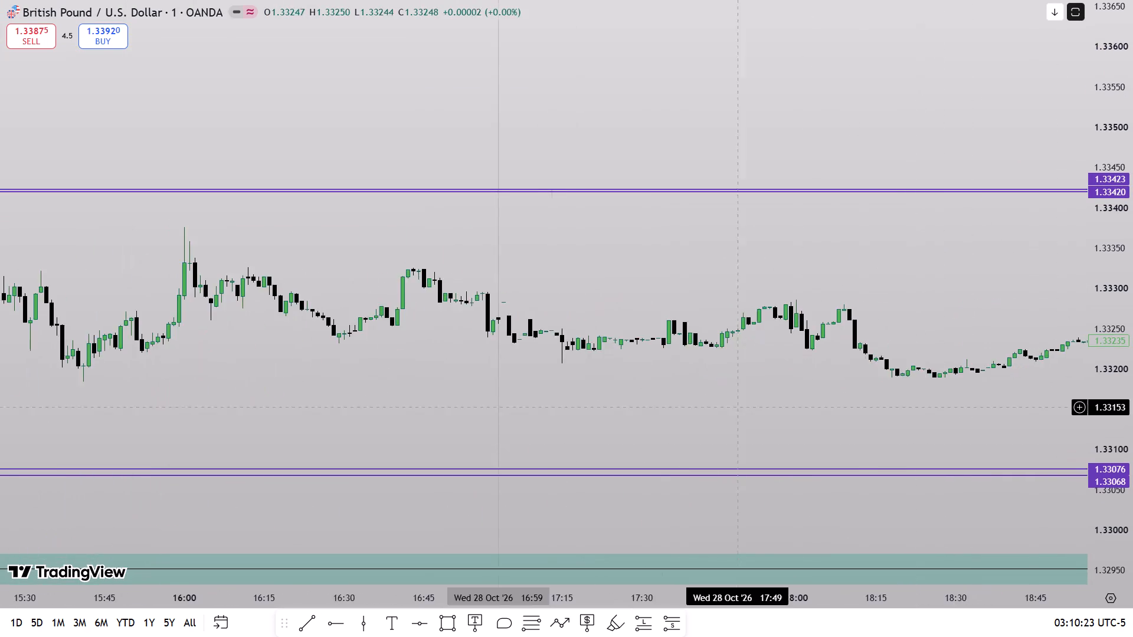
{"action": "left_click_drag", "start_coordinate": [690, 396], "coordinate": [1046, 392]}
{"action": "left_click_drag", "start_coordinate": [1132, 540], "coordinate": [1125, 340]}
{"action": "scroll", "coordinate": [835, 514], "scroll_direction": "up", "scroll_amount": 9}
{"action": "left_click", "coordinate": [326, 625]}
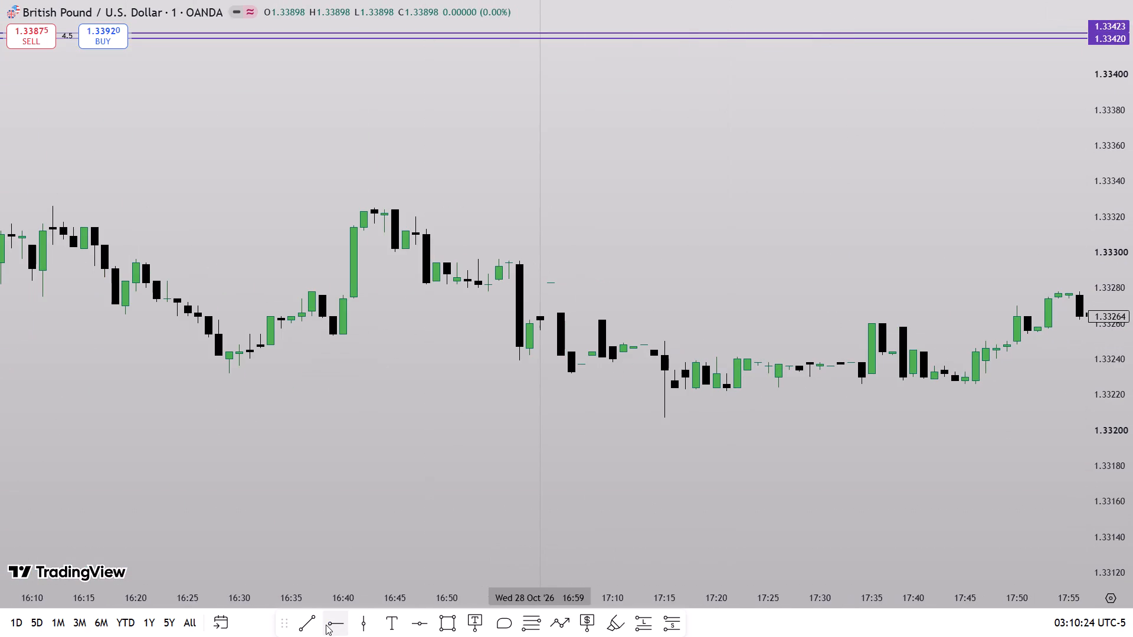
{"action": "left_click", "coordinate": [547, 295]}
{"action": "left_click", "coordinate": [701, 26]}
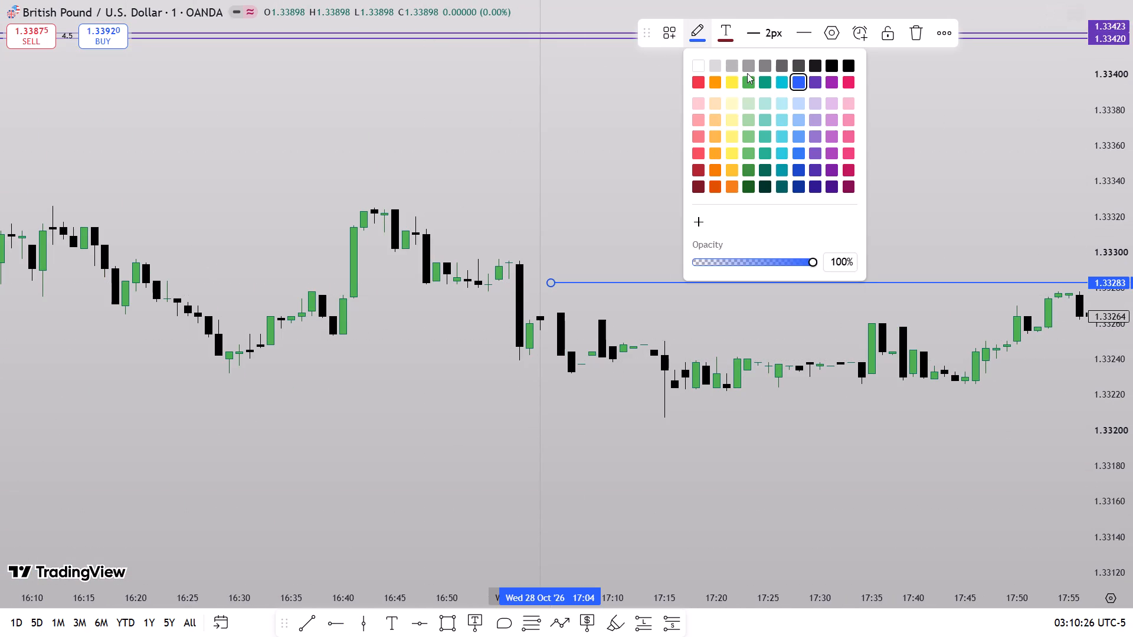
{"action": "left_click", "coordinate": [809, 77]}
{"action": "left_click_drag", "start_coordinate": [782, 125], "coordinate": [778, 132]}
Place a second purple horizontal ray at 1.33262 from the 28 October 16:59 candle.
{"action": "left_click", "coordinate": [333, 623]}
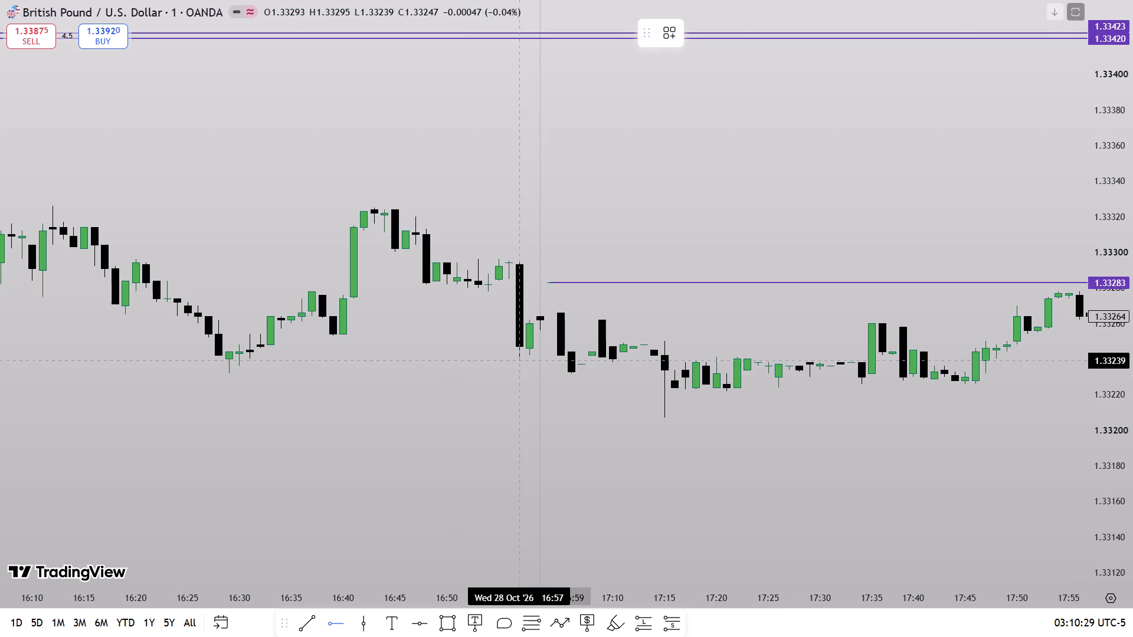
{"action": "left_click", "coordinate": [539, 323]}
Examine the 1.33283 and 1.33262 rays against price action from 28 to 30 October.
{"action": "left_click_drag", "start_coordinate": [1132, 320], "coordinate": [1083, 499]}
{"action": "scroll", "coordinate": [925, 484], "scroll_direction": "down", "scroll_amount": 12}
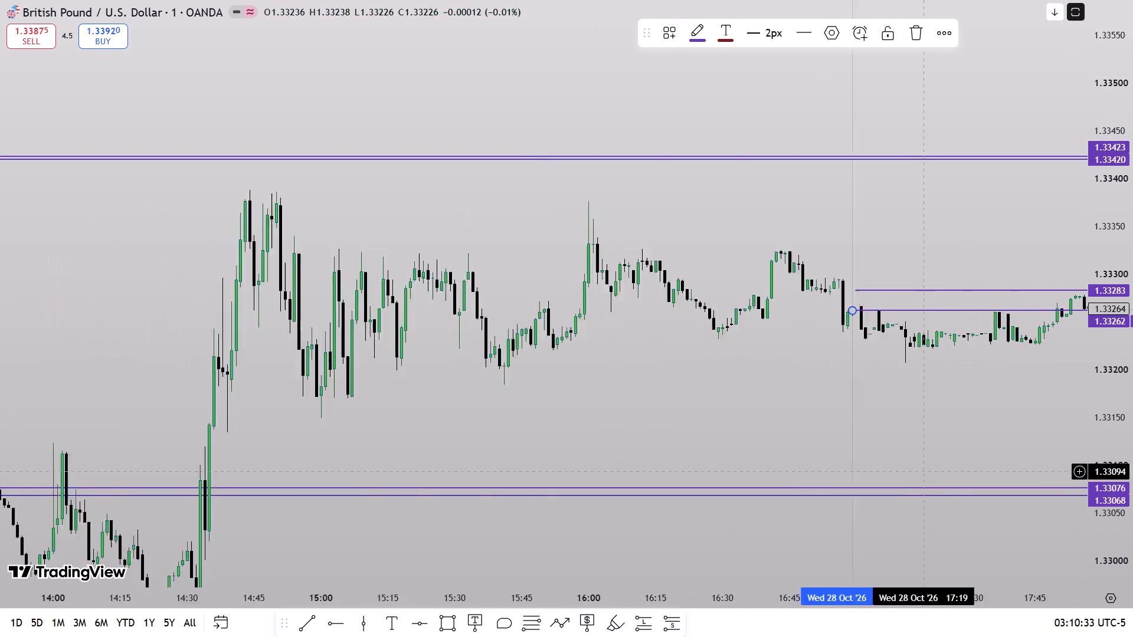
{"action": "scroll", "coordinate": [922, 471], "scroll_direction": "down", "scroll_amount": 20}
{"action": "scroll", "coordinate": [922, 471], "scroll_direction": "down", "scroll_amount": 6}
{"action": "left_click_drag", "start_coordinate": [926, 355], "coordinate": [260, 357]}
{"action": "left_click_drag", "start_coordinate": [1037, 245], "coordinate": [998, 469]}
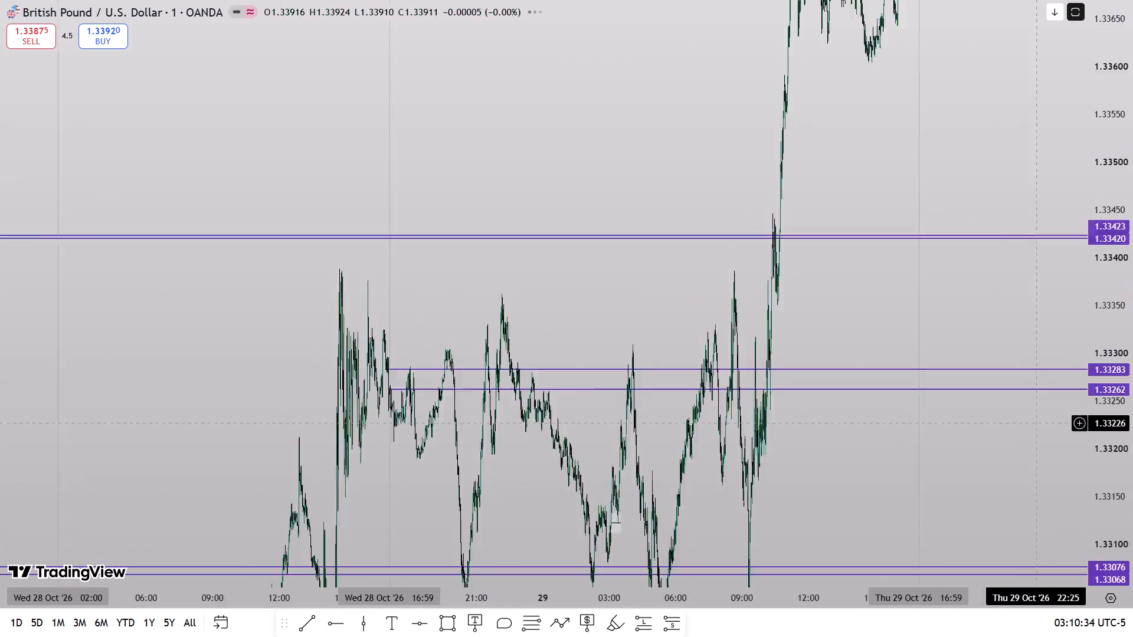
{"action": "scroll", "coordinate": [867, 512], "scroll_direction": "down", "scroll_amount": 6}
{"action": "left_click_drag", "start_coordinate": [1132, 272], "coordinate": [1115, 617]}
{"action": "left_click_drag", "start_coordinate": [971, 251], "coordinate": [287, 323]}
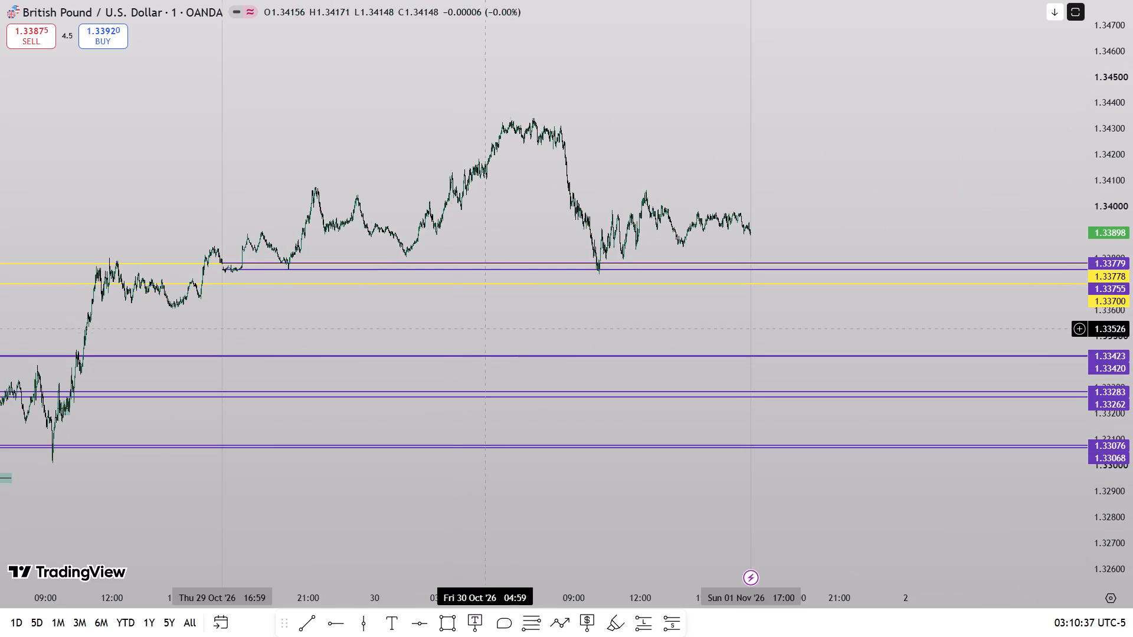
Switch the chart to the one-hour timeframe for the late-October price action.
{"action": "key", "text": "1"}
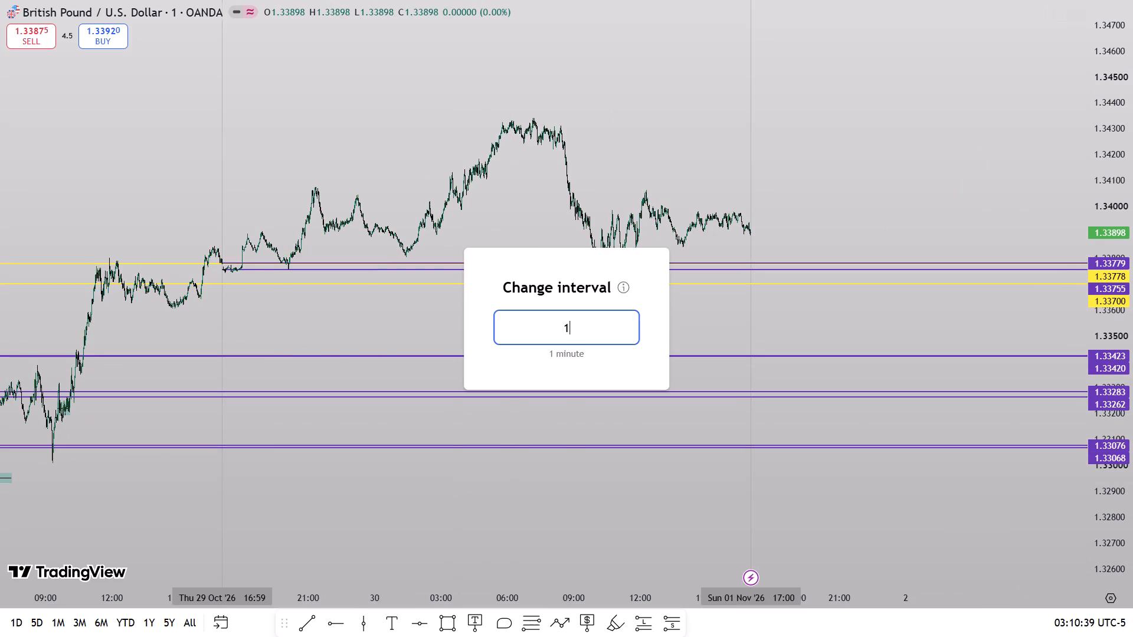
{"action": "key", "text": "h"}
{"action": "key", "text": "Return"}
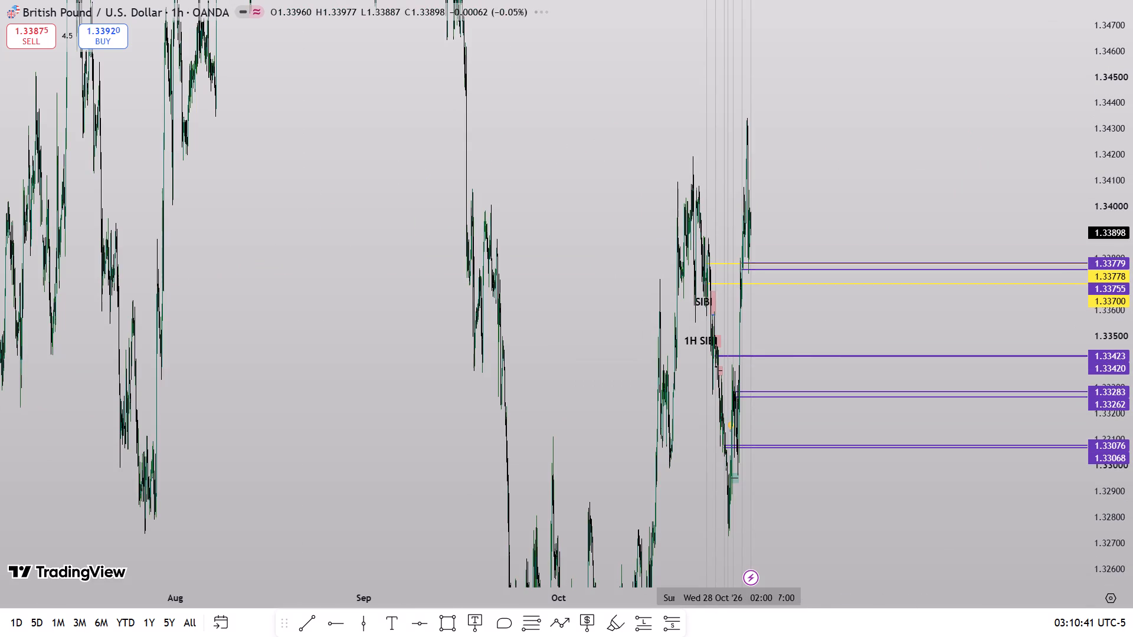
{"action": "left_click_drag", "start_coordinate": [1132, 230], "coordinate": [1086, 566]}
{"action": "scroll", "coordinate": [840, 465], "scroll_direction": "up", "scroll_amount": 5}
{"action": "left_click_drag", "start_coordinate": [932, 469], "coordinate": [1132, 469]}
{"action": "scroll", "coordinate": [774, 501], "scroll_direction": "up", "scroll_amount": 5}
{"action": "left_click_drag", "start_coordinate": [690, 477], "coordinate": [1030, 442]}
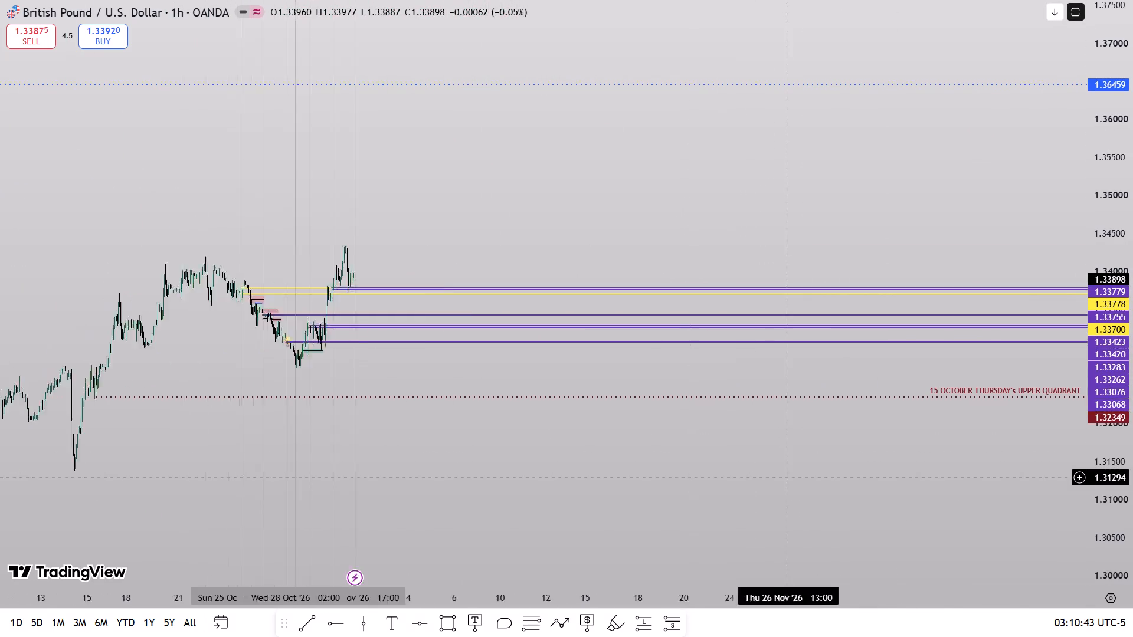
{"action": "left_click_drag", "start_coordinate": [1030, 442], "coordinate": [1087, 431]}
{"action": "scroll", "coordinate": [756, 443], "scroll_direction": "up", "scroll_amount": 4}
{"action": "left_click_drag", "start_coordinate": [604, 426], "coordinate": [1020, 423]}
{"action": "left_click_drag", "start_coordinate": [1132, 458], "coordinate": [1127, 235]}
{"action": "scroll", "coordinate": [979, 334], "scroll_direction": "up", "scroll_amount": 9}
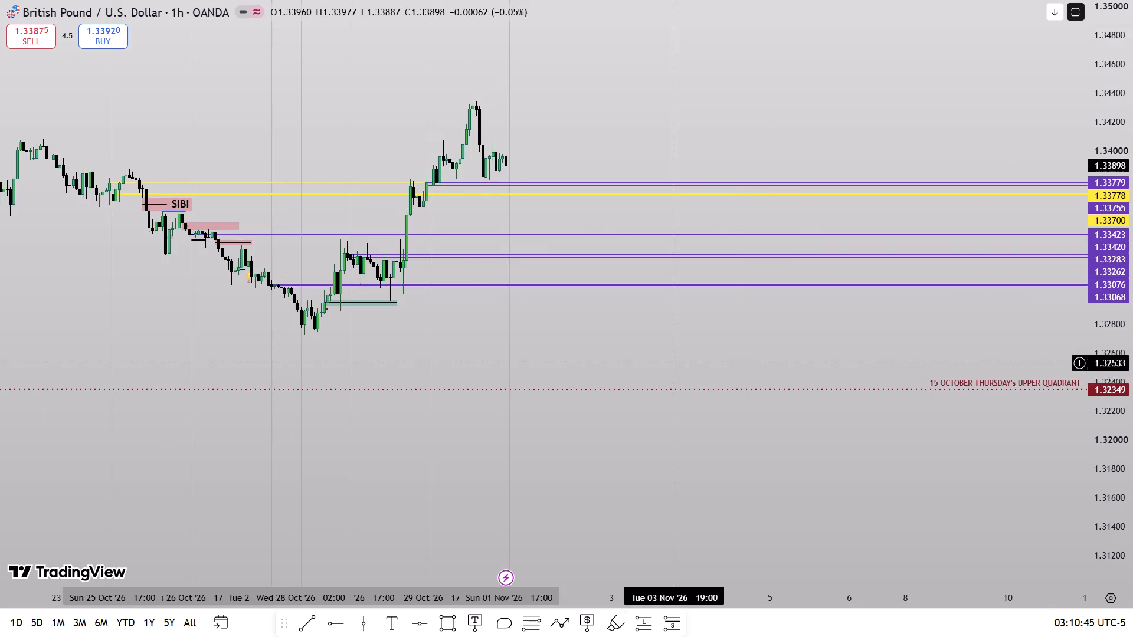
{"action": "left_click_drag", "start_coordinate": [673, 363], "coordinate": [756, 428]}
{"action": "left_click_drag", "start_coordinate": [1132, 474], "coordinate": [1114, 410]}
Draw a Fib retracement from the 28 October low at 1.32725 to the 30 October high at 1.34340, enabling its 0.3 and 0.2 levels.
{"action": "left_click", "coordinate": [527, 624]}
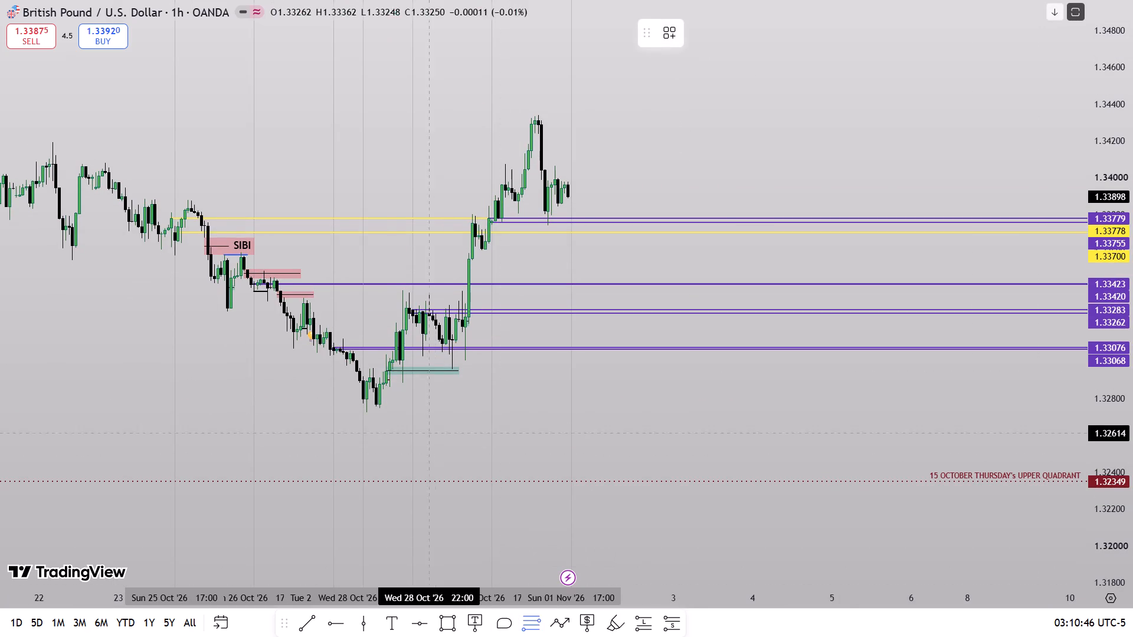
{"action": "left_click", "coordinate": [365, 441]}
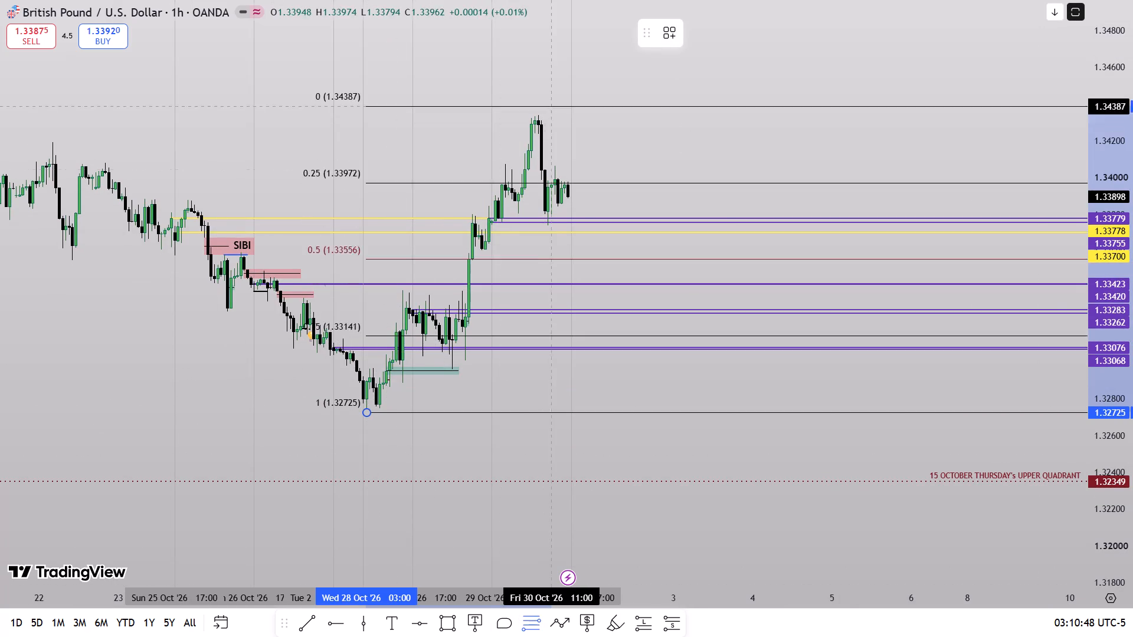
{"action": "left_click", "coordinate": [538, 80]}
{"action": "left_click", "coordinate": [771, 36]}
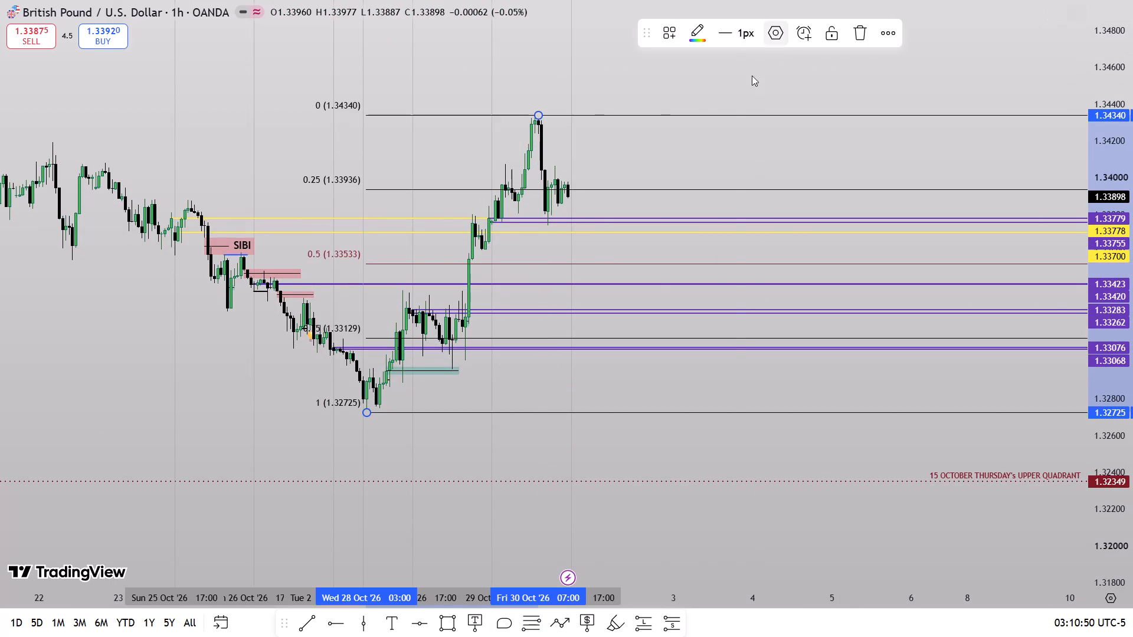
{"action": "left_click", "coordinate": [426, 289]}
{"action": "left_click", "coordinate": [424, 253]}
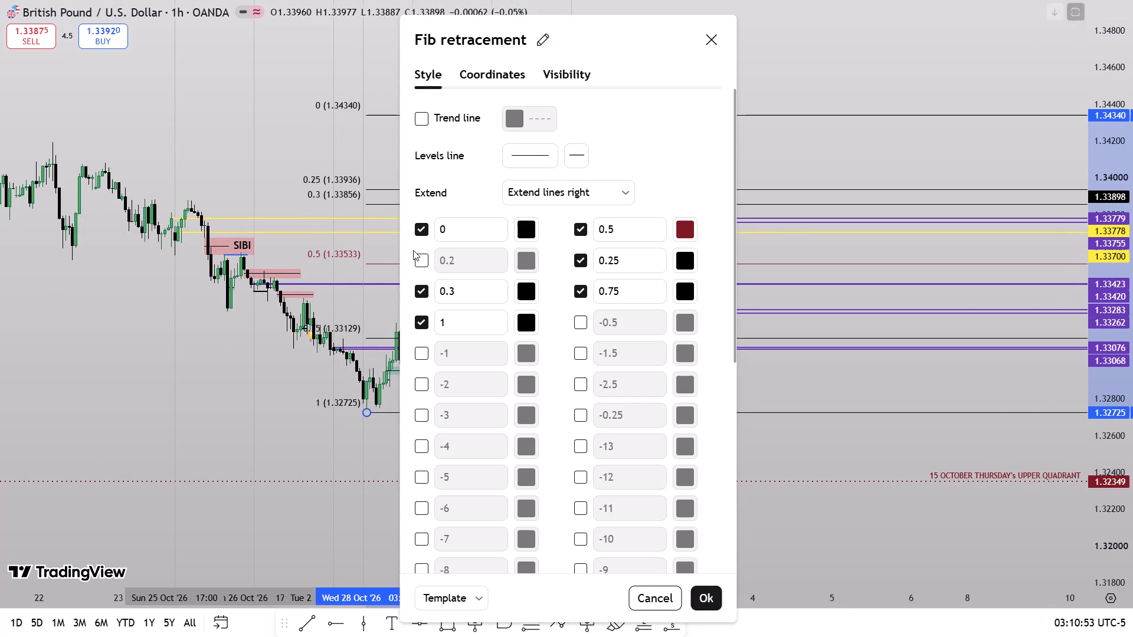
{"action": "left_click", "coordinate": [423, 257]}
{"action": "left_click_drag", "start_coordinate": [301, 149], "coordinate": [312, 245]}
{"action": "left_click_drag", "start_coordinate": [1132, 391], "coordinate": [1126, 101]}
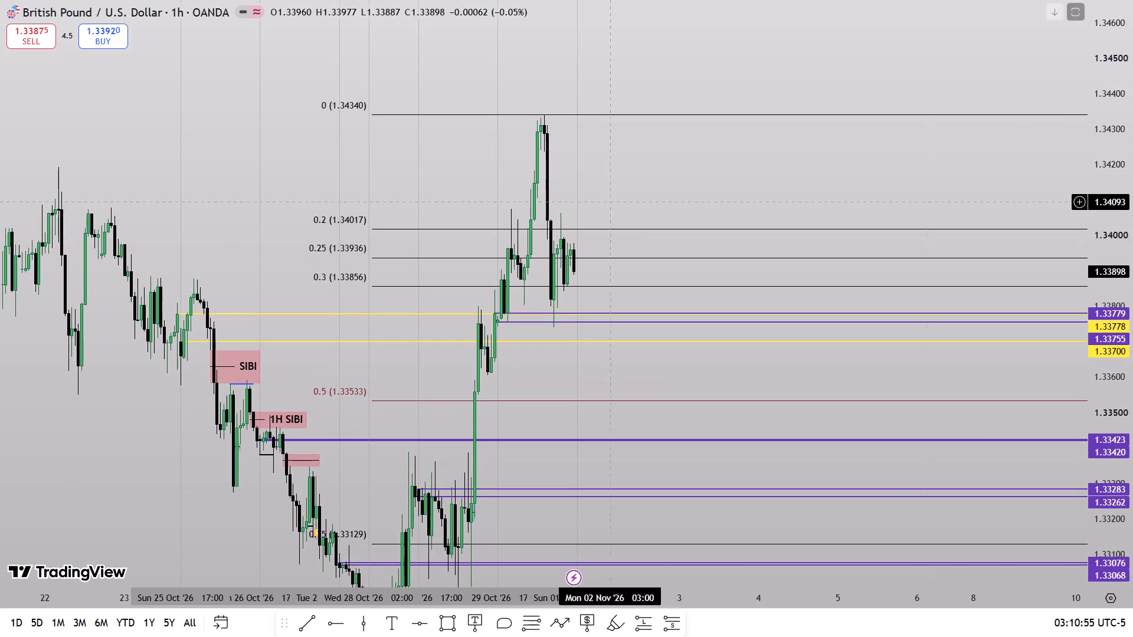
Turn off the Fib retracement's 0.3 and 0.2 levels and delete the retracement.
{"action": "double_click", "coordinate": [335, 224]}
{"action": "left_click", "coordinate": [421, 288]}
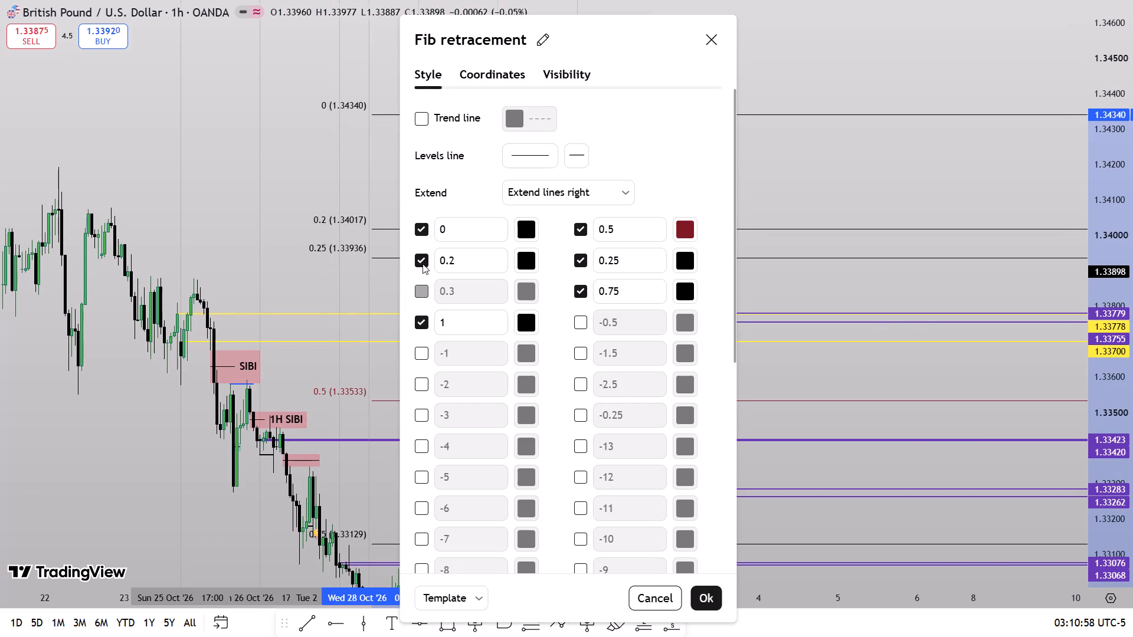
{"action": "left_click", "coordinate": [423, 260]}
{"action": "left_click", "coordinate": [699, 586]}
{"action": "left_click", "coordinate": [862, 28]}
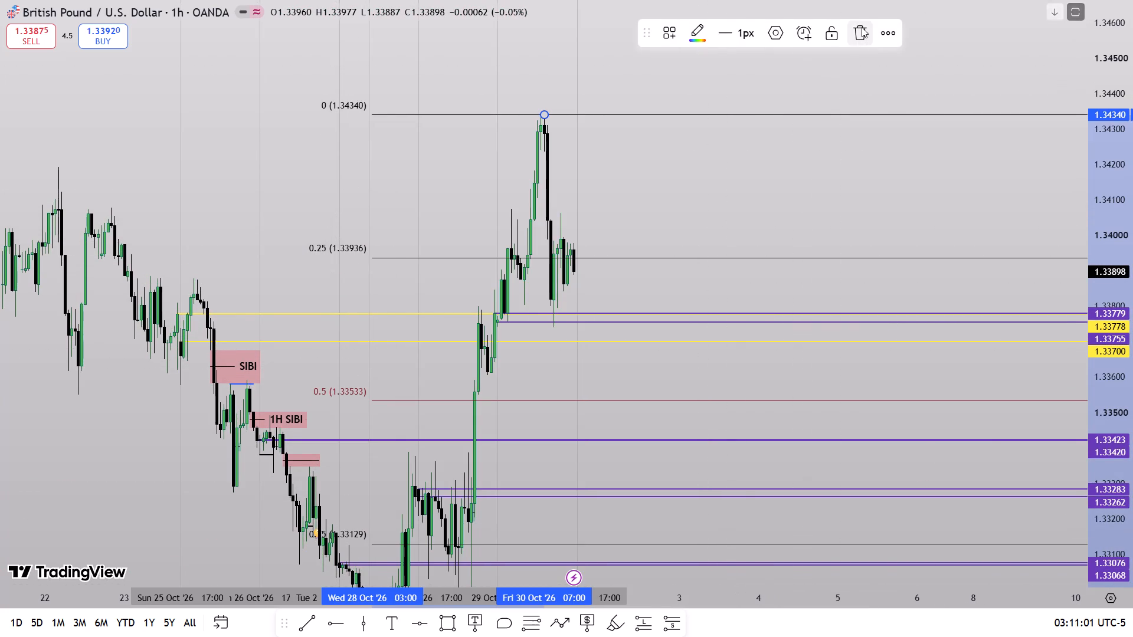
Remove all drawings from the chart and return to the full-screen chart view.
{"action": "left_click_drag", "start_coordinate": [1132, 57], "coordinate": [1069, 337]}
{"action": "scroll", "coordinate": [913, 381], "scroll_direction": "down", "scroll_amount": 4}
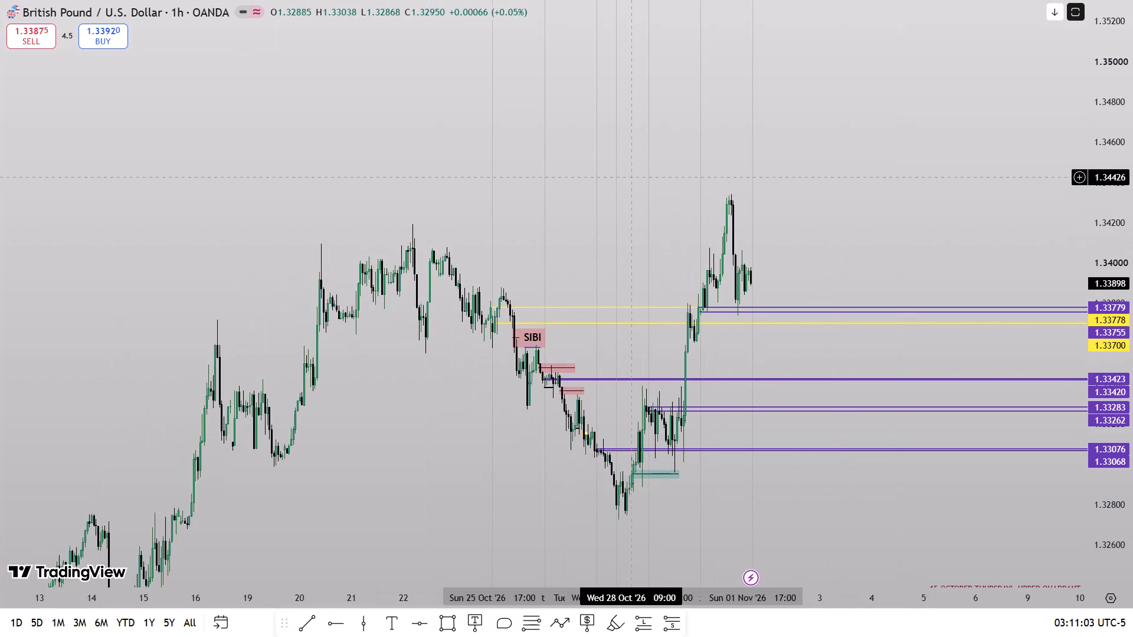
{"action": "key", "text": "Escape"}
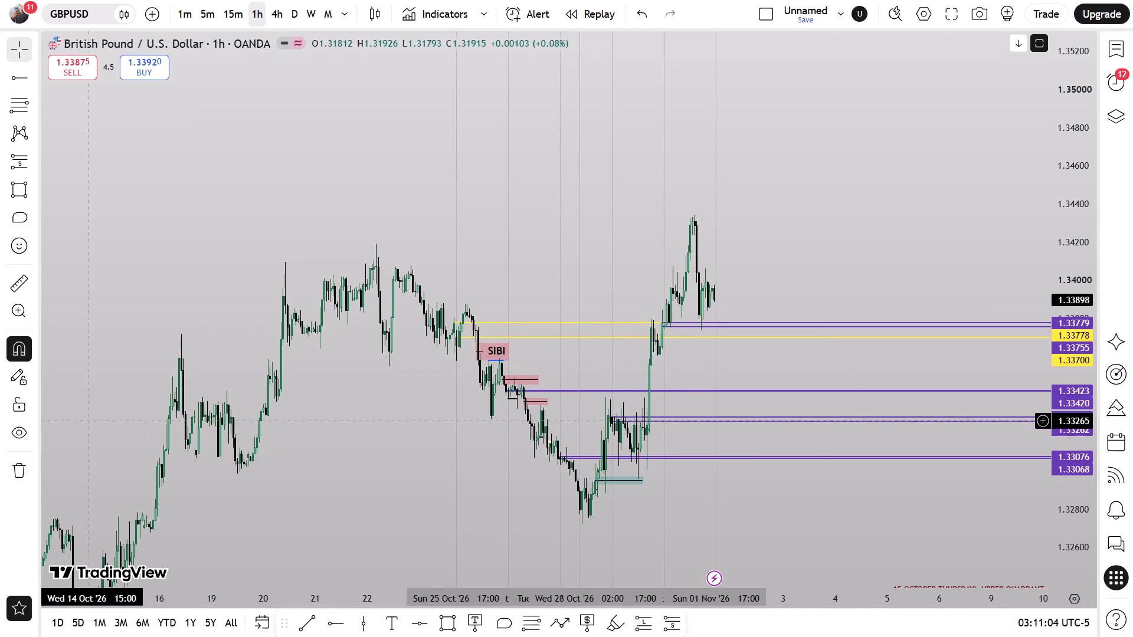
{"action": "left_click", "coordinate": [18, 457]}
{"action": "left_click", "coordinate": [66, 458]}
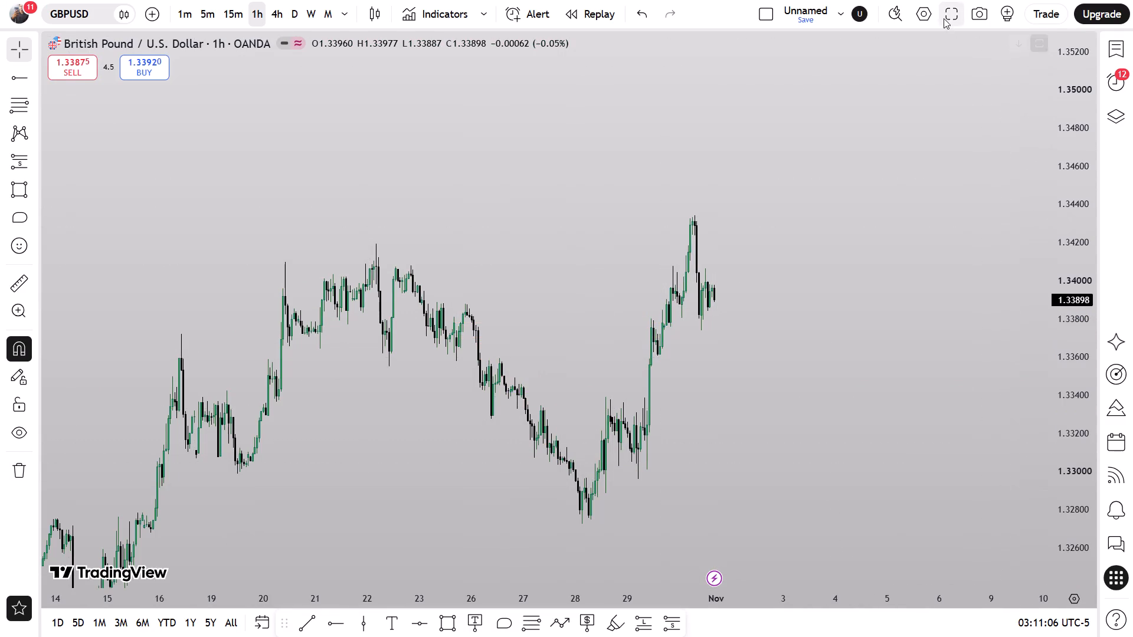
{"action": "left_click", "coordinate": [944, 19]}
Draw a rectangle from 1.33243 to 1.33560 starting at the 29 October 09:00 candle and extend it to 3 November 06:00.
{"action": "scroll", "coordinate": [834, 461], "scroll_direction": "up", "scroll_amount": 4}
{"action": "left_click_drag", "start_coordinate": [719, 465], "coordinate": [1047, 335]}
{"action": "left_click_drag", "start_coordinate": [1132, 393], "coordinate": [1129, 221]}
{"action": "scroll", "coordinate": [938, 317], "scroll_direction": "up", "scroll_amount": 6}
{"action": "left_click_drag", "start_coordinate": [801, 290], "coordinate": [816, 344]}
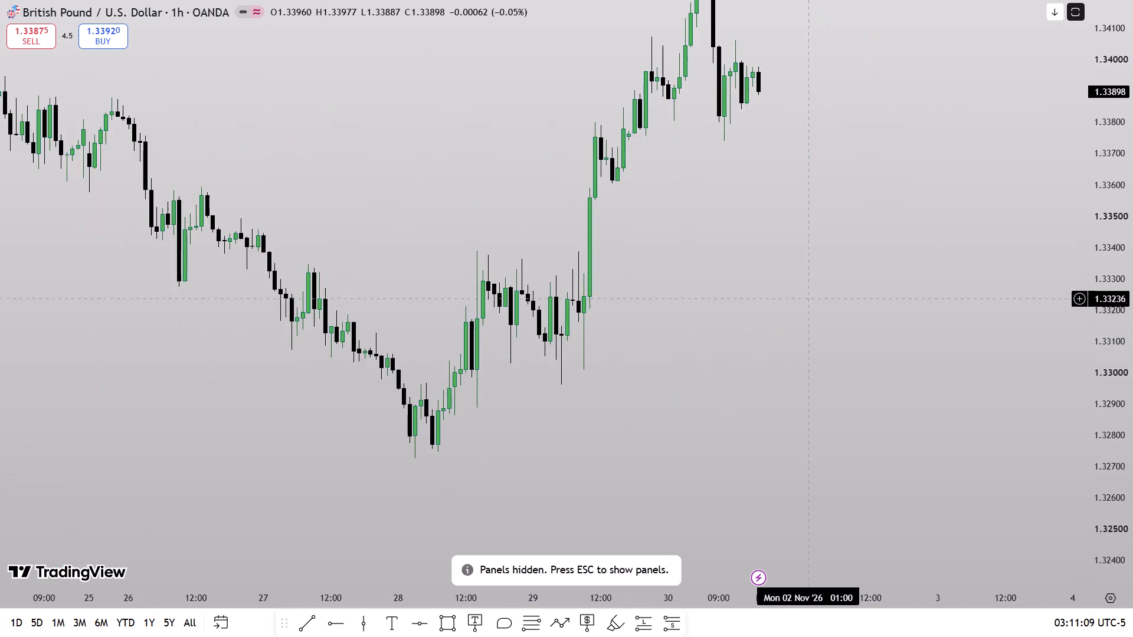
{"action": "left_click_drag", "start_coordinate": [816, 344], "coordinate": [813, 461]}
{"action": "left_click_drag", "start_coordinate": [1132, 464], "coordinate": [1108, 308]}
{"action": "scroll", "coordinate": [746, 465], "scroll_direction": "up", "scroll_amount": 3}
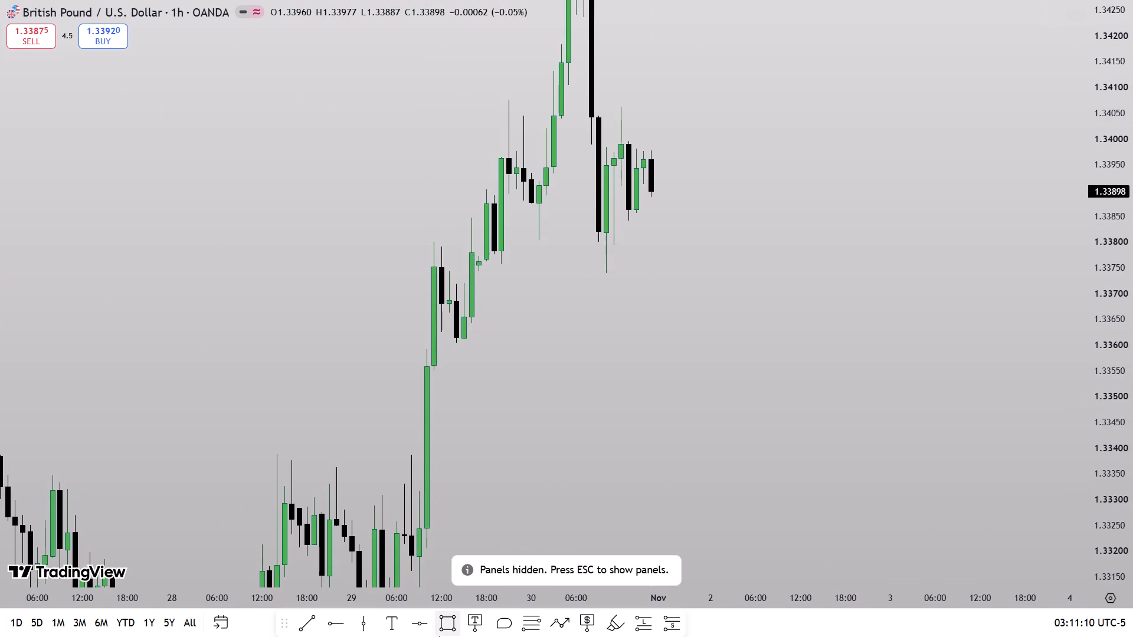
{"action": "left_click", "coordinate": [440, 626]}
{"action": "left_click", "coordinate": [418, 540]}
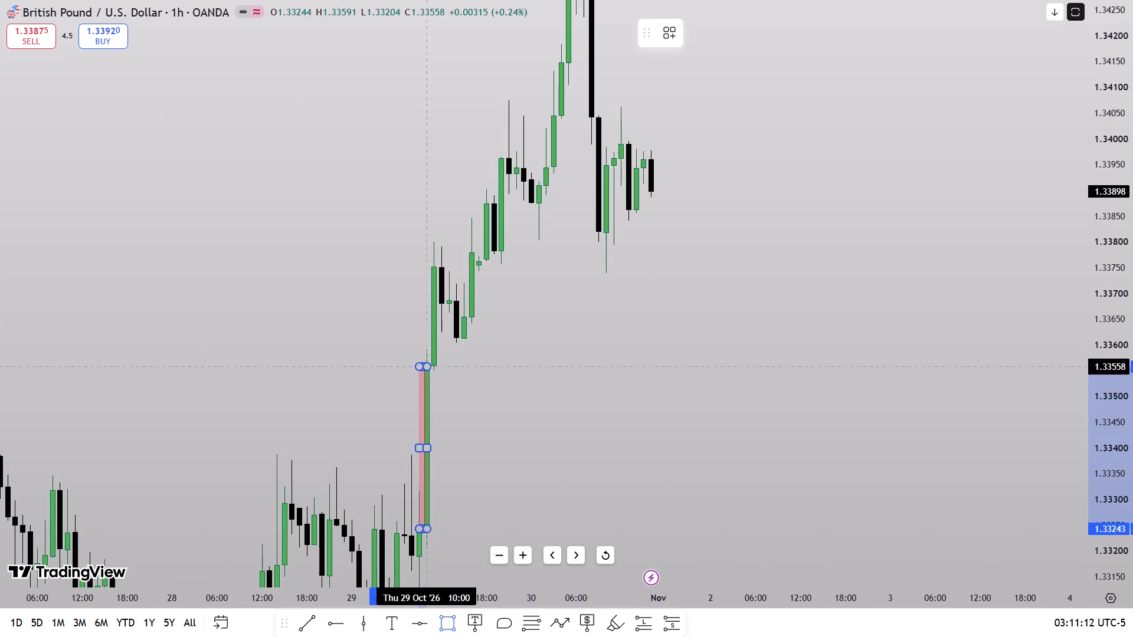
{"action": "left_click", "coordinate": [434, 361]}
{"action": "left_click_drag", "start_coordinate": [431, 446], "coordinate": [934, 464]}
Recolour the one-hour rectangle with a light grey border and a white fill.
{"action": "left_click", "coordinate": [695, 40]}
{"action": "left_click", "coordinate": [716, 71]}
{"action": "left_click", "coordinate": [720, 38]}
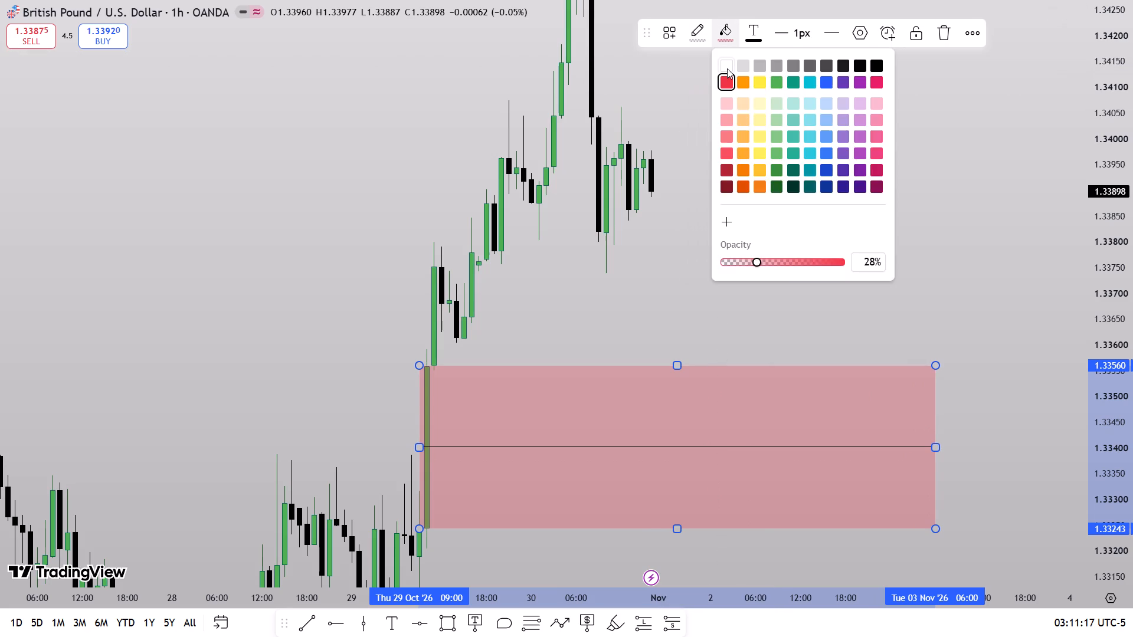
{"action": "left_click", "coordinate": [727, 68]}
{"action": "left_click", "coordinate": [731, 149]}
Switch the chart to the daily timeframe for the October candles.
{"action": "left_click_drag", "start_coordinate": [1132, 117], "coordinate": [1114, 350]}
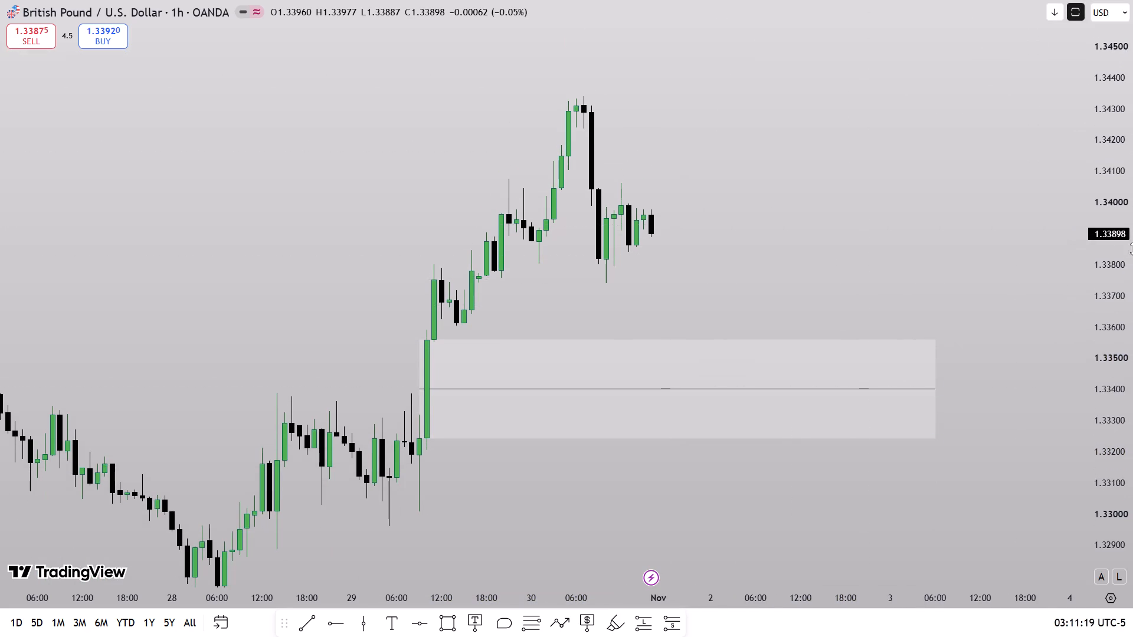
{"action": "left_click_drag", "start_coordinate": [1132, 246], "coordinate": [1099, 387]}
{"action": "scroll", "coordinate": [998, 426], "scroll_direction": "down", "scroll_amount": 4}
{"action": "left_click_drag", "start_coordinate": [847, 196], "coordinate": [800, 316]}
{"action": "left_click_drag", "start_coordinate": [1132, 254], "coordinate": [1122, 324]}
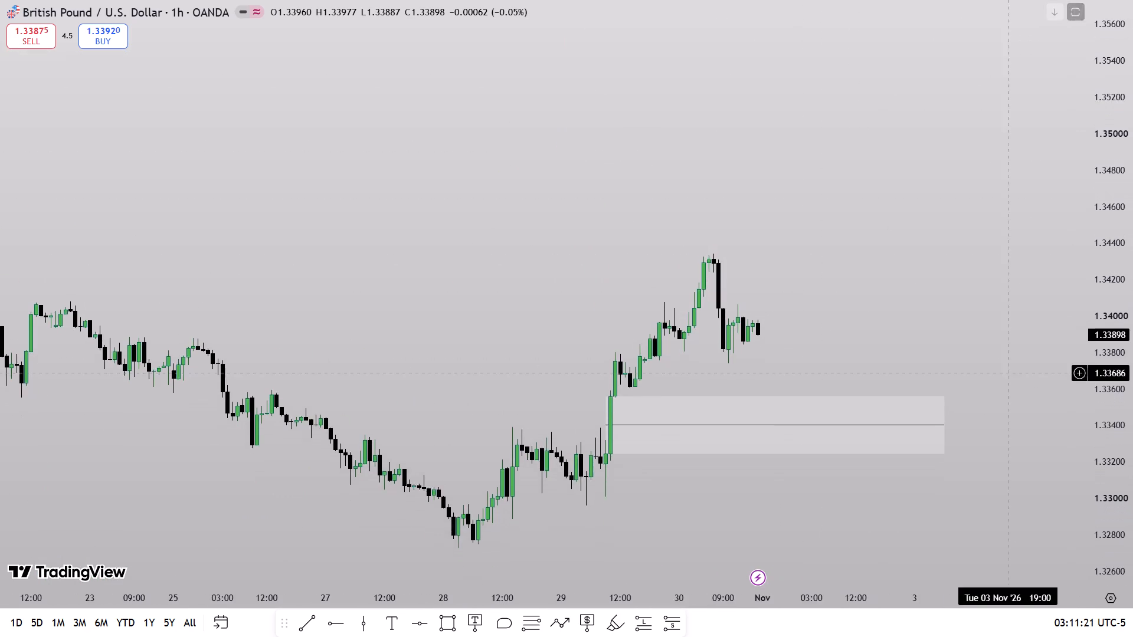
{"action": "scroll", "coordinate": [1010, 373], "scroll_direction": "down", "scroll_amount": 4}
{"action": "scroll", "coordinate": [959, 369], "scroll_direction": "down", "scroll_amount": 7}
{"action": "type", "text": "1D"}
{"action": "key", "text": "Return"}
{"action": "scroll", "coordinate": [1039, 392], "scroll_direction": "up", "scroll_amount": 7}
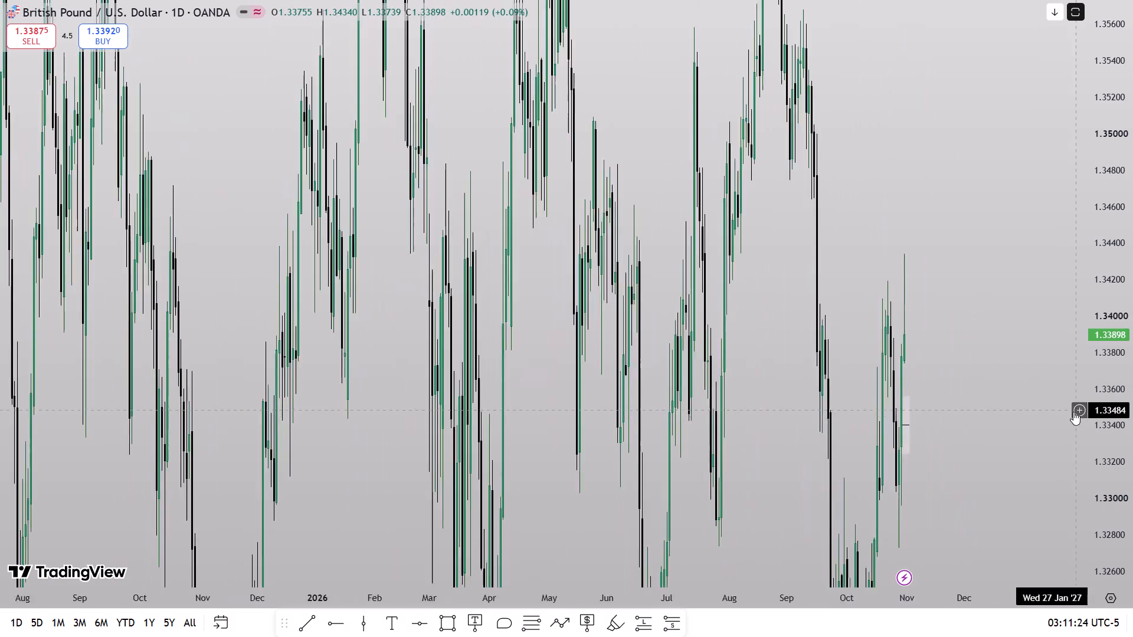
{"action": "scroll", "coordinate": [1073, 412], "scroll_direction": "up", "scroll_amount": 14}
{"action": "left_click_drag", "start_coordinate": [692, 493], "coordinate": [1066, 436]}
{"action": "scroll", "coordinate": [964, 486], "scroll_direction": "up", "scroll_amount": 10}
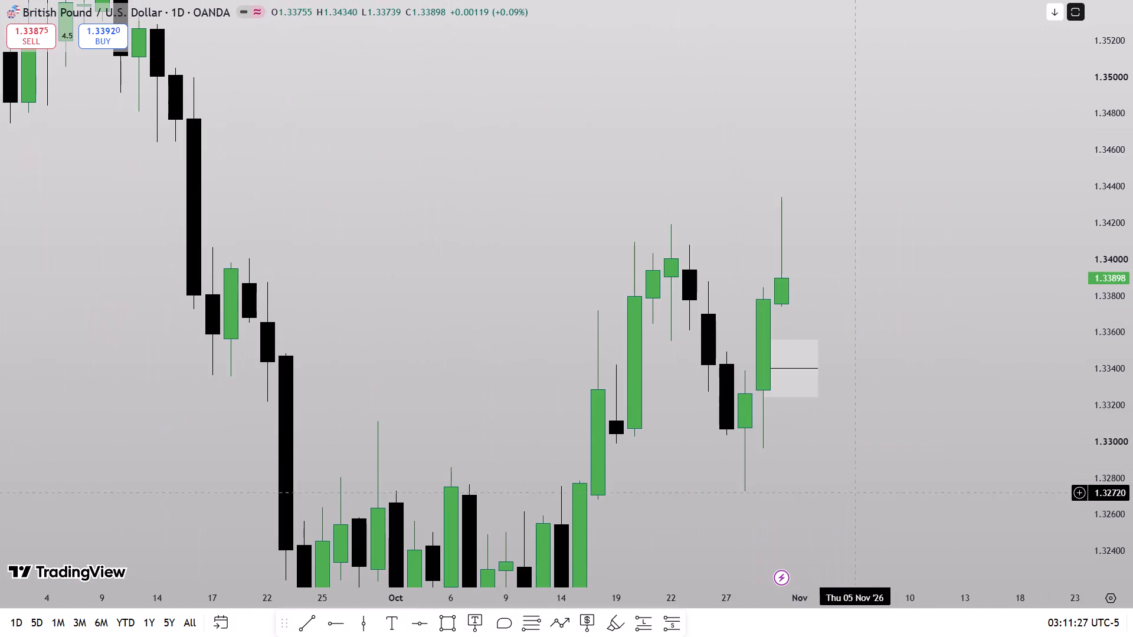
Draw a rectangle from the 28 October close at 1.33262 to the 30 October low at 1.33739 and extend it to about 10 November.
{"action": "left_click", "coordinate": [445, 629]}
{"action": "left_click", "coordinate": [743, 407]}
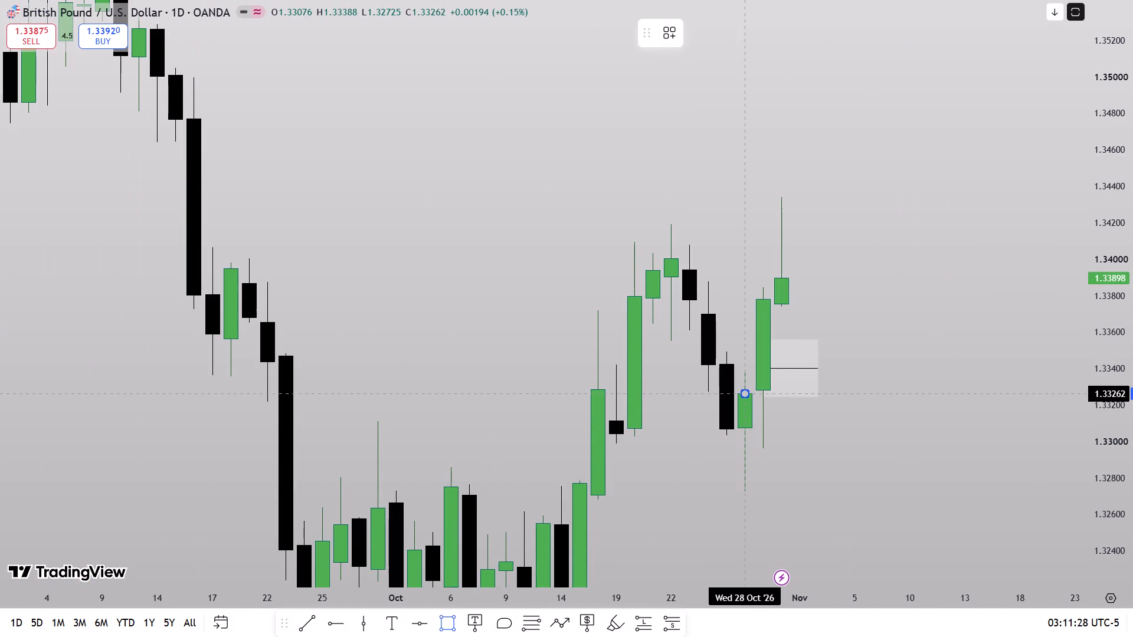
{"action": "left_click", "coordinate": [784, 323]}
{"action": "left_click_drag", "start_coordinate": [783, 348], "coordinate": [912, 349]}
{"action": "left_click", "coordinate": [876, 438]}
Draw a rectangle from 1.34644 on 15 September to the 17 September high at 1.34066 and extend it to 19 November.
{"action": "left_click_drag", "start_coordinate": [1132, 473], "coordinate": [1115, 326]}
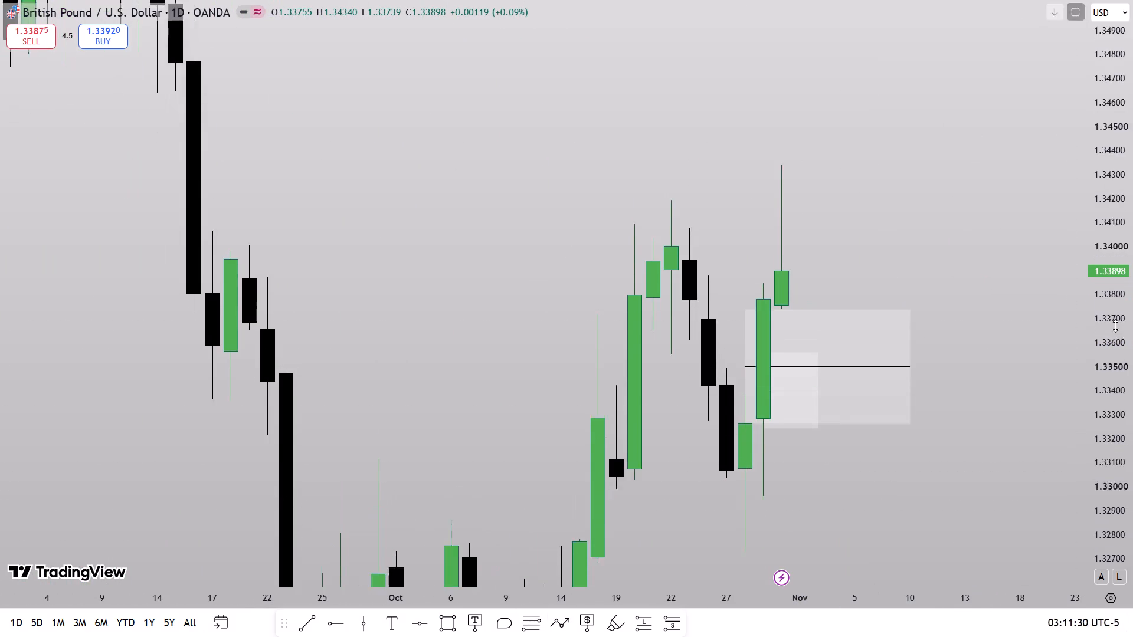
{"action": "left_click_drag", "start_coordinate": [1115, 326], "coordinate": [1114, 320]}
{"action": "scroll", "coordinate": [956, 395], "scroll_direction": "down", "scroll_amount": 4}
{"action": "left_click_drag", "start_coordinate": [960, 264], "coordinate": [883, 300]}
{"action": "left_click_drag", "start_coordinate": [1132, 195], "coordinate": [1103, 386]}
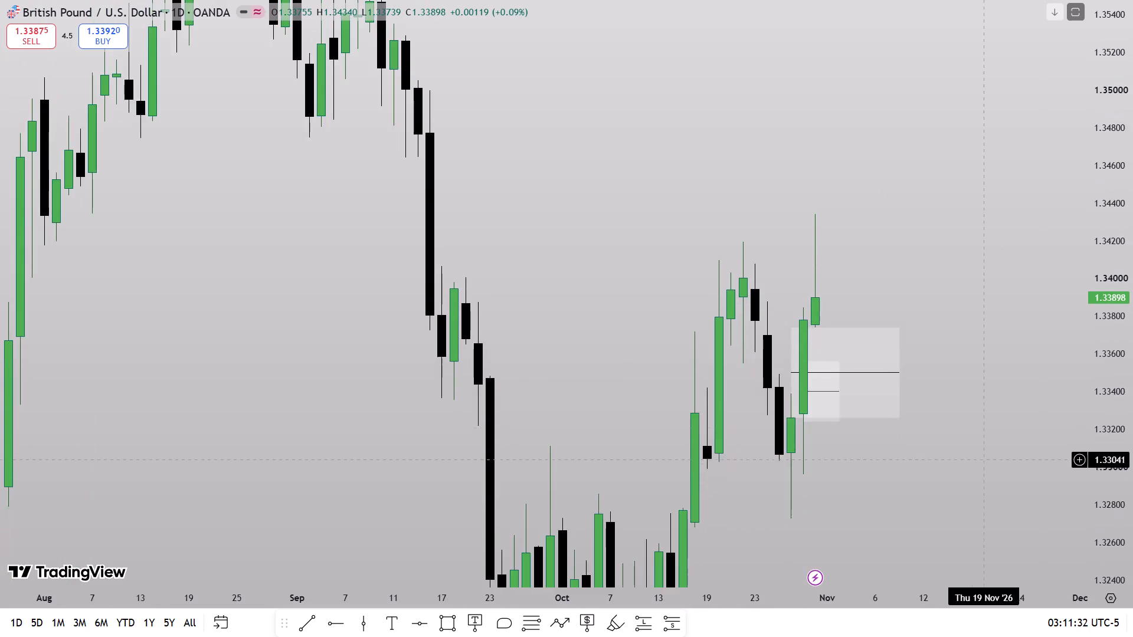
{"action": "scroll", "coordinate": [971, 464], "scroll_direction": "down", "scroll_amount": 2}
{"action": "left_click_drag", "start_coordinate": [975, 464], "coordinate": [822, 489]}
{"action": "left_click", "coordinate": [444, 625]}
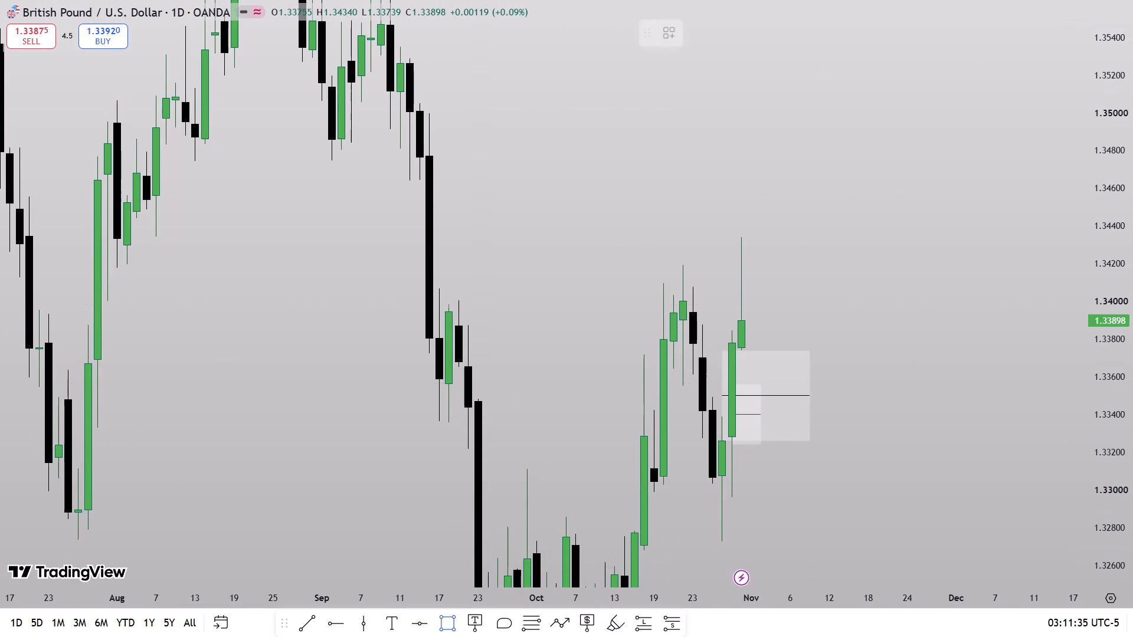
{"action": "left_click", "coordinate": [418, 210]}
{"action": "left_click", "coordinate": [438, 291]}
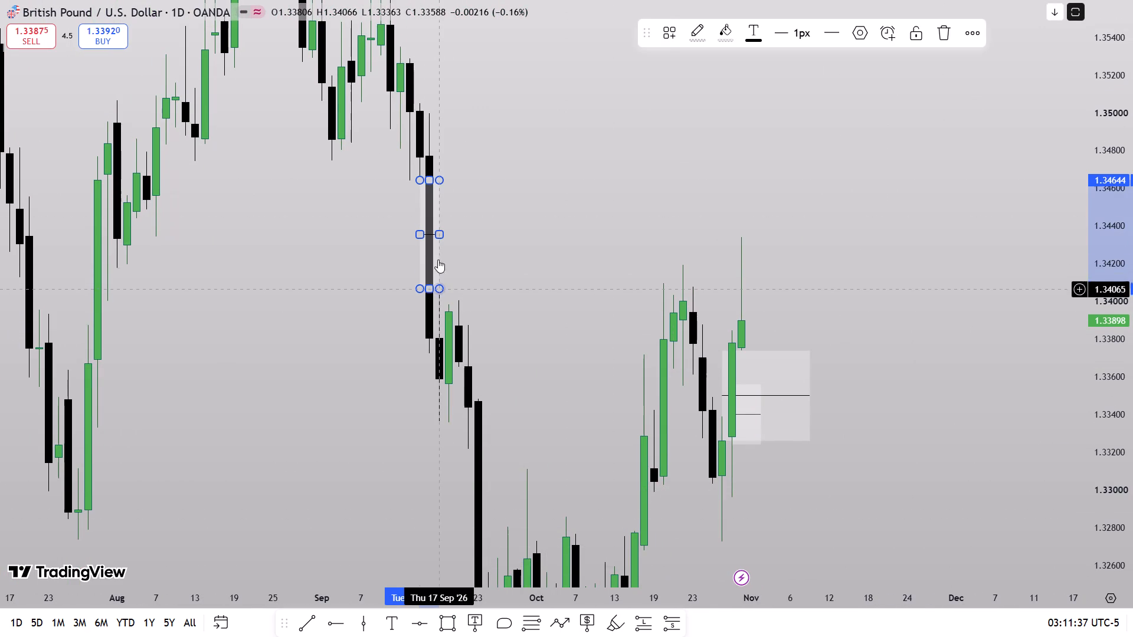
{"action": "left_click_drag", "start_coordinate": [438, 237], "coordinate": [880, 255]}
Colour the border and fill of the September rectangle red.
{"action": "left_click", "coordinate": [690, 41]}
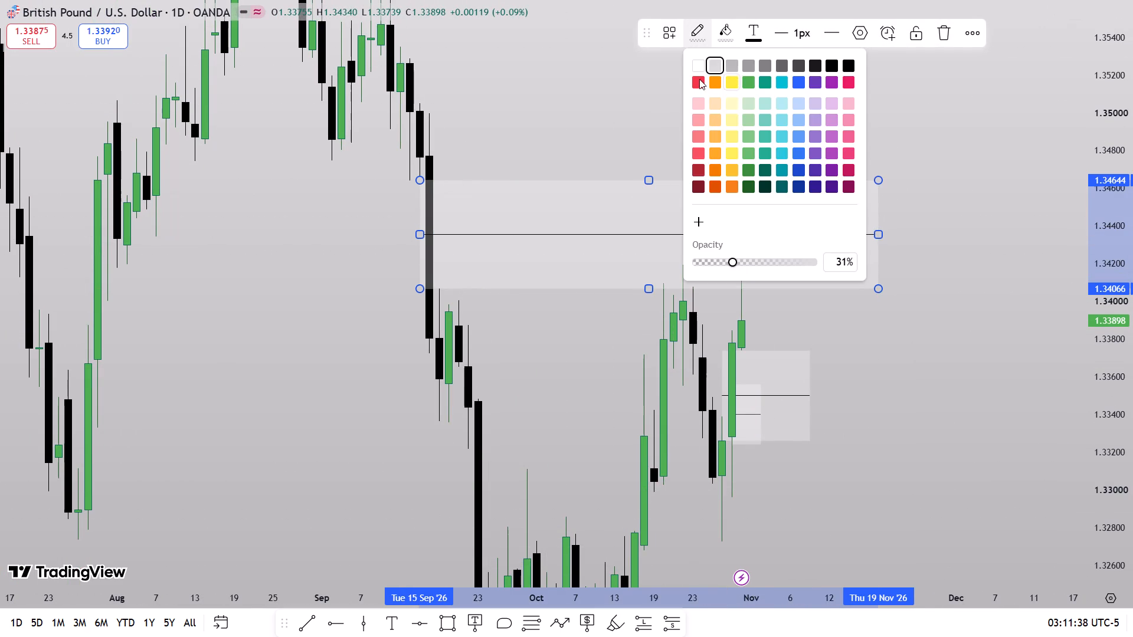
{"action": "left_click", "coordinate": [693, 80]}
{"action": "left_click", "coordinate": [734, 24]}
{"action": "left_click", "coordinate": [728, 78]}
Place a horizontal ray at the 30 October high of 1.34340 and colour it blue.
{"action": "left_click_drag", "start_coordinate": [754, 96], "coordinate": [505, 162]}
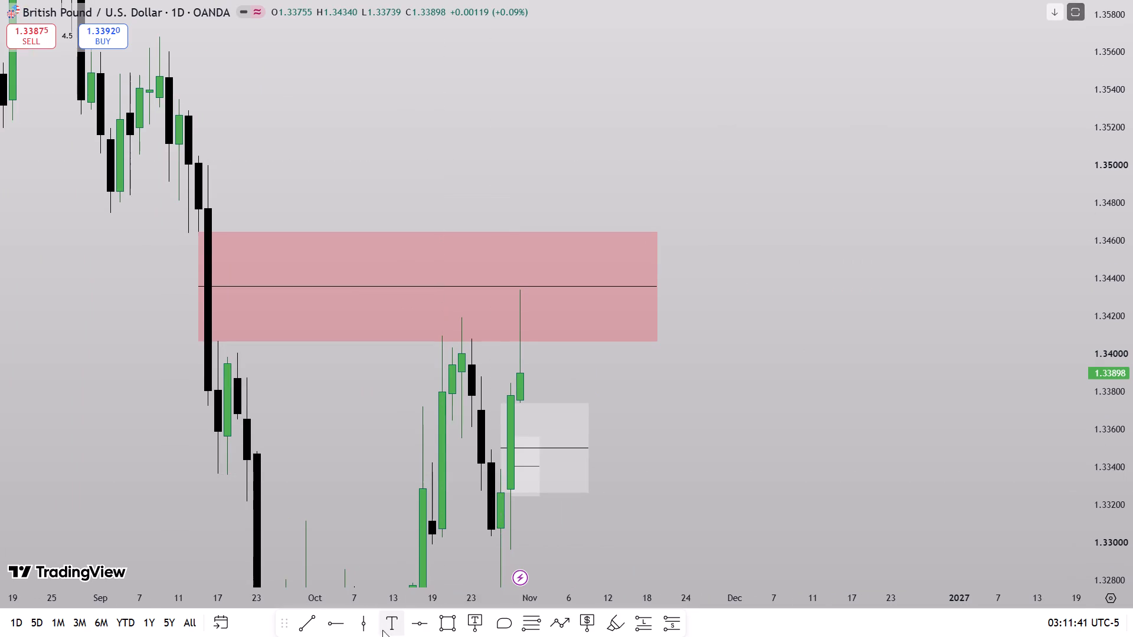
{"action": "left_click", "coordinate": [338, 629]}
{"action": "left_click", "coordinate": [522, 278]}
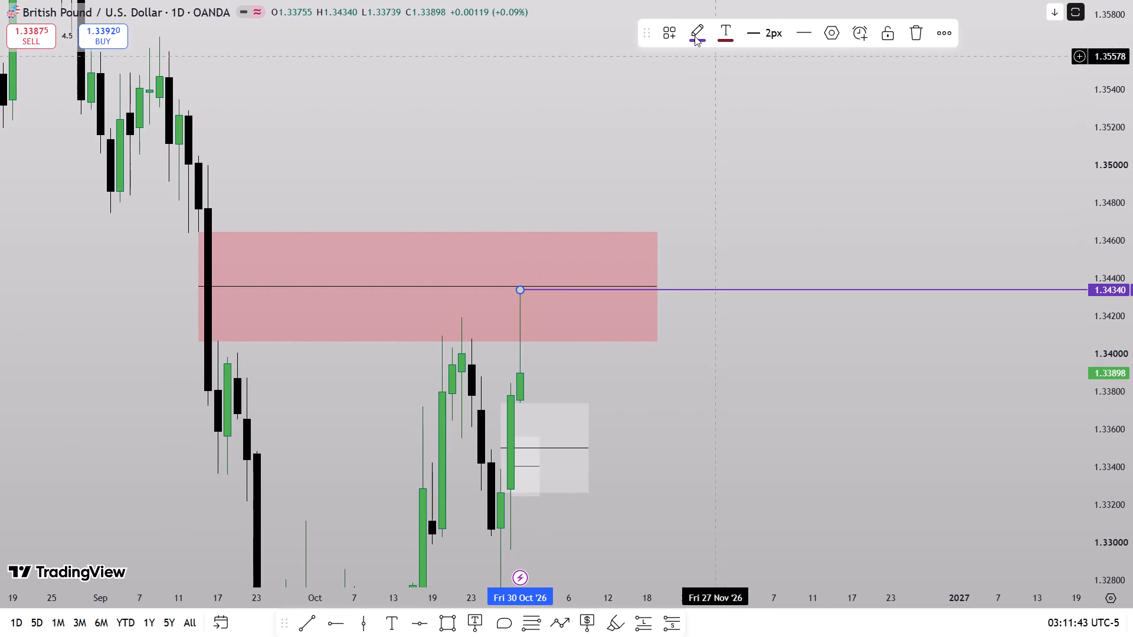
{"action": "left_click", "coordinate": [690, 25]}
{"action": "left_click", "coordinate": [808, 80]}
{"action": "left_click", "coordinate": [702, 29]}
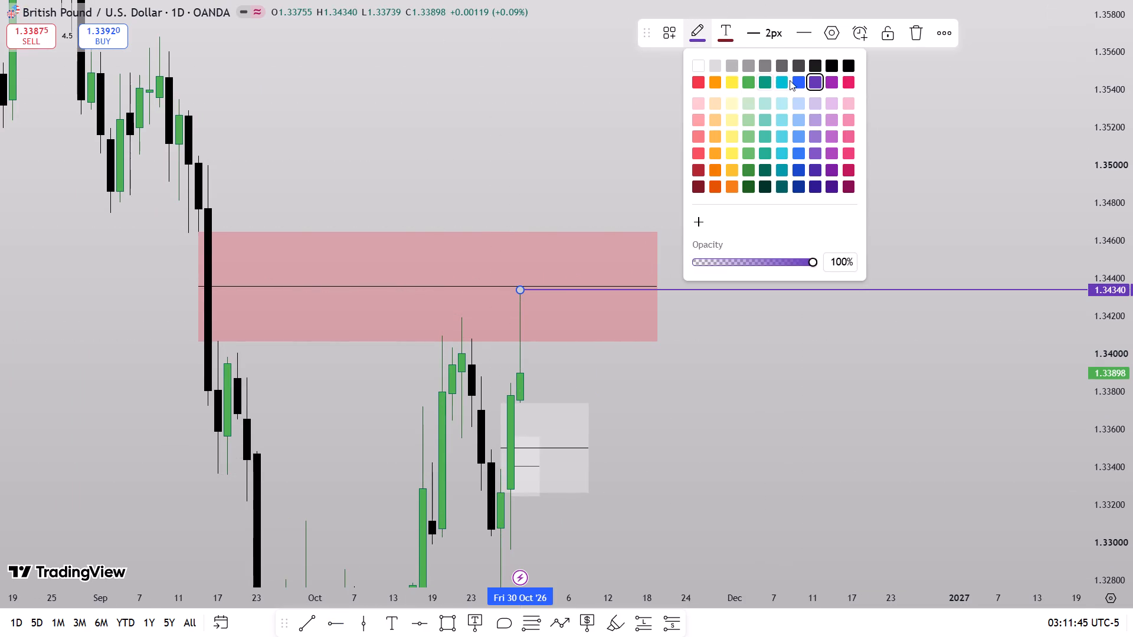
{"action": "left_click", "coordinate": [794, 83]}
{"action": "left_click", "coordinate": [805, 98]}
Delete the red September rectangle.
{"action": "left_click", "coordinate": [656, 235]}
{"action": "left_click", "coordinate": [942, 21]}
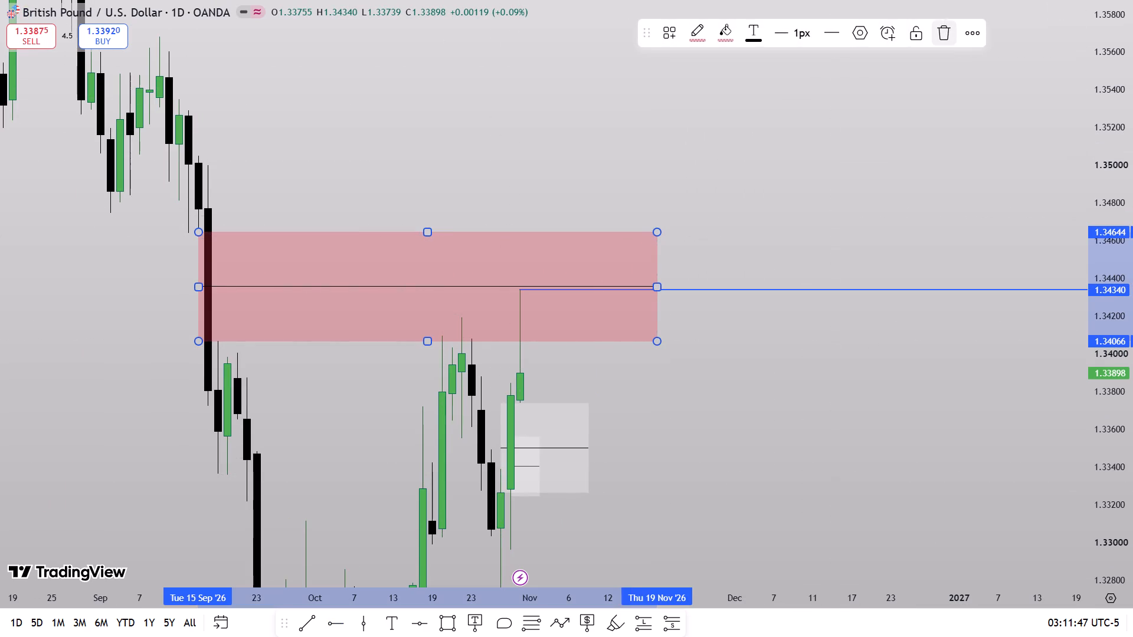
Draw a Fibonacci retracement on the 16 October candle's upper wick, from 1.33286 to 1.33718, and thicken its lines.
{"action": "left_click_drag", "start_coordinate": [585, 350], "coordinate": [693, 207]}
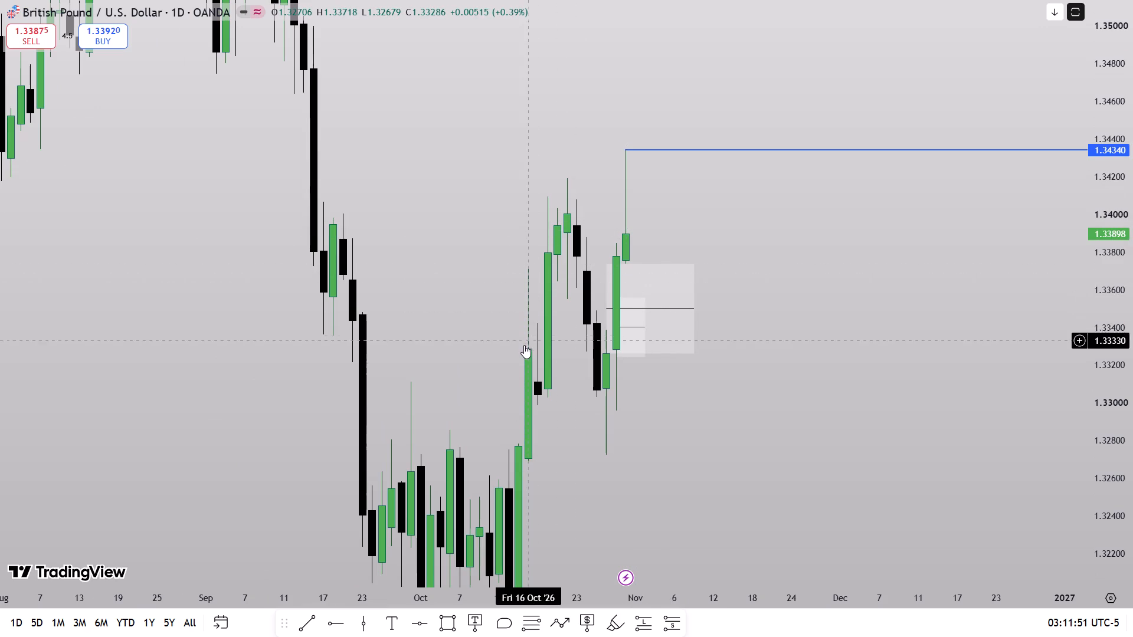
{"action": "left_click", "coordinate": [534, 621]}
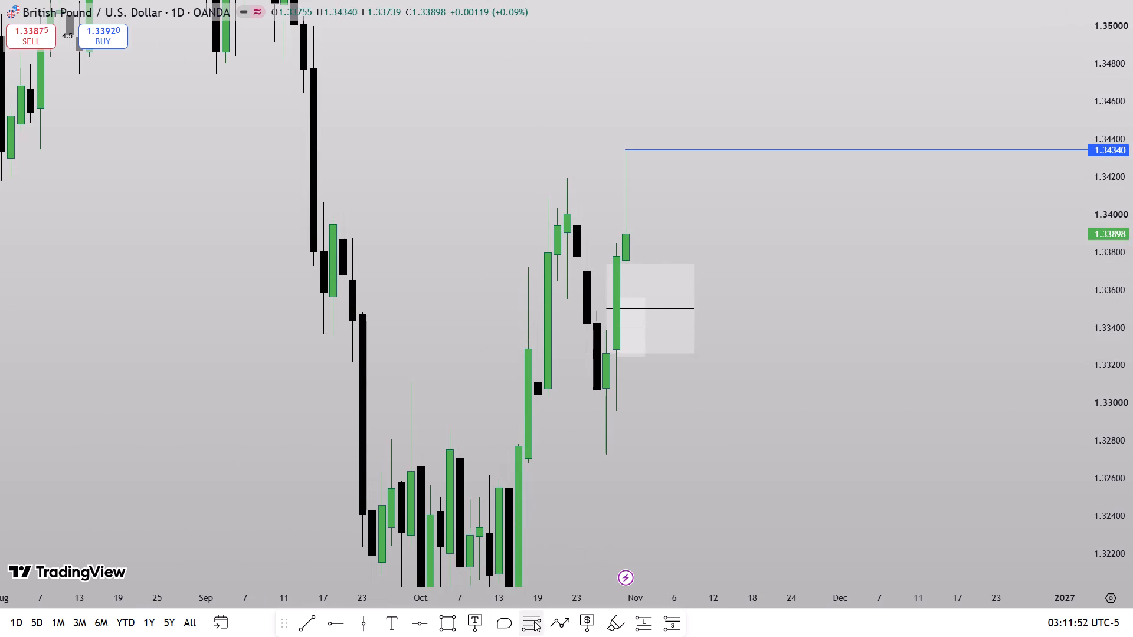
{"action": "left_click", "coordinate": [528, 284]}
{"action": "left_click", "coordinate": [526, 342]}
{"action": "left_click", "coordinate": [731, 37]}
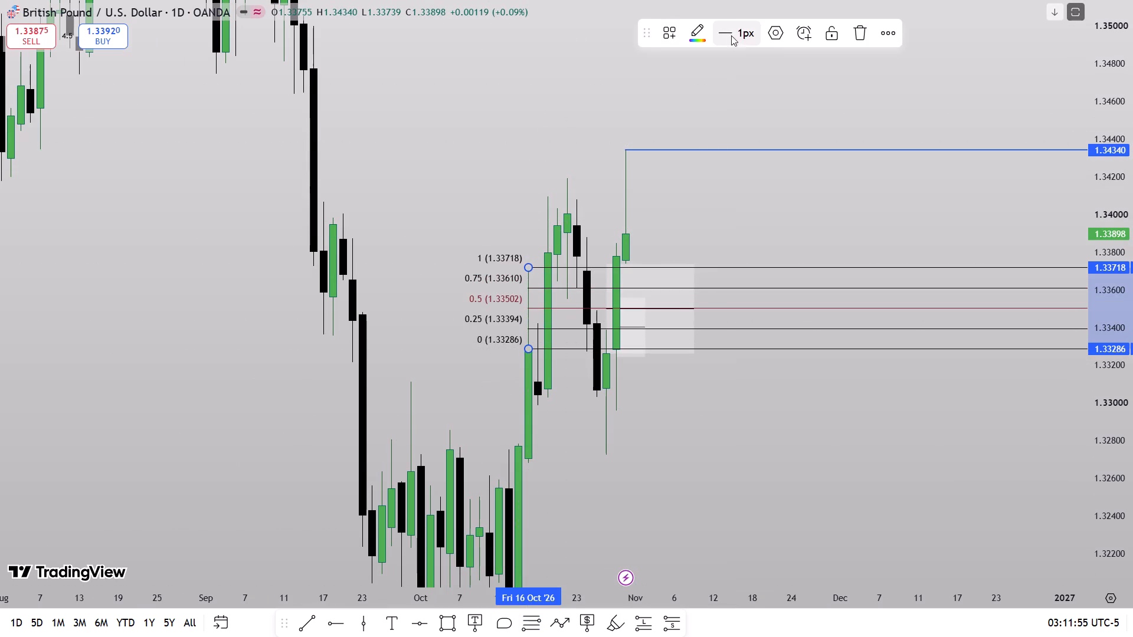
{"action": "left_click", "coordinate": [731, 88]}
Delete the small inner imbalance rectangle ending around 3 November.
{"action": "left_click_drag", "start_coordinate": [703, 187], "coordinate": [805, 191]}
{"action": "left_click_drag", "start_coordinate": [1132, 295], "coordinate": [1123, 178]}
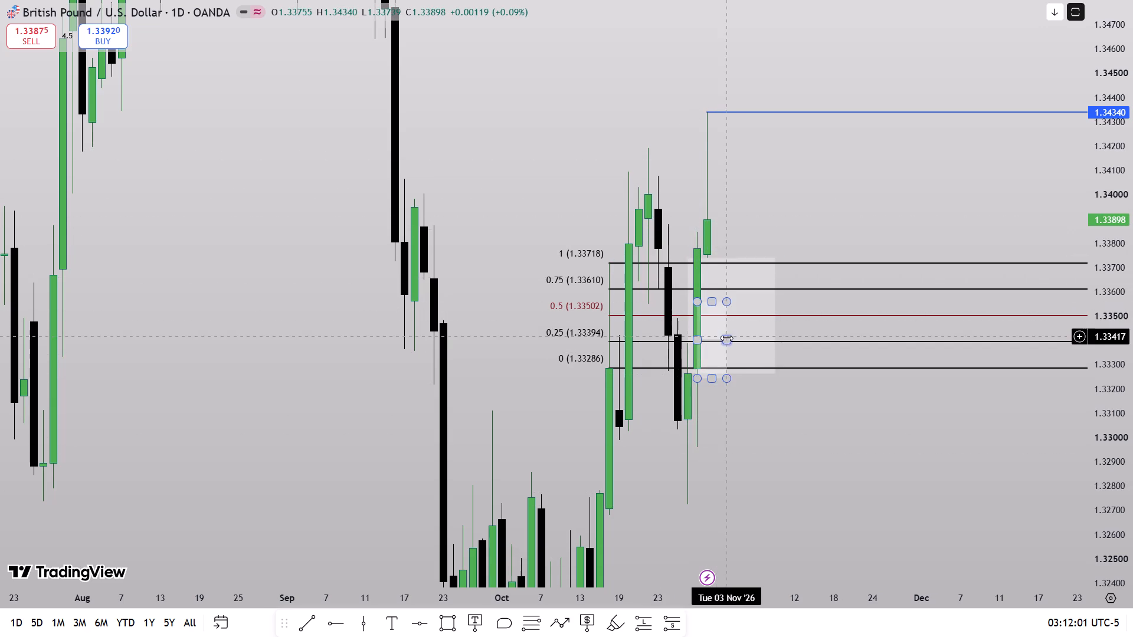
{"action": "left_click", "coordinate": [726, 338]}
{"action": "left_click", "coordinate": [949, 35]}
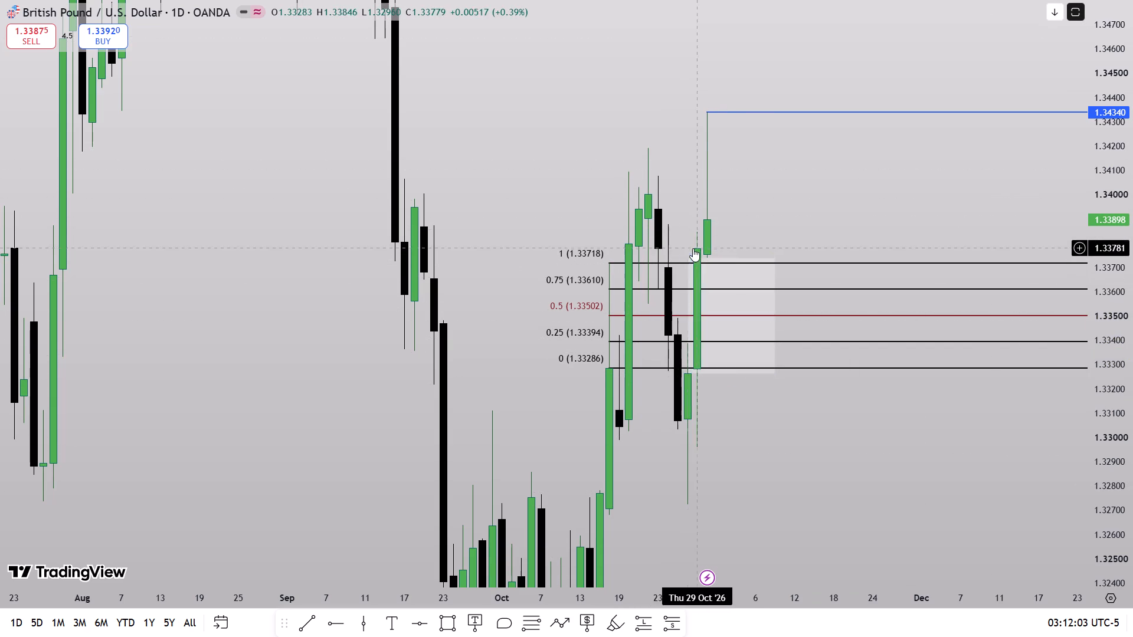
Adjust the remaining daily imbalance rectangle to start on 28 October and end about 9 November.
{"action": "left_click_drag", "start_coordinate": [685, 254], "coordinate": [703, 265]}
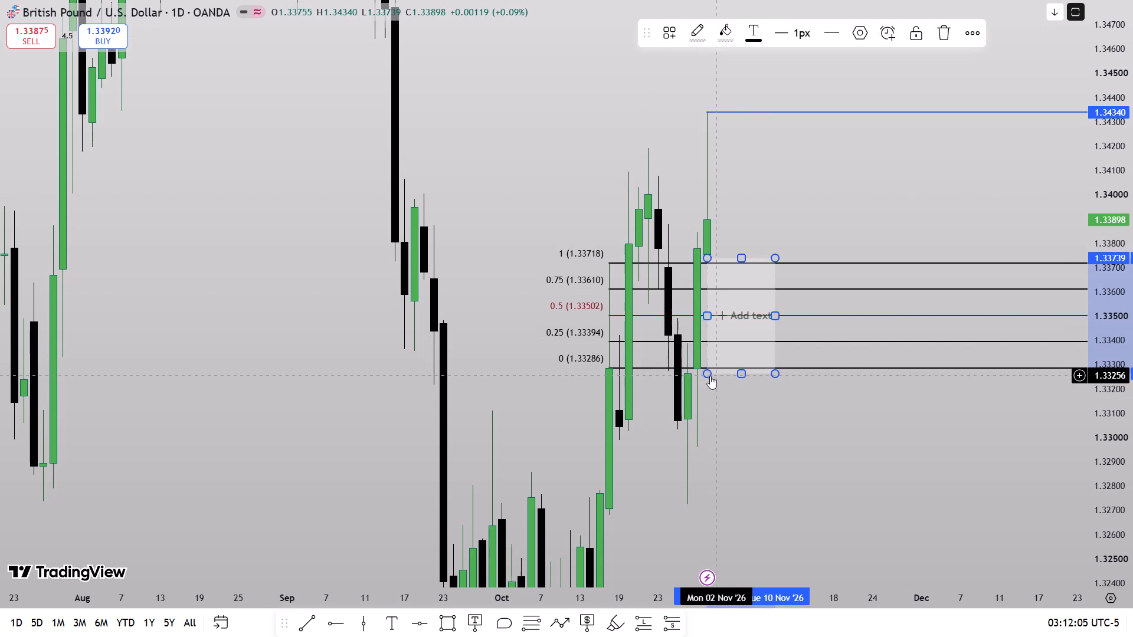
{"action": "left_click_drag", "start_coordinate": [709, 376], "coordinate": [692, 378]}
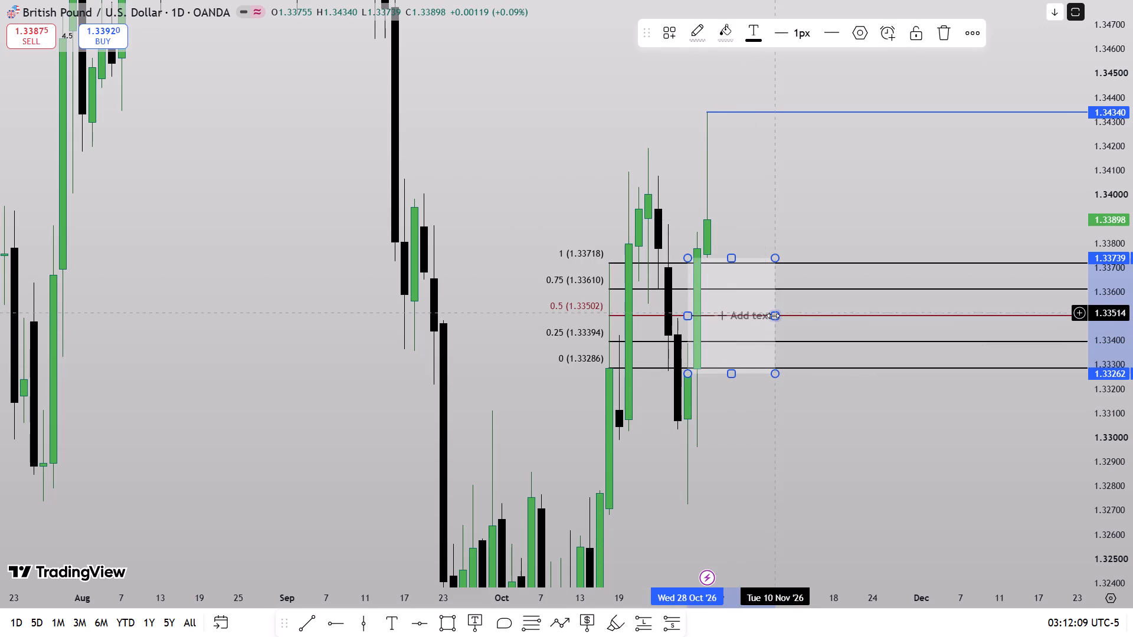
{"action": "left_click_drag", "start_coordinate": [774, 317], "coordinate": [767, 326]}
{"action": "left_click", "coordinate": [752, 185]}
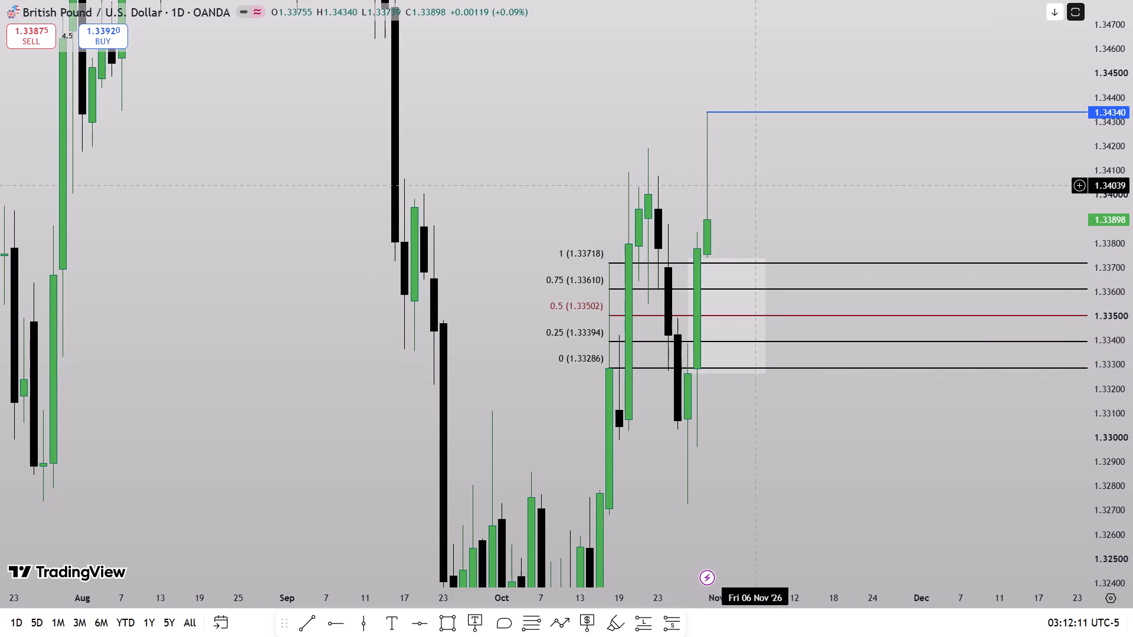
Switch the GBP/USD chart to the one-hour interval, with the imbalance rectangle and 30 October high in view.
{"action": "type", "text": "1H"}
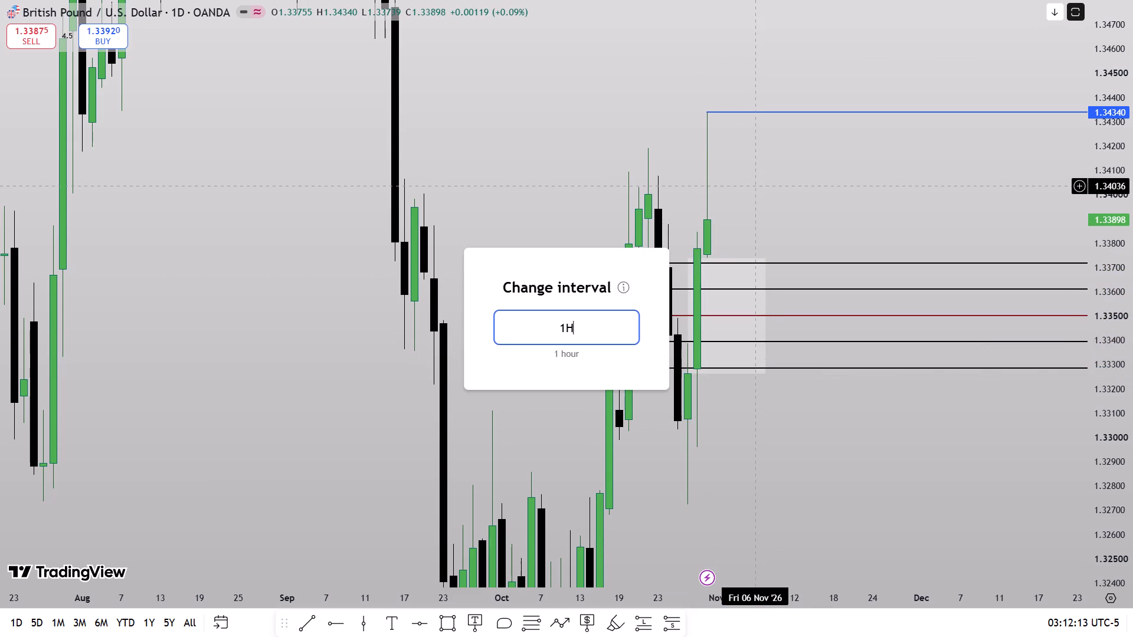
{"action": "key", "text": "Return"}
{"action": "scroll", "coordinate": [732, 227], "scroll_direction": "down", "scroll_amount": 8}
{"action": "left_click_drag", "start_coordinate": [1132, 481], "coordinate": [1125, 280]}
{"action": "scroll", "coordinate": [892, 487], "scroll_direction": "up", "scroll_amount": 4}
{"action": "left_click_drag", "start_coordinate": [880, 492], "coordinate": [884, 343]}
{"action": "left_click_drag", "start_coordinate": [781, 383], "coordinate": [767, 526]}
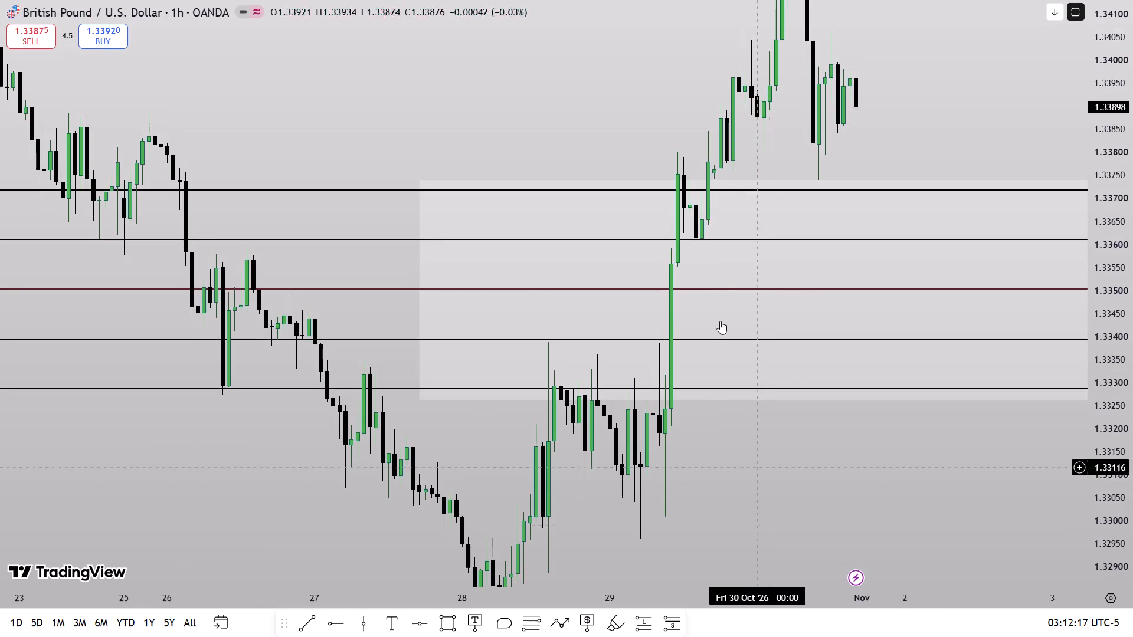
{"action": "left_click_drag", "start_coordinate": [1132, 186], "coordinate": [1093, 342]}
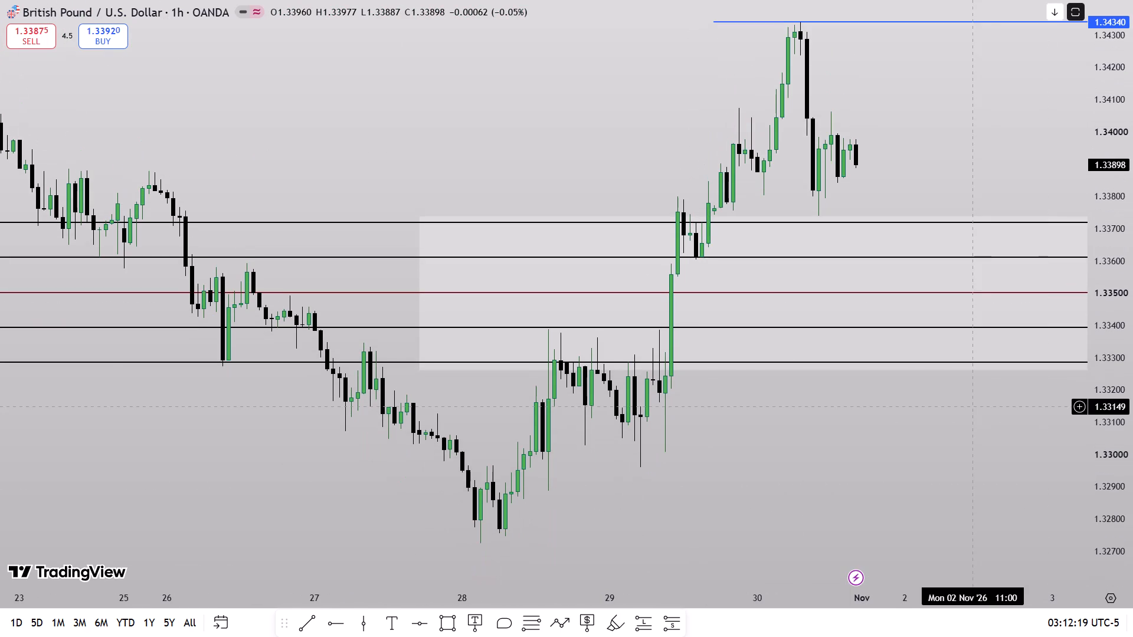
Move the start of the blue 1.34340 ray onto the hourly candle that forms the 30 October high.
{"action": "left_click_drag", "start_coordinate": [972, 162], "coordinate": [873, 344]}
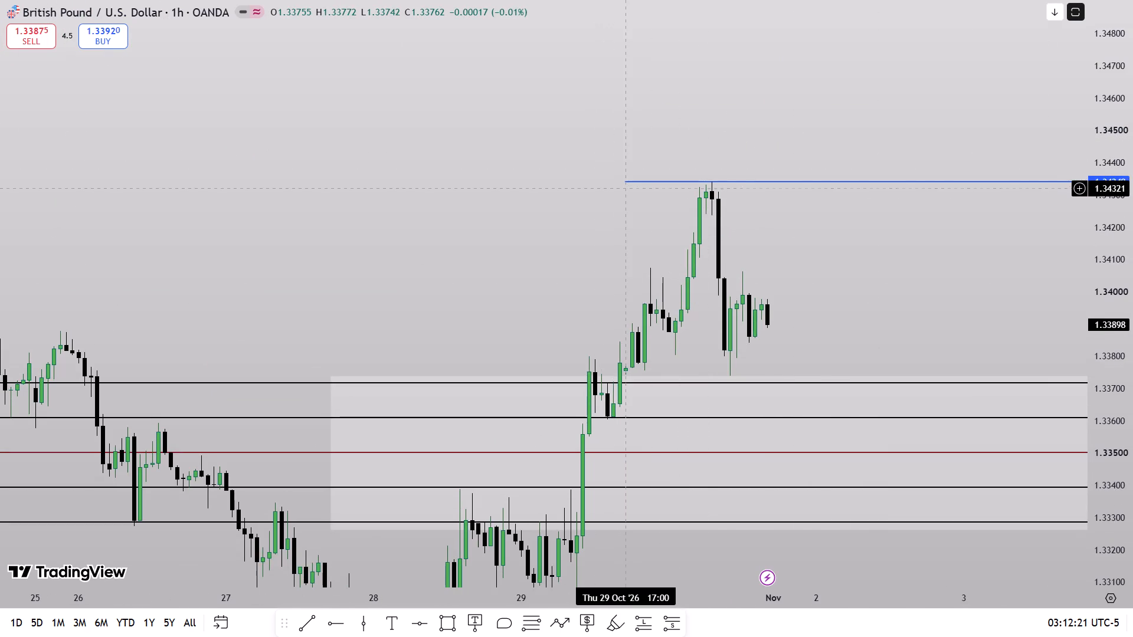
{"action": "left_click_drag", "start_coordinate": [626, 183], "coordinate": [712, 186]}
{"action": "left_click", "coordinate": [796, 206]}
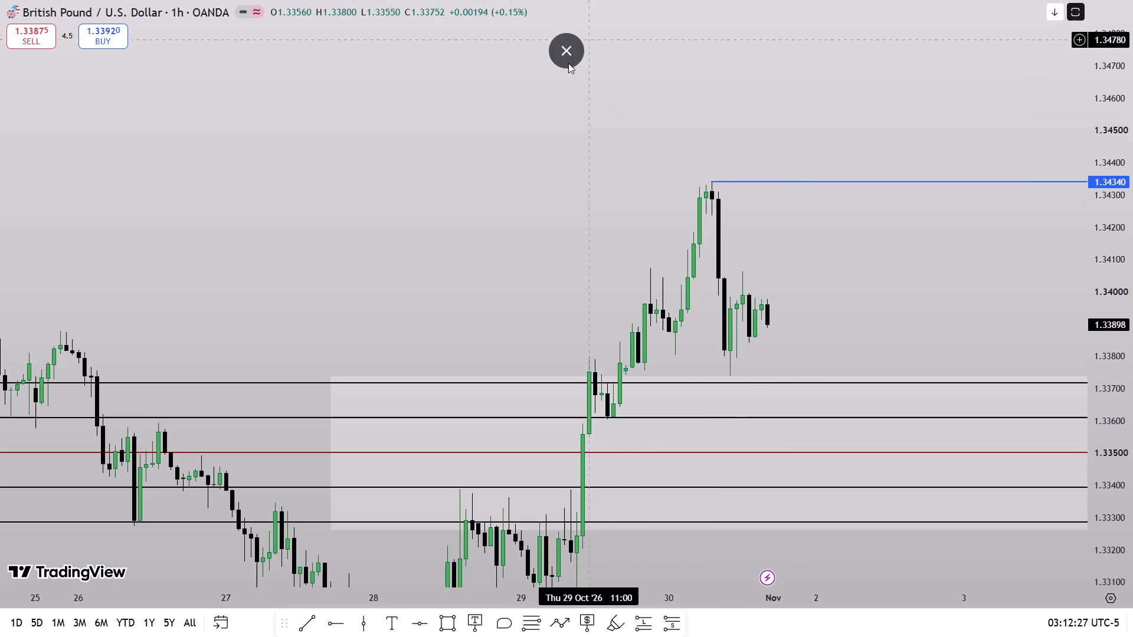
Exit full-screen mode and close one of the two blank browser tabs.
{"action": "left_click", "coordinate": [557, 70]}
{"action": "left_click", "coordinate": [573, 52]}
{"action": "left_click", "coordinate": [255, 7]}
{"action": "left_click", "coordinate": [328, 12]}
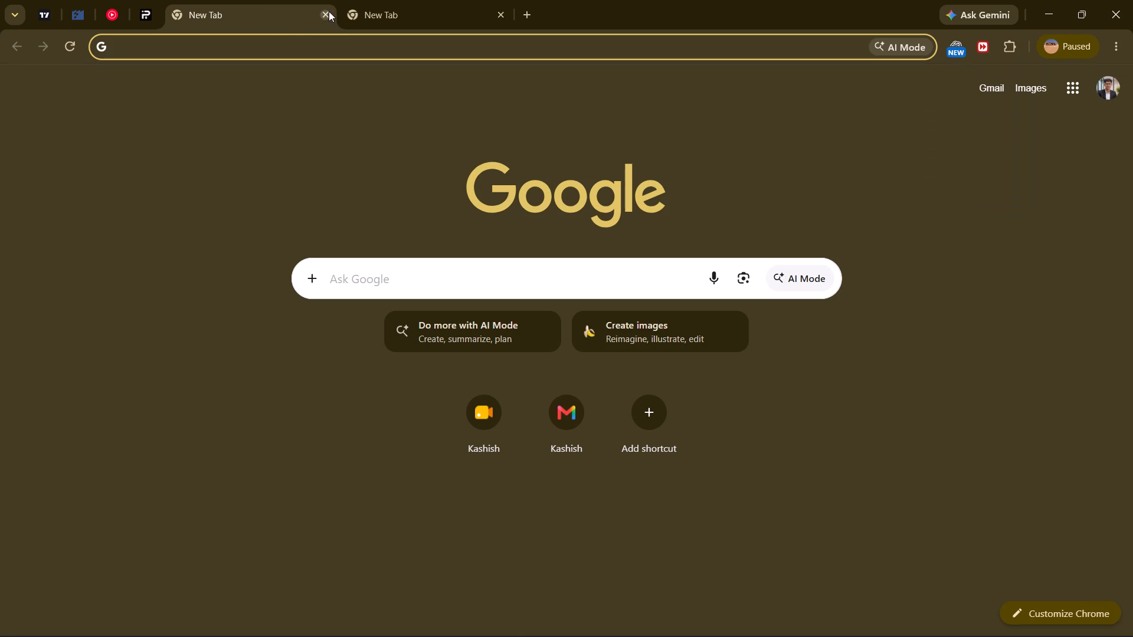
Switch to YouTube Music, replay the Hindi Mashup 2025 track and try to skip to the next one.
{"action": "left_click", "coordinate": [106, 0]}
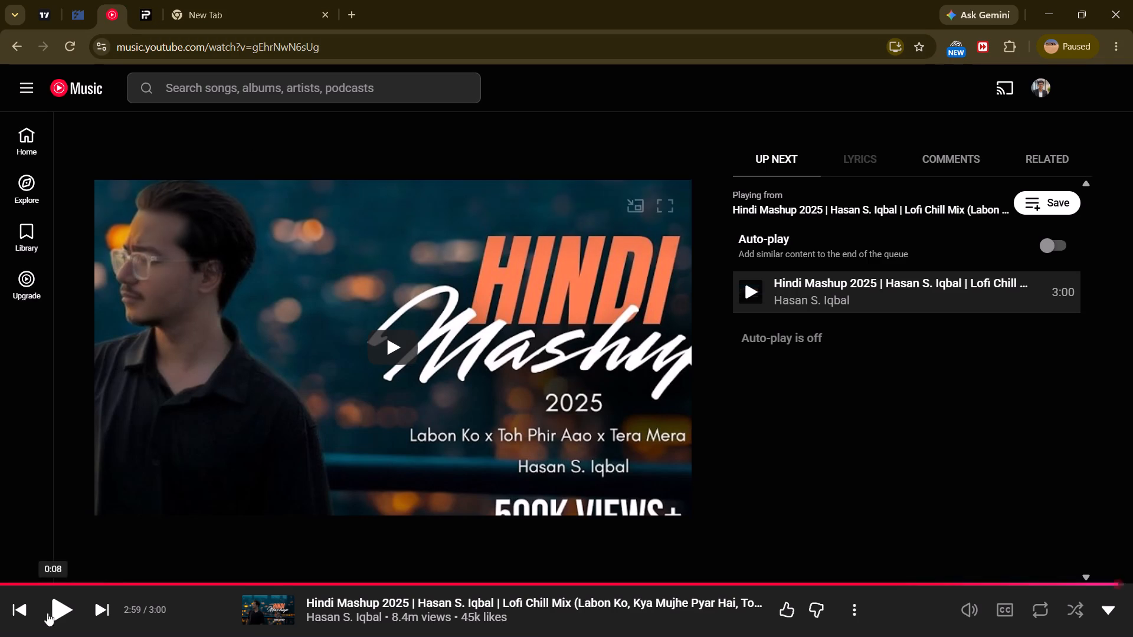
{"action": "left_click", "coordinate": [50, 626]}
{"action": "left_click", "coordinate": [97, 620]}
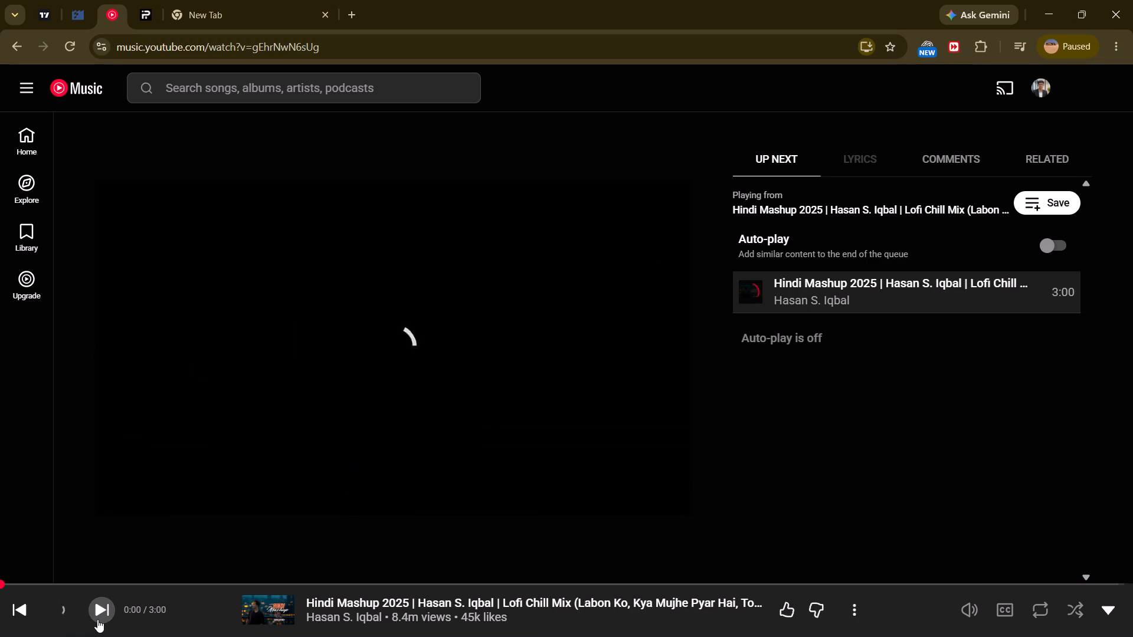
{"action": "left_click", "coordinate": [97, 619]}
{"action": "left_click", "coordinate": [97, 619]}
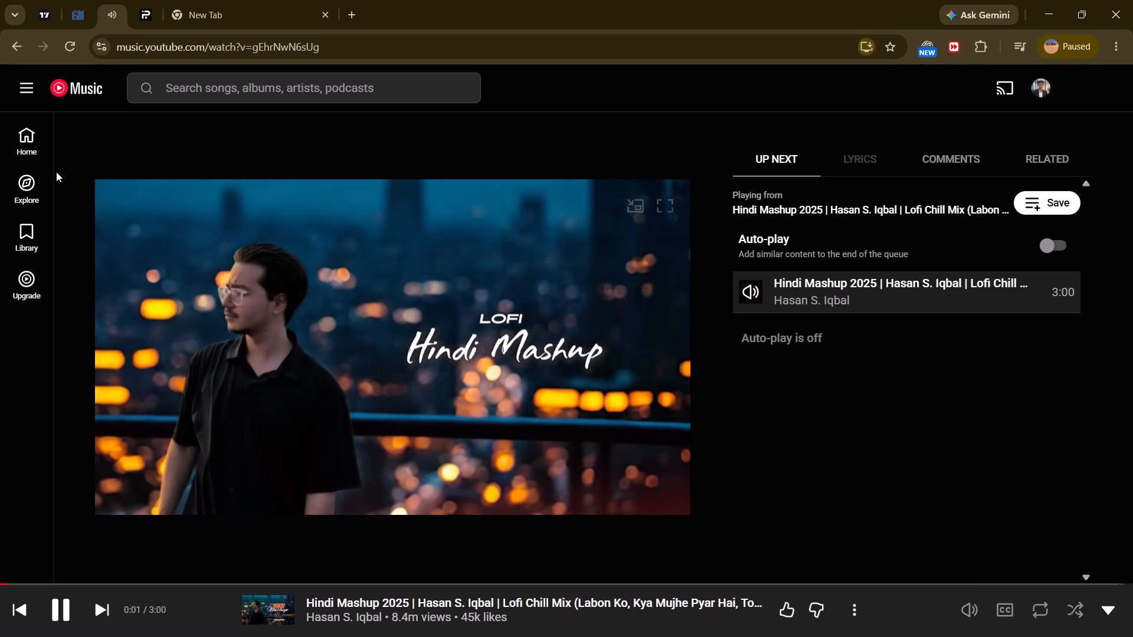
In YouTube Music, open the listening history from the library and play Roadtrip Mashup by Sickved.
{"action": "left_click", "coordinate": [40, 147]}
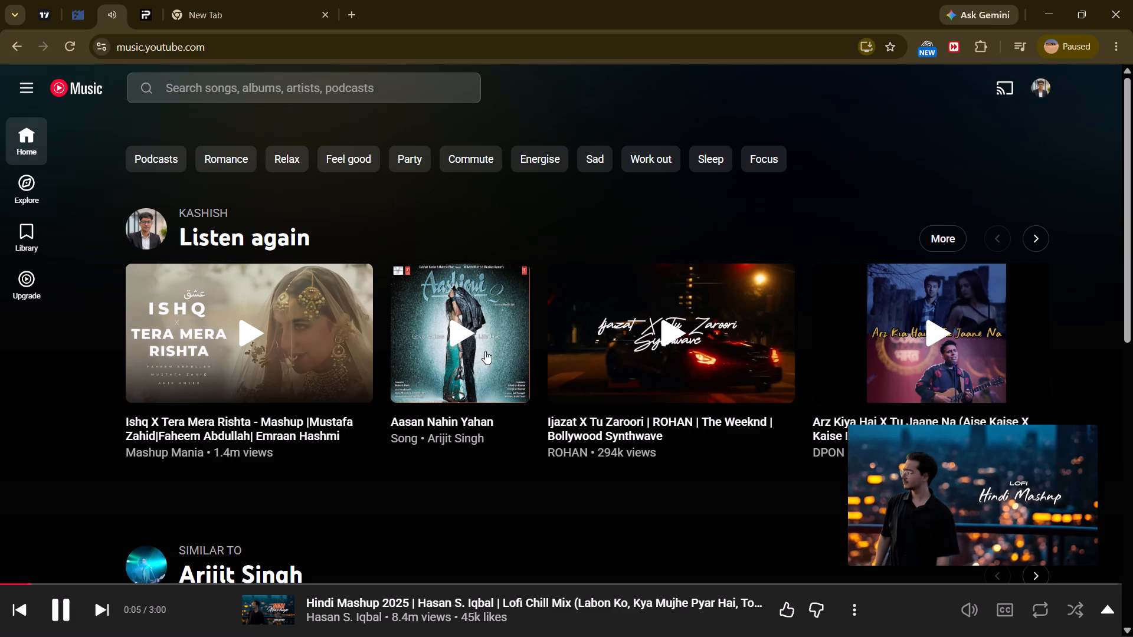
{"action": "left_click", "coordinate": [27, 134]}
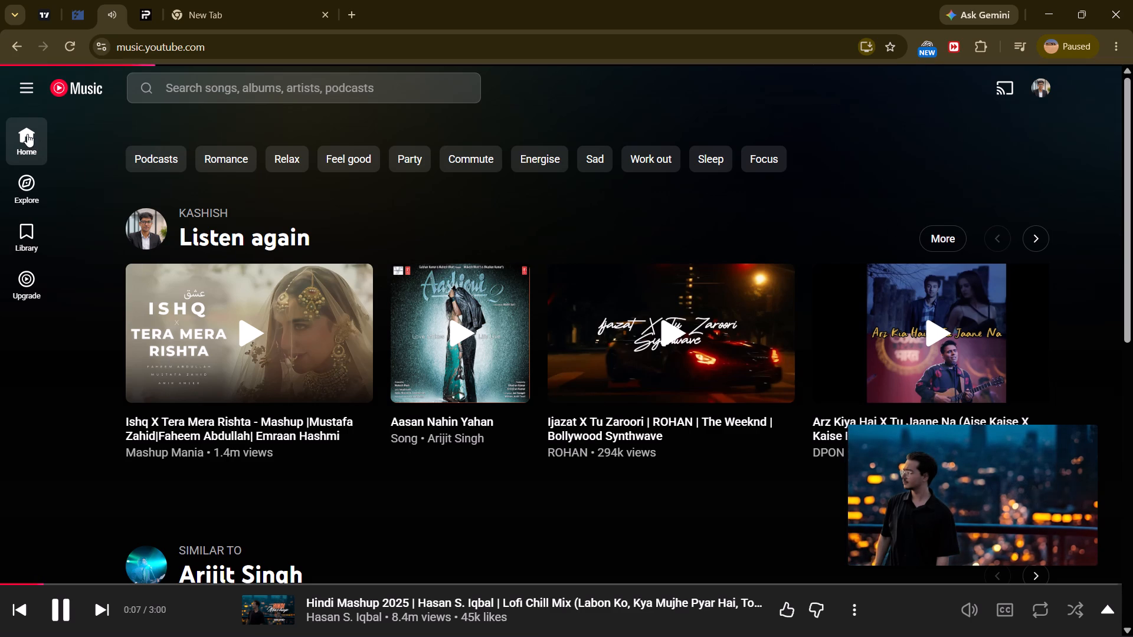
{"action": "left_click", "coordinate": [10, 222]}
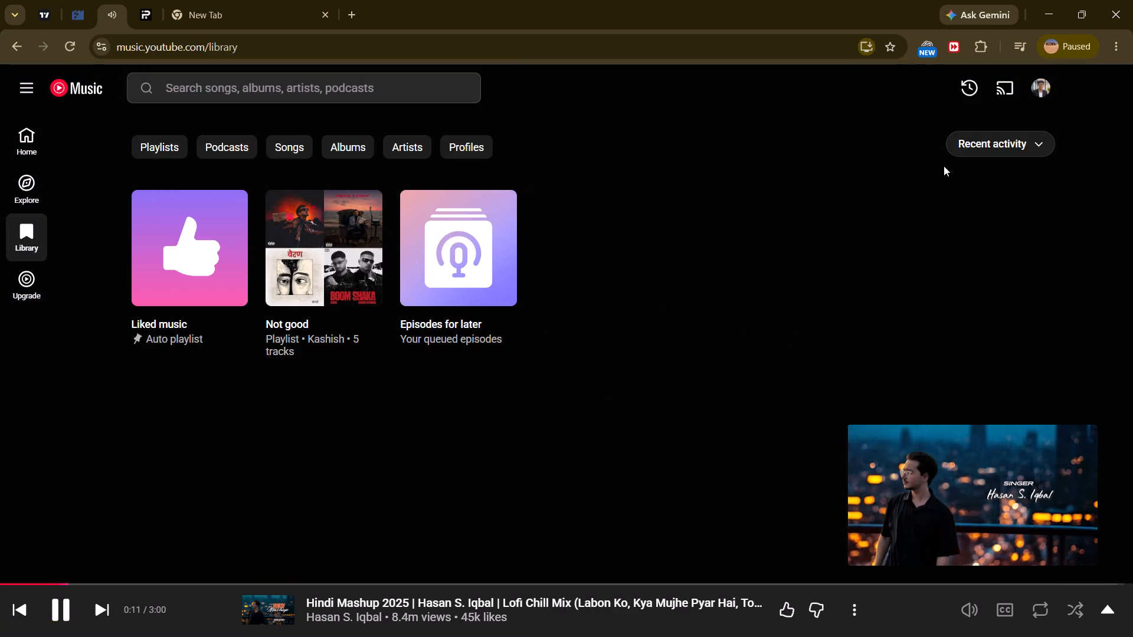
{"action": "left_click", "coordinate": [975, 84]}
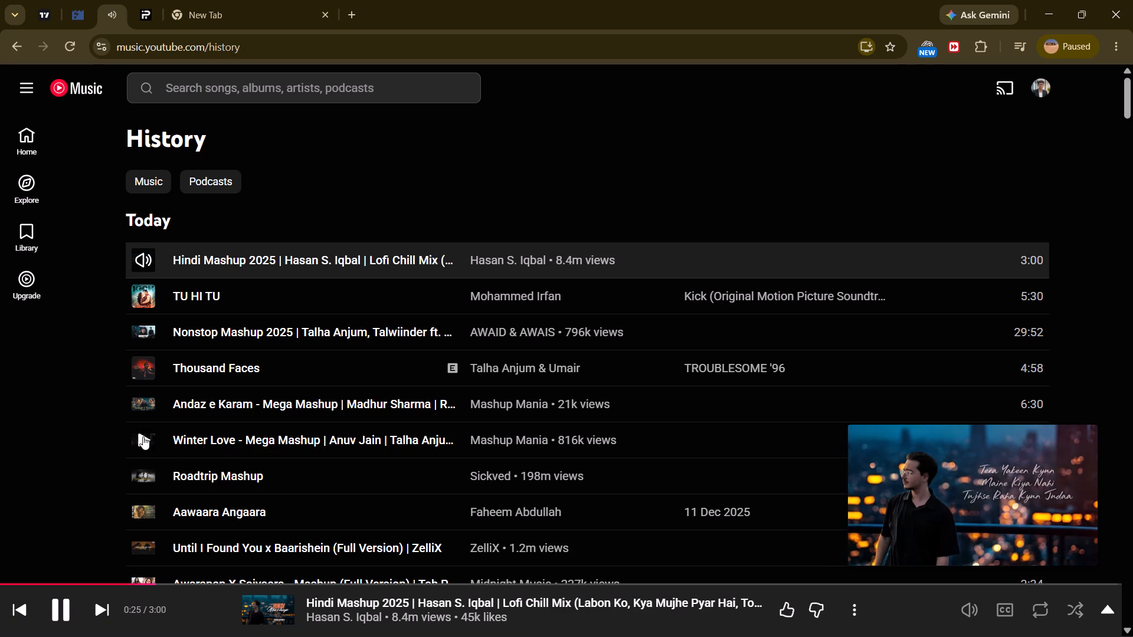
{"action": "scroll", "coordinate": [381, 511], "scroll_direction": "down", "scroll_amount": 1}
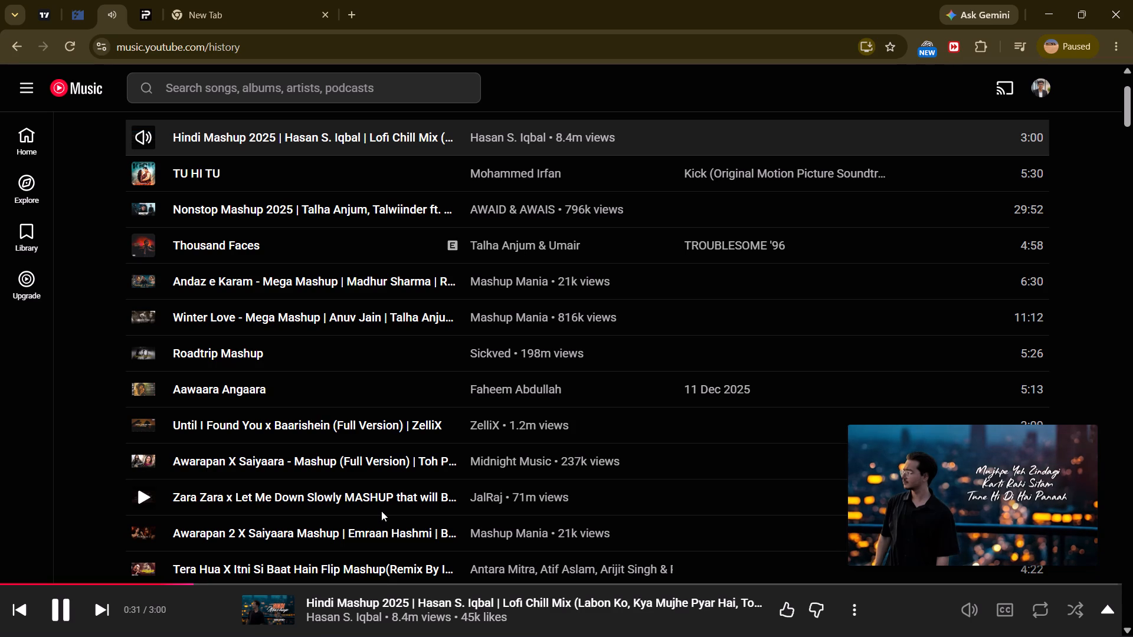
{"action": "left_click", "coordinate": [139, 350]}
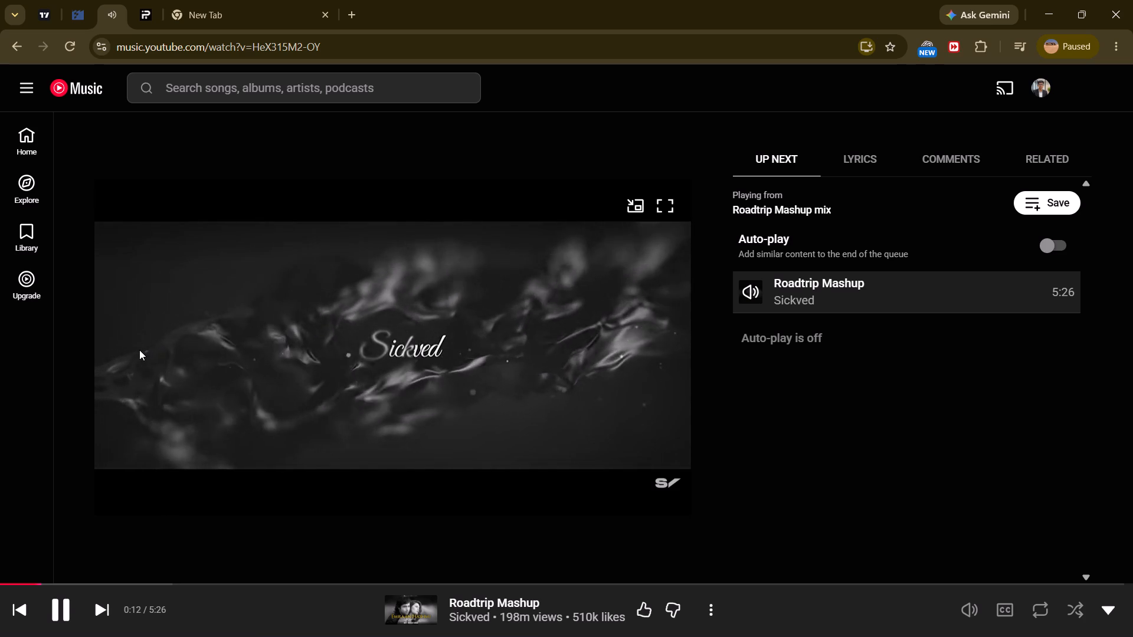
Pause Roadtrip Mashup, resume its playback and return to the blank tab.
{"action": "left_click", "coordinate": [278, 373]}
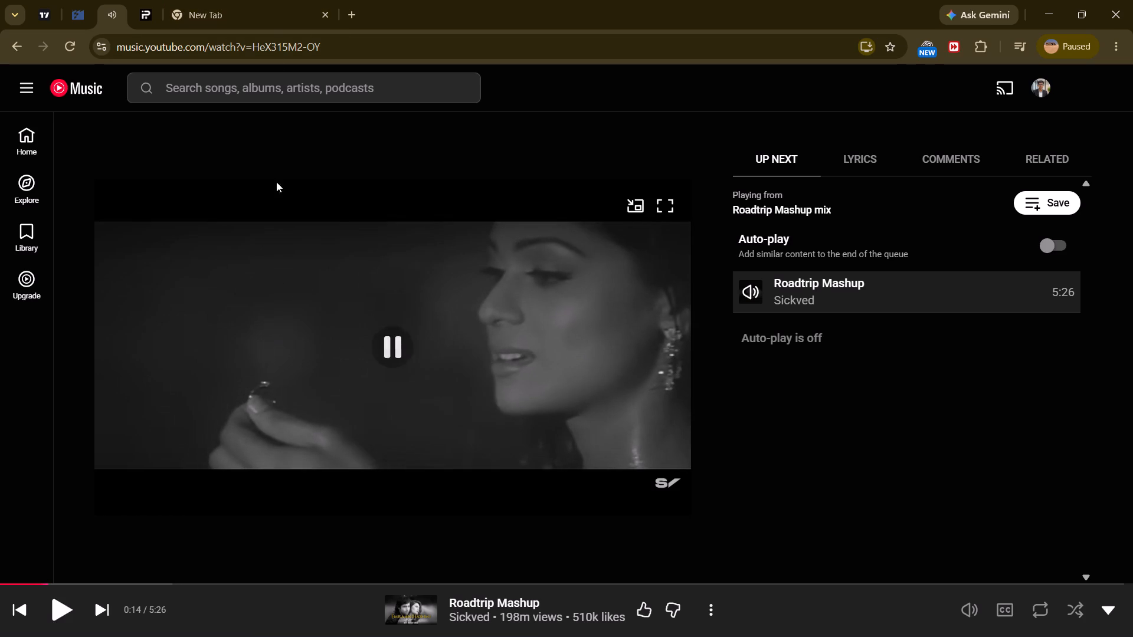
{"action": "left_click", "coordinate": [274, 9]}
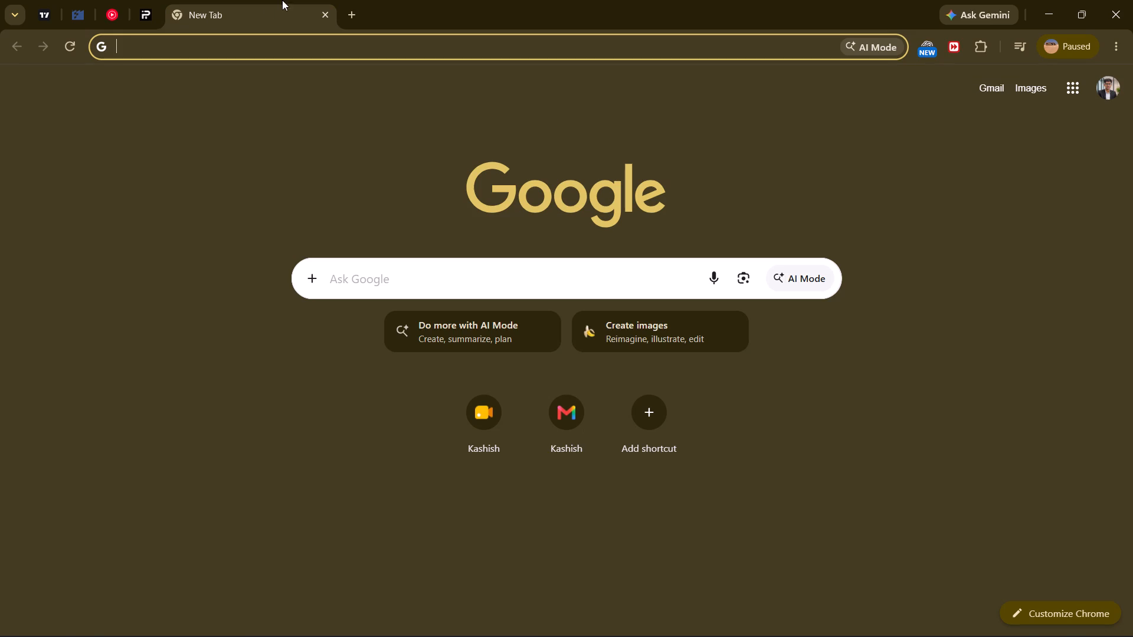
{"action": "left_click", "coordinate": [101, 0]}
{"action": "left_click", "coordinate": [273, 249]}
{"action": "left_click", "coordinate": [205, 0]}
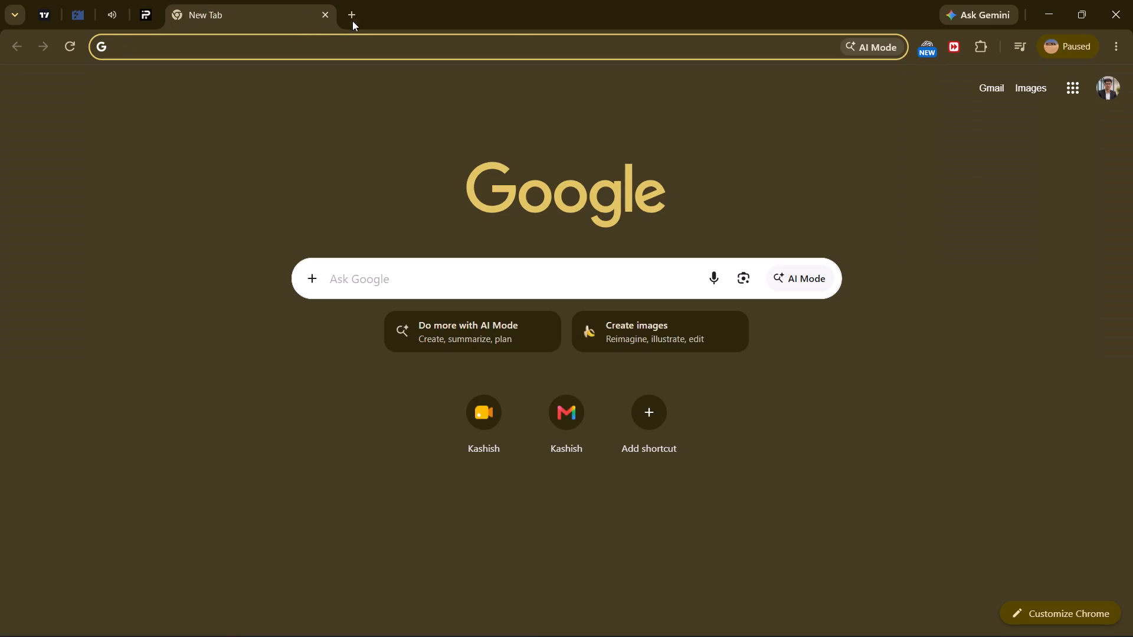
Minimise the browser window to show the desktop.
{"action": "left_click", "coordinate": [353, 19]}
{"action": "left_click", "coordinate": [330, 13]}
{"action": "left_click", "coordinate": [1066, 19]}
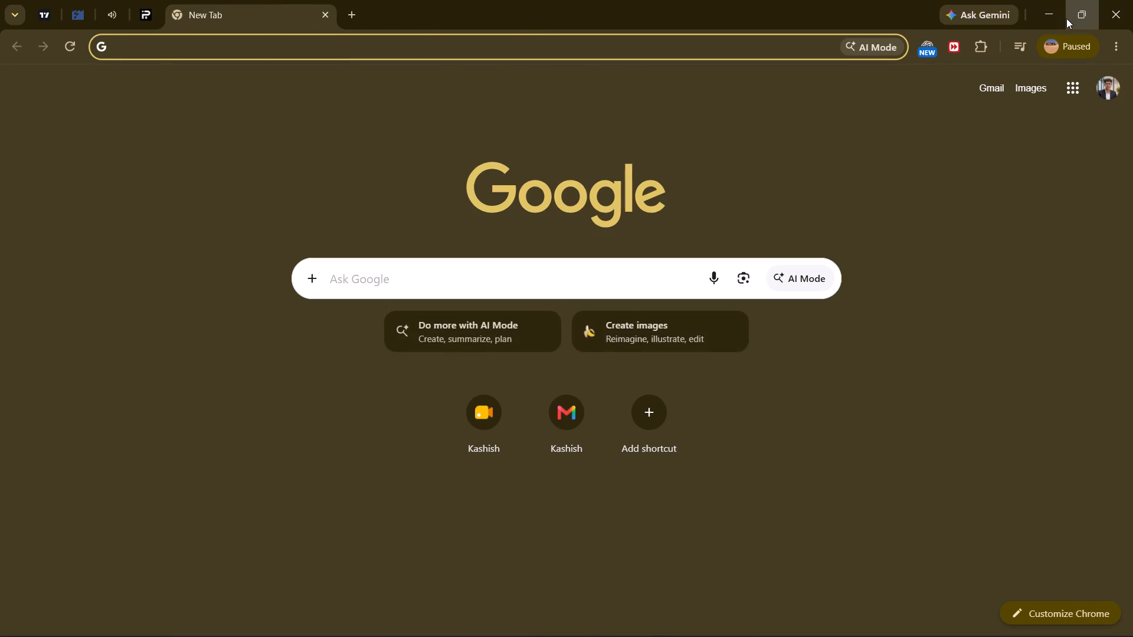
{"action": "left_click", "coordinate": [1089, 6]}
{"action": "left_click", "coordinate": [1045, 0]}
Refresh the Windows desktop.
{"action": "right_click", "coordinate": [713, 124]}
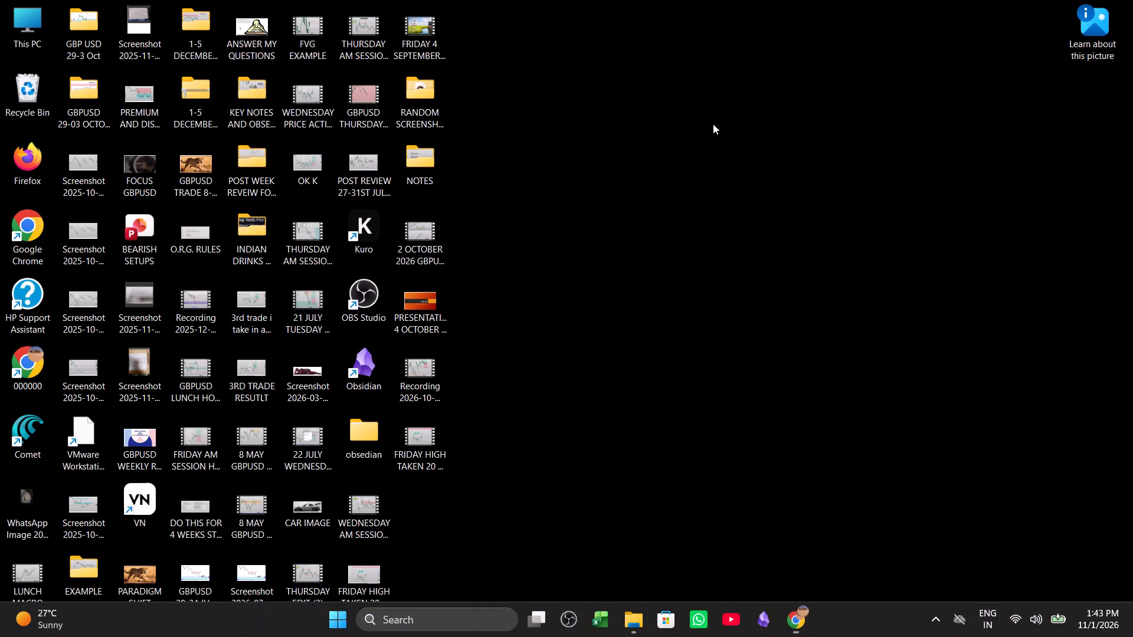
{"action": "left_click", "coordinate": [748, 188]}
{"action": "right_click", "coordinate": [738, 183]}
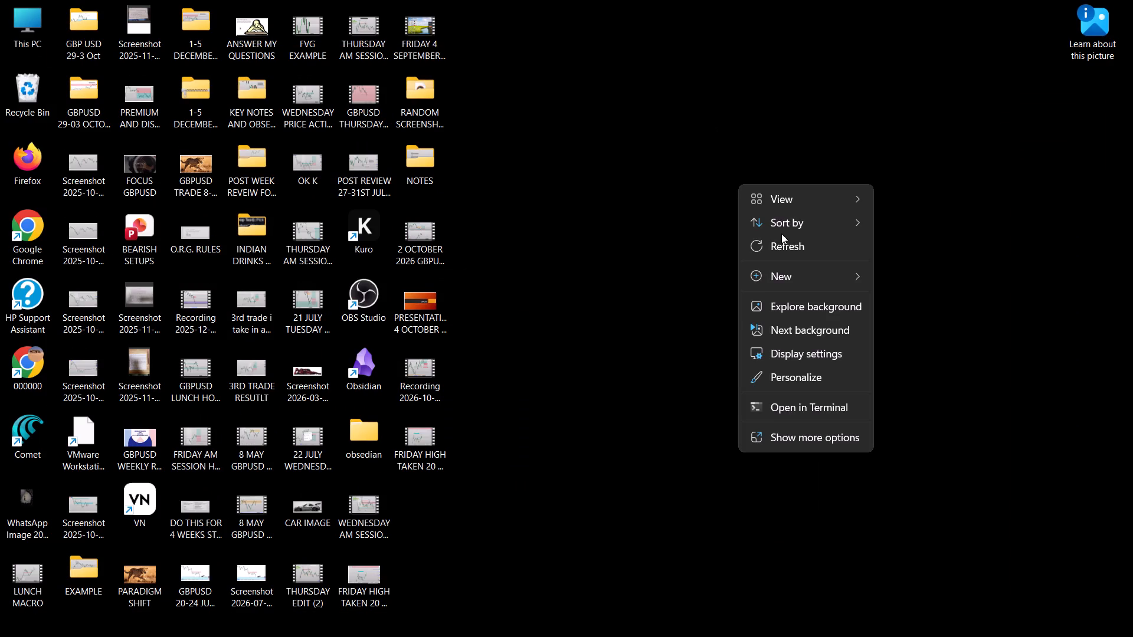
{"action": "left_click", "coordinate": [782, 241]}
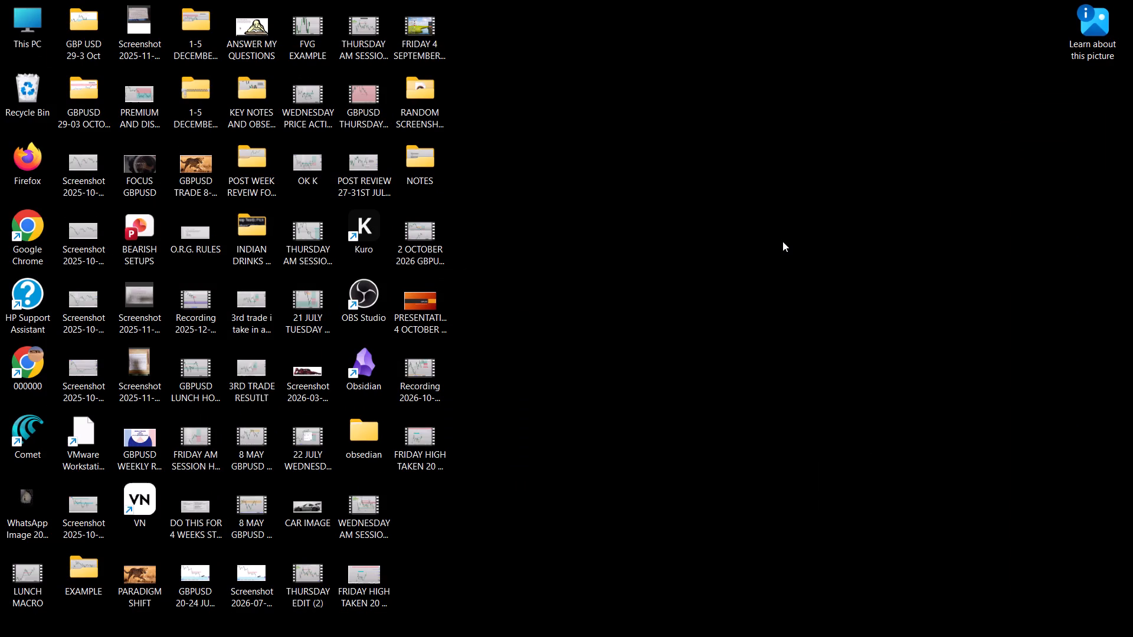